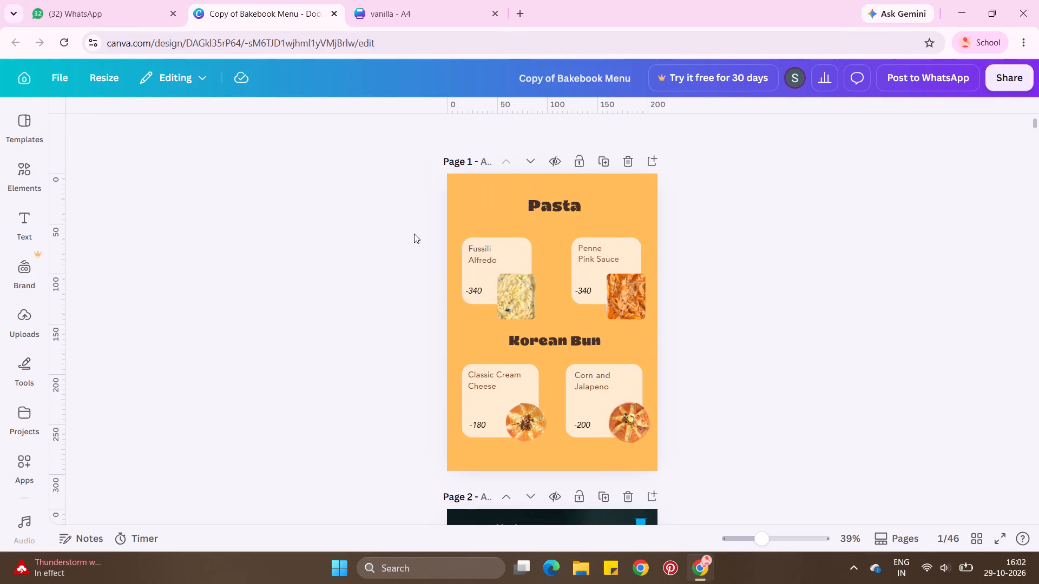
scroll(414, 234, up, 3)
scroll(412, 353, down, 11)
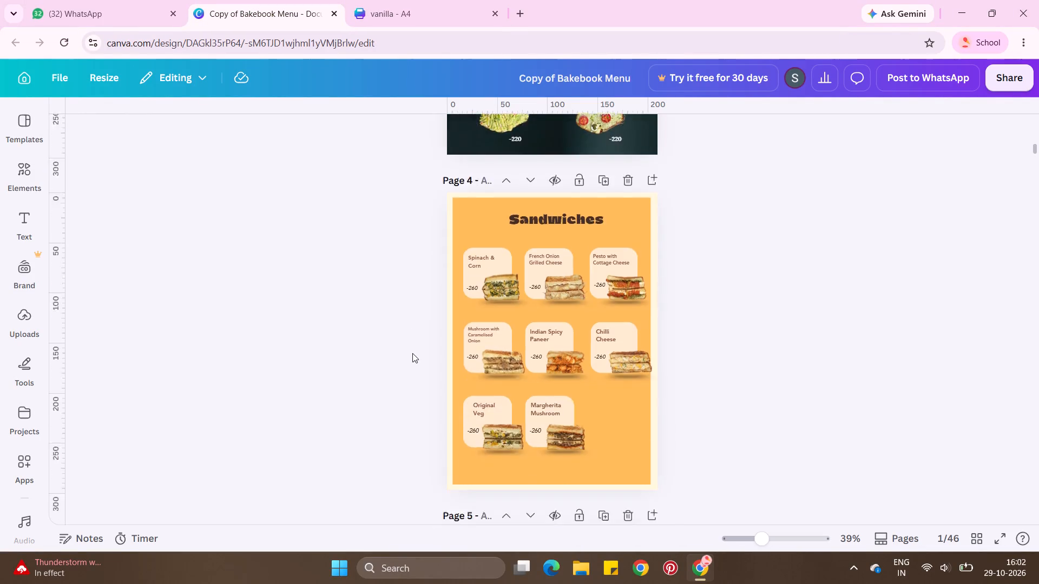
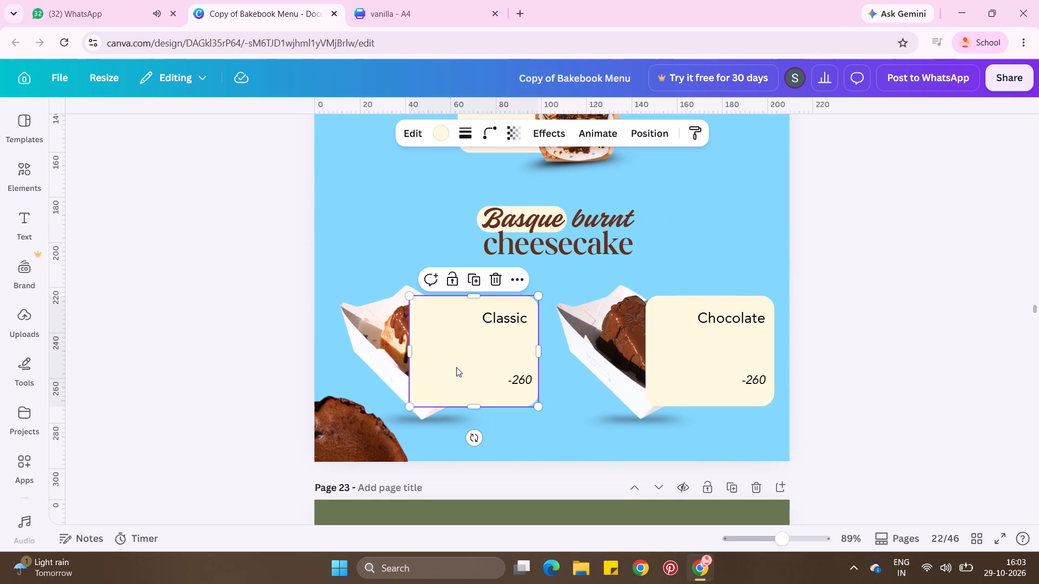
key(ctrl+alt+bracketleft)
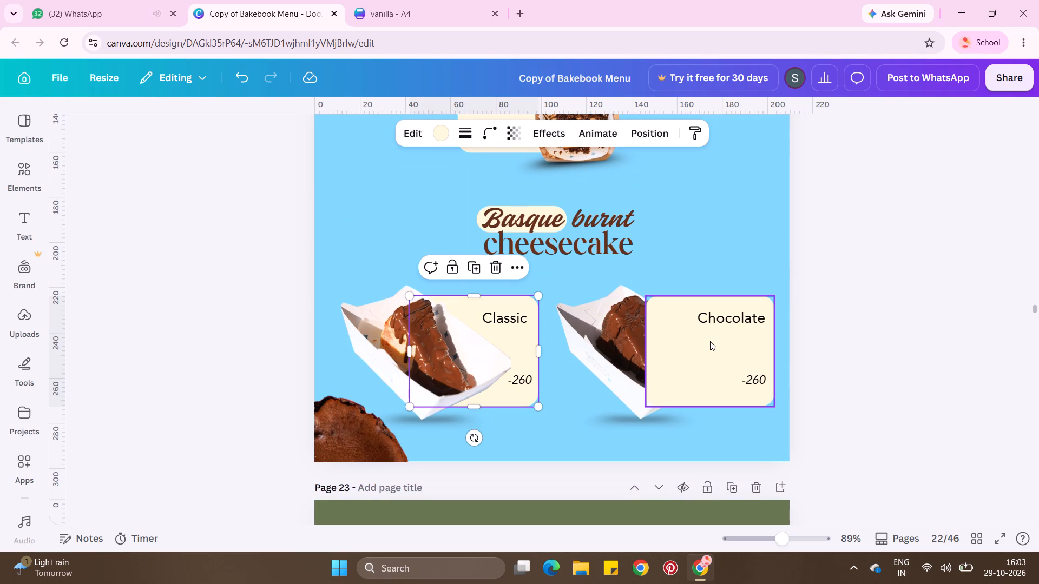
click(710, 341)
key(ctrl+alt+bracketleft)
Copy the whole Basque burnt cheesecake section, including its heading, both cheesecake photos, cream cards, names and prices.
scroll(348, 231, left, 1)
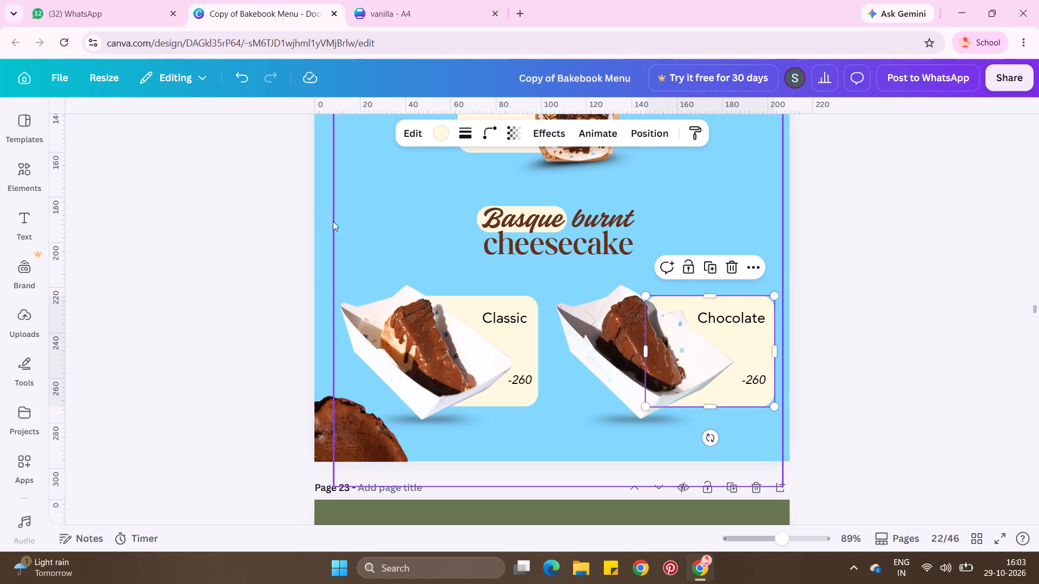
drag(260, 202, 880, 467)
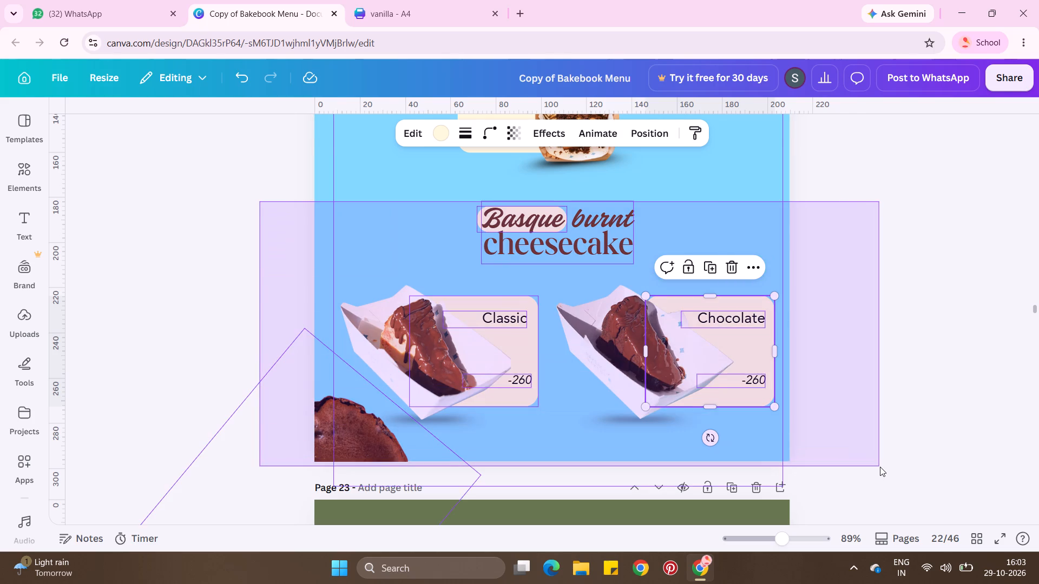
key(ctrl+c)
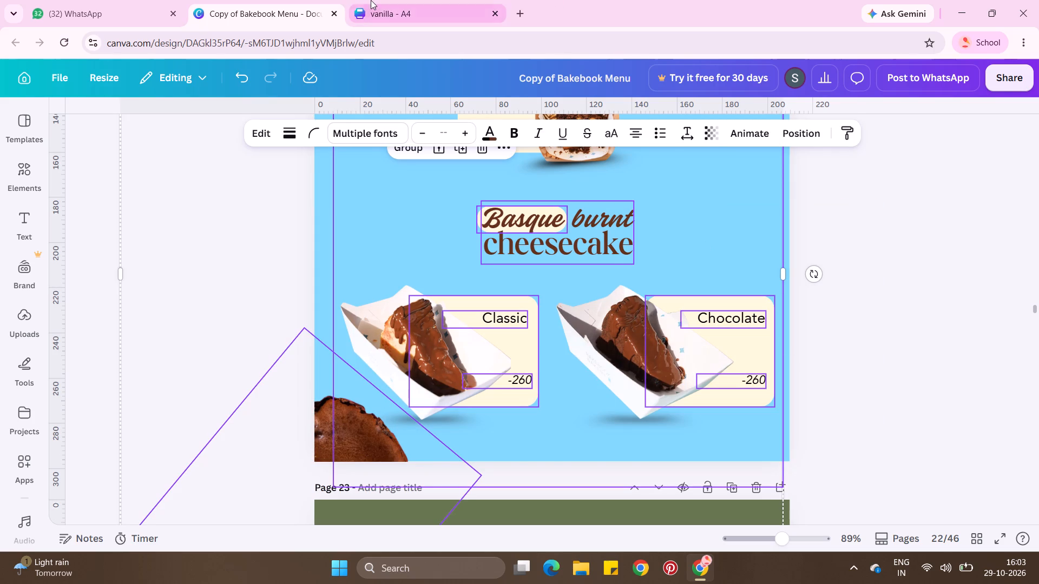
In the vanilla design, duplicate page 3 and move one of the two copies to the start of the document.
click(369, 0)
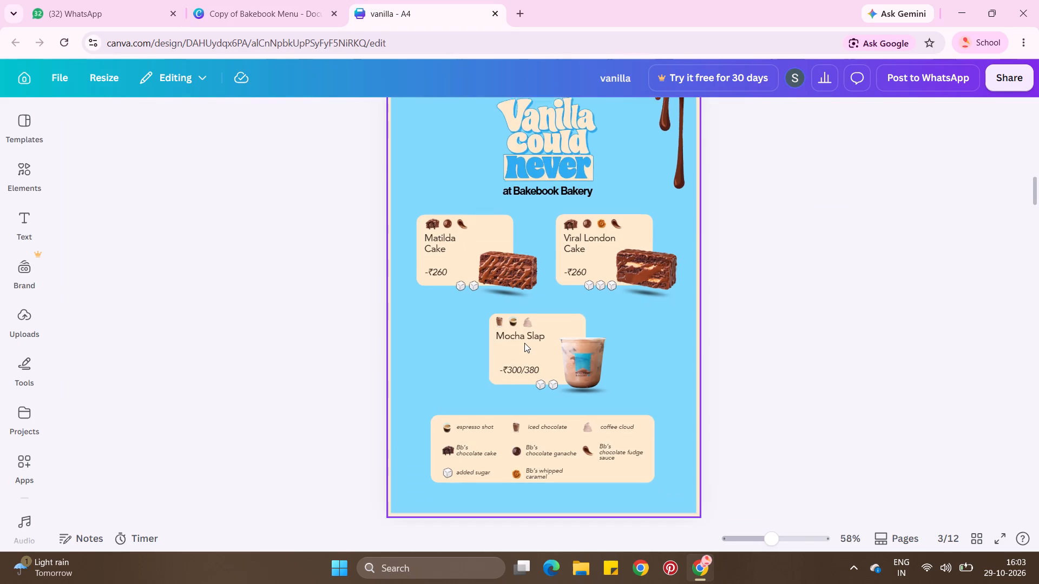
scroll(524, 343, up, 1)
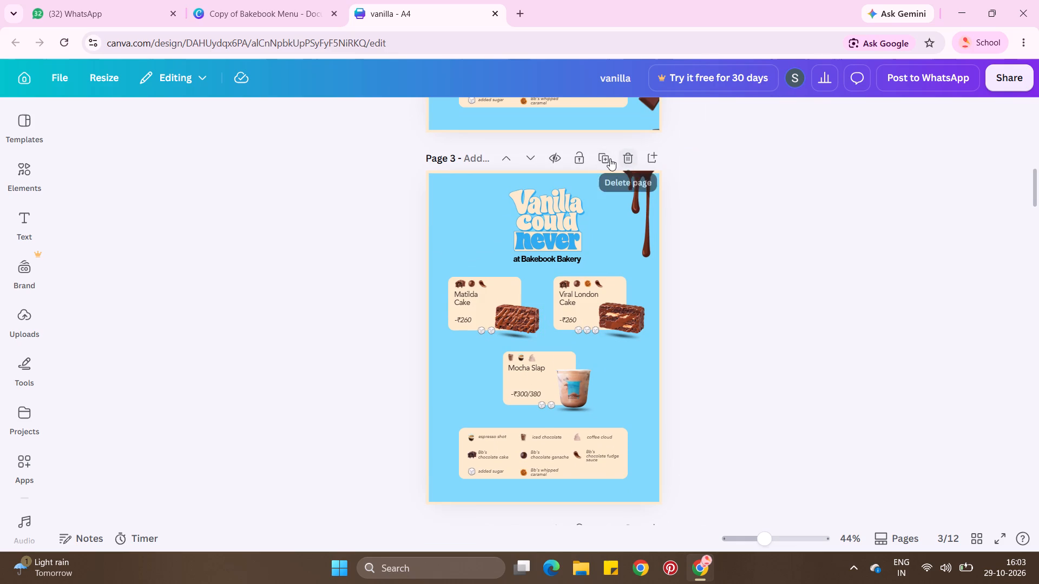
click(608, 158)
click(968, 533)
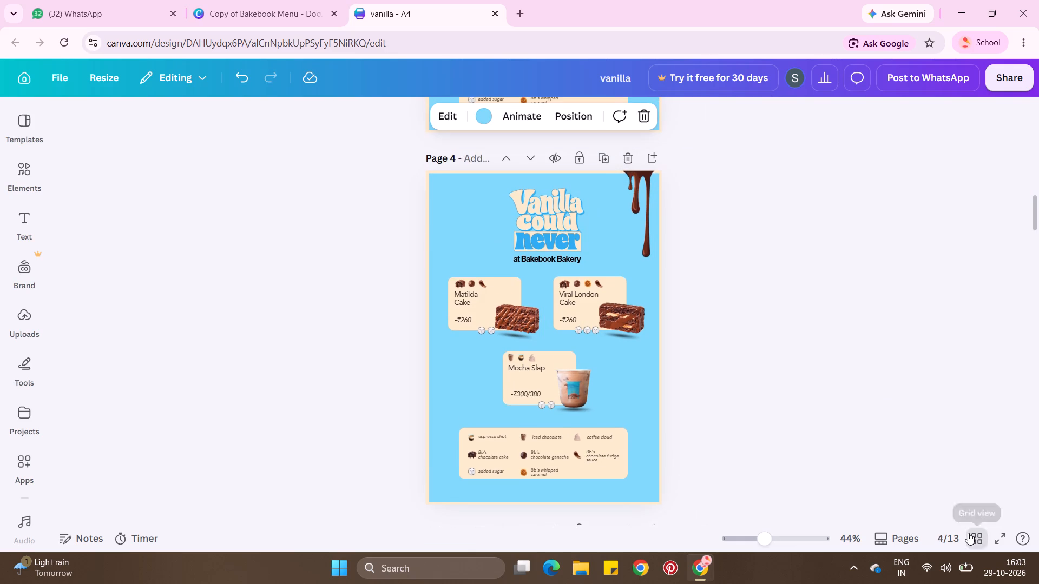
drag(376, 275, 0, 266)
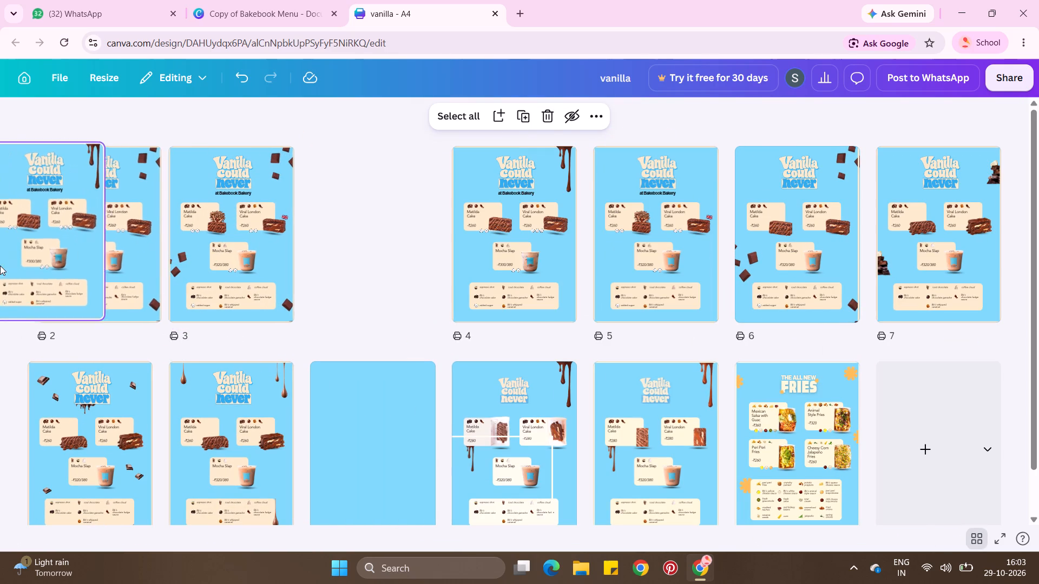
Move the blank blue page to second place, directly after the first menu page.
drag(345, 418, 174, 210)
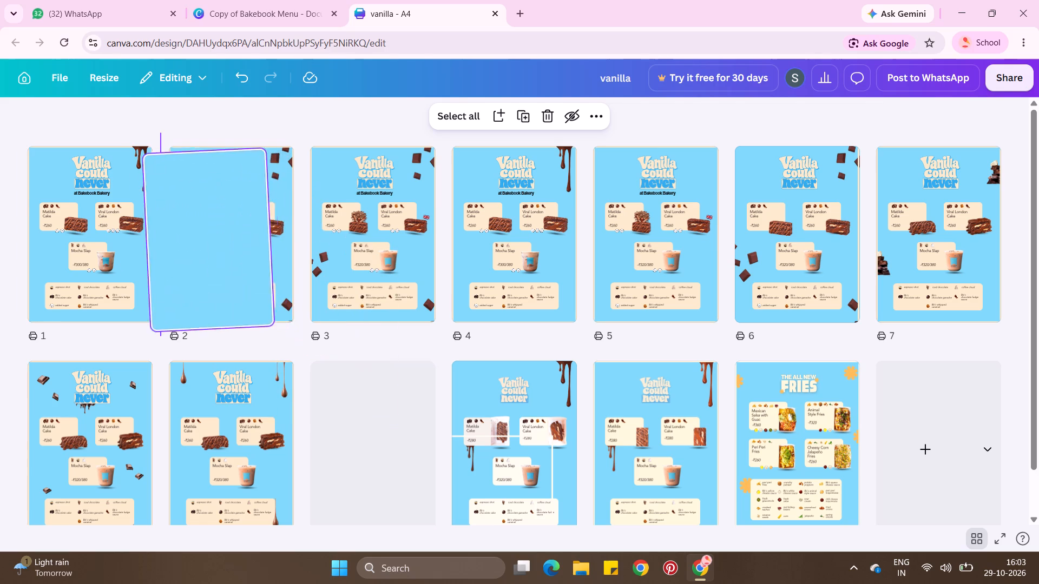
drag(174, 210, 148, 204)
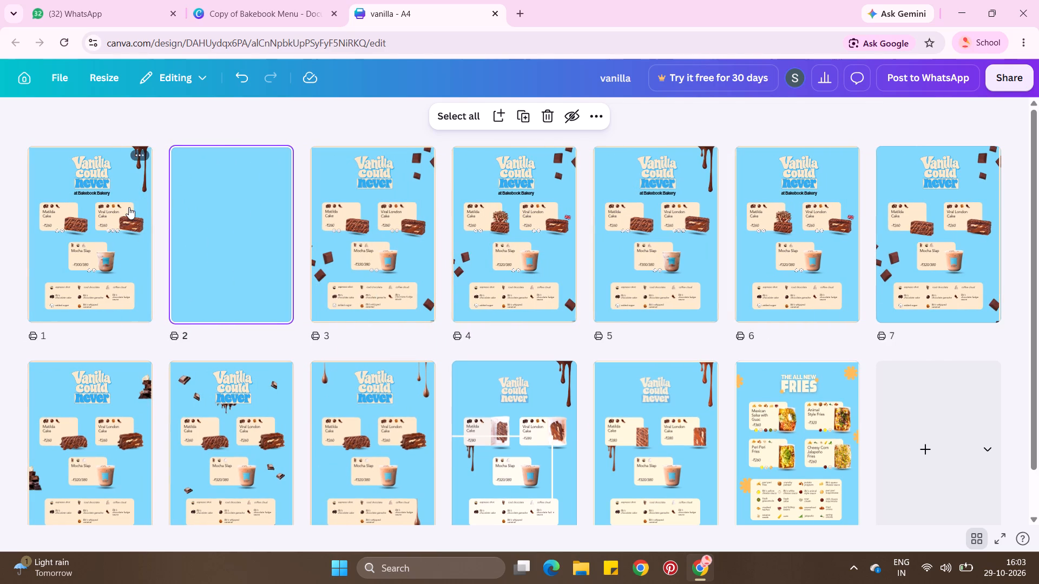
Open page 1 and delete its cream-bordered background frame.
double_click(129, 207)
scroll(257, 155, right, 2)
scroll(443, 193, right, 1)
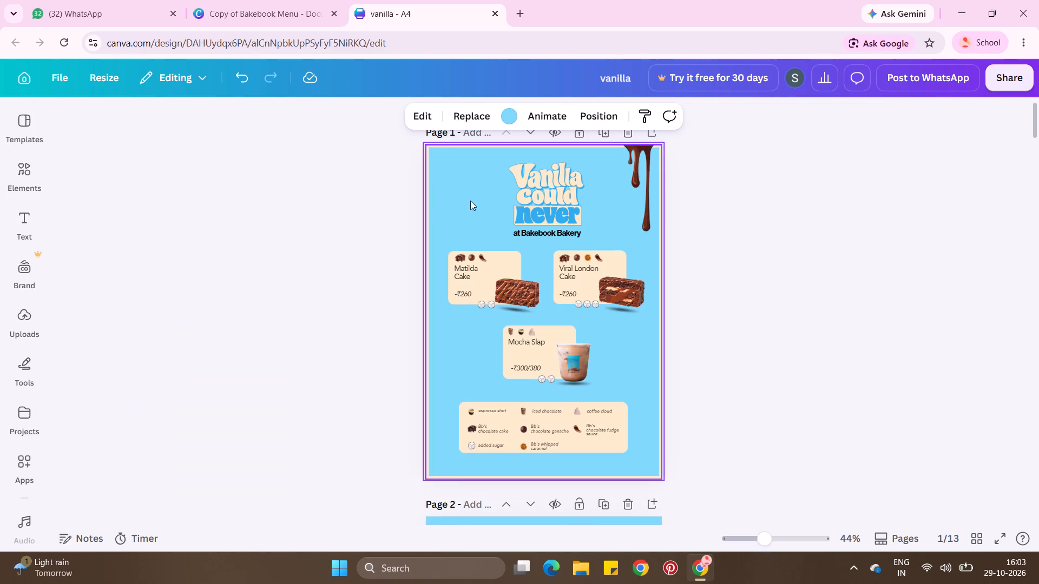
scroll(470, 201, right, 1)
click(469, 190)
key(BackSpace)
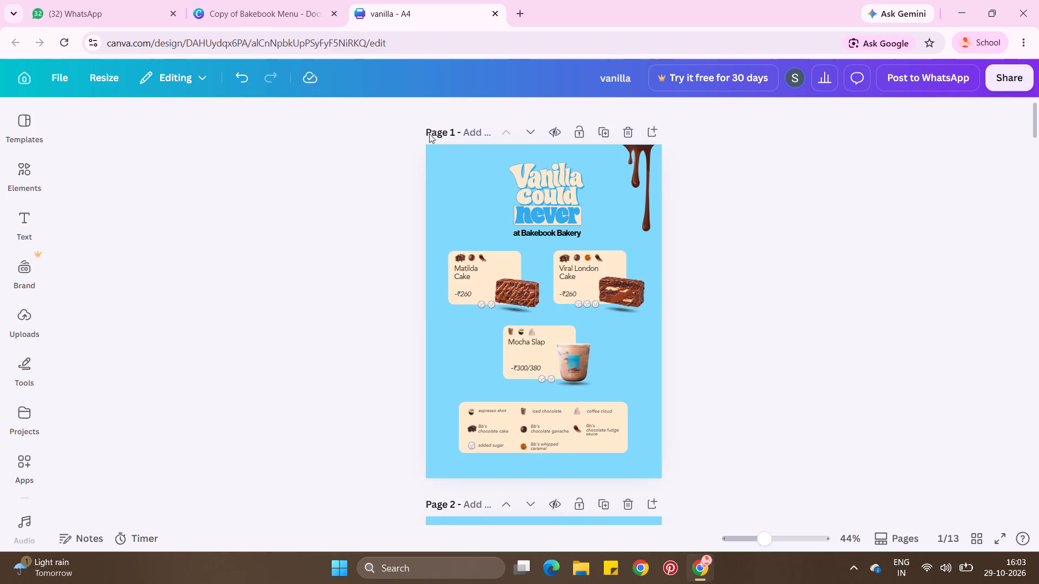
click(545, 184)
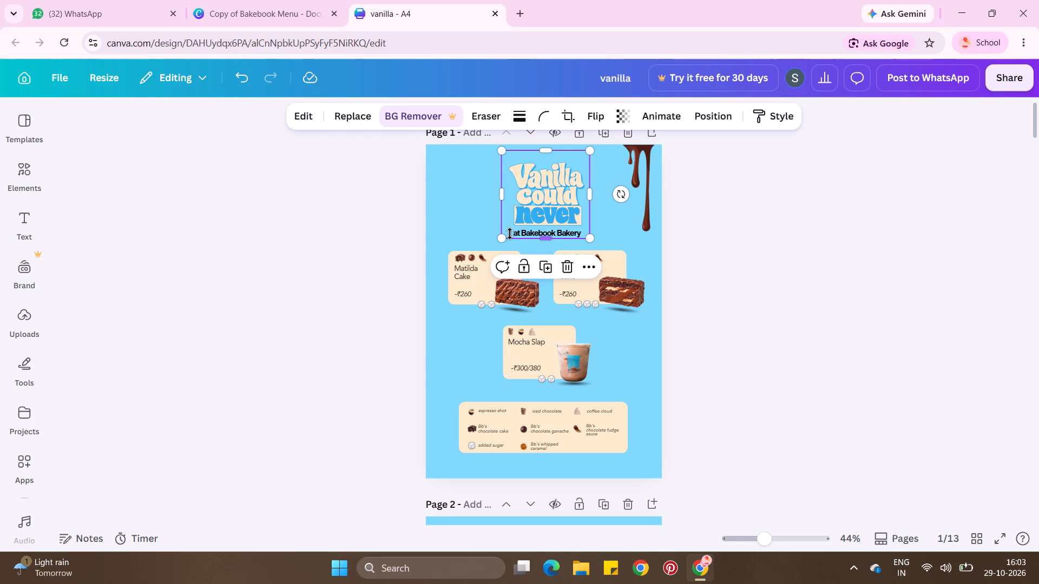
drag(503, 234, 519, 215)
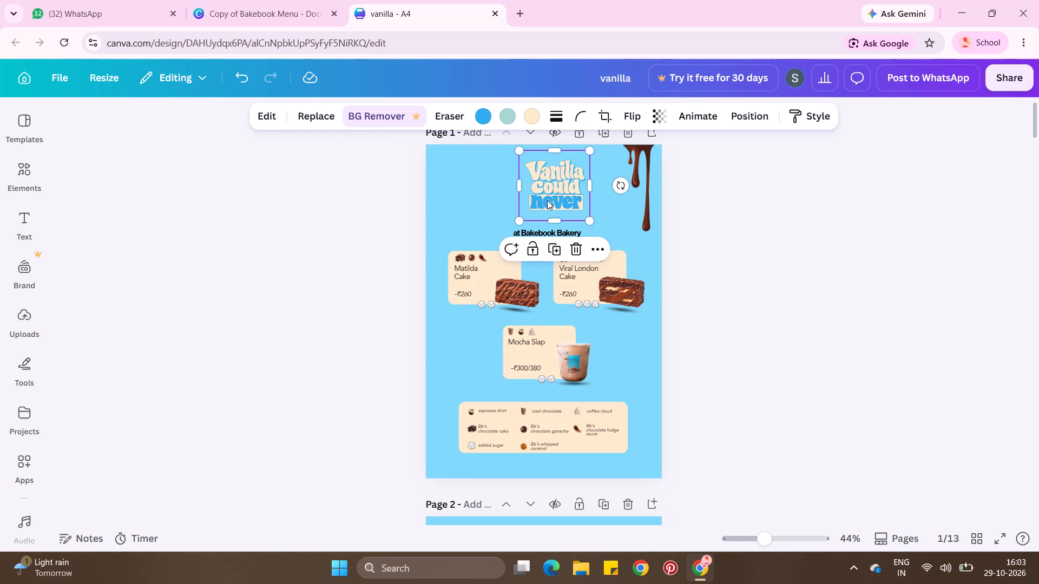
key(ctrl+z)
Shrink the "Vanilla could never" heading and its tagline together to a tagline size of 18, centred near the page's top edge.
drag(469, 158, 553, 242)
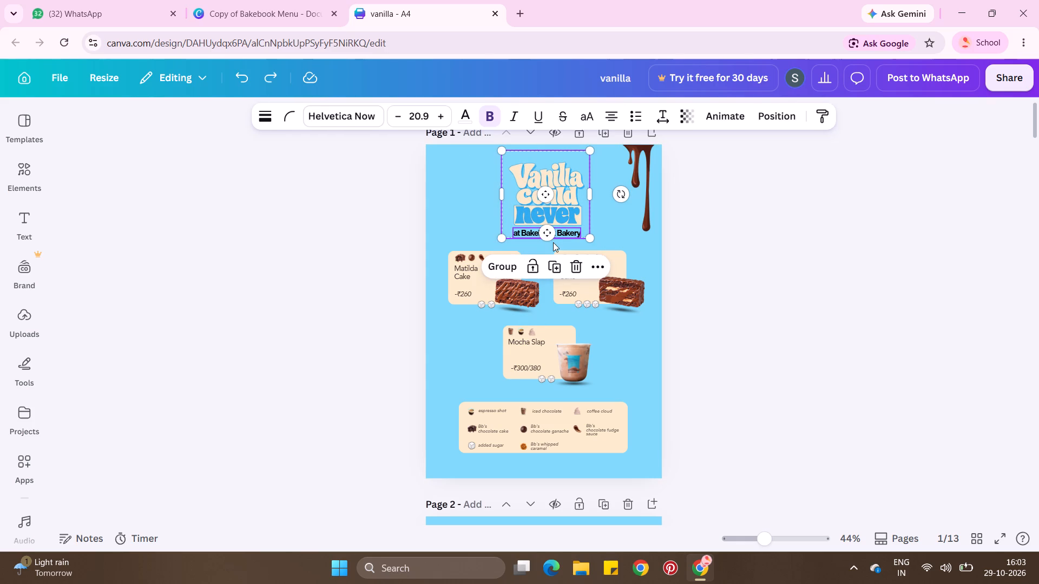
drag(593, 241, 584, 225)
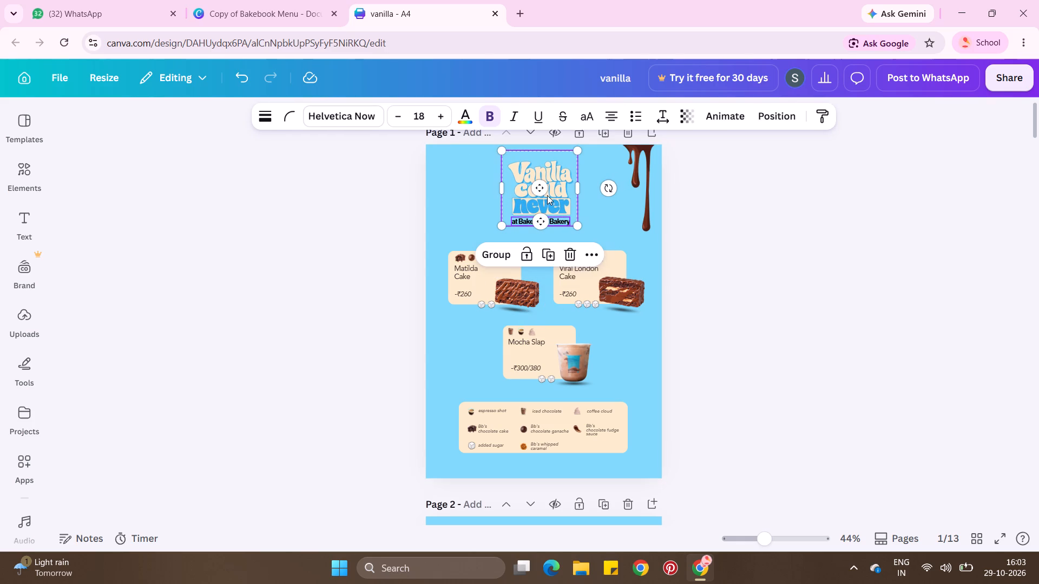
drag(546, 194, 559, 183)
drag(559, 183, 563, 171)
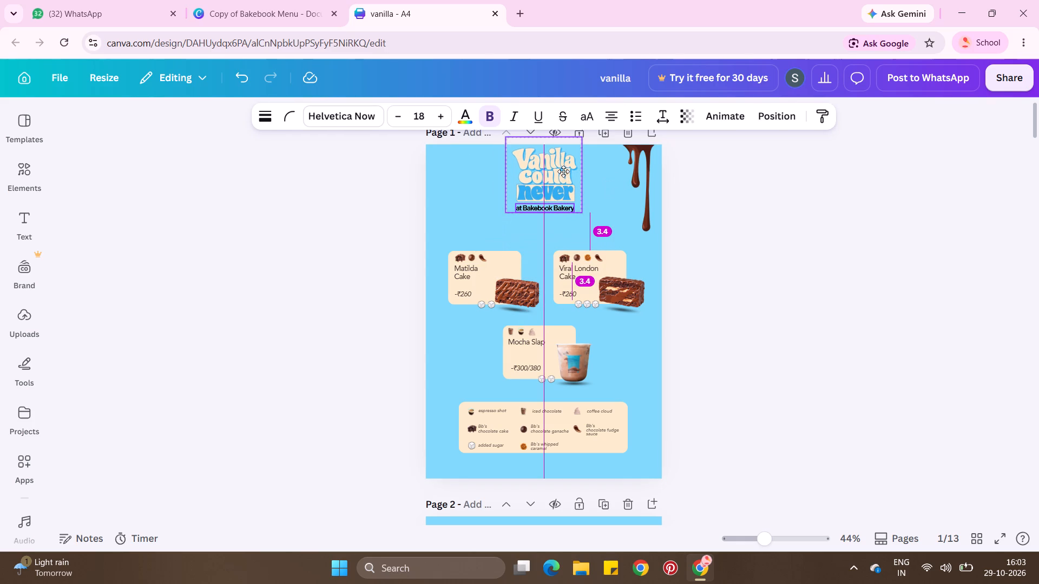
drag(563, 171, 563, 177)
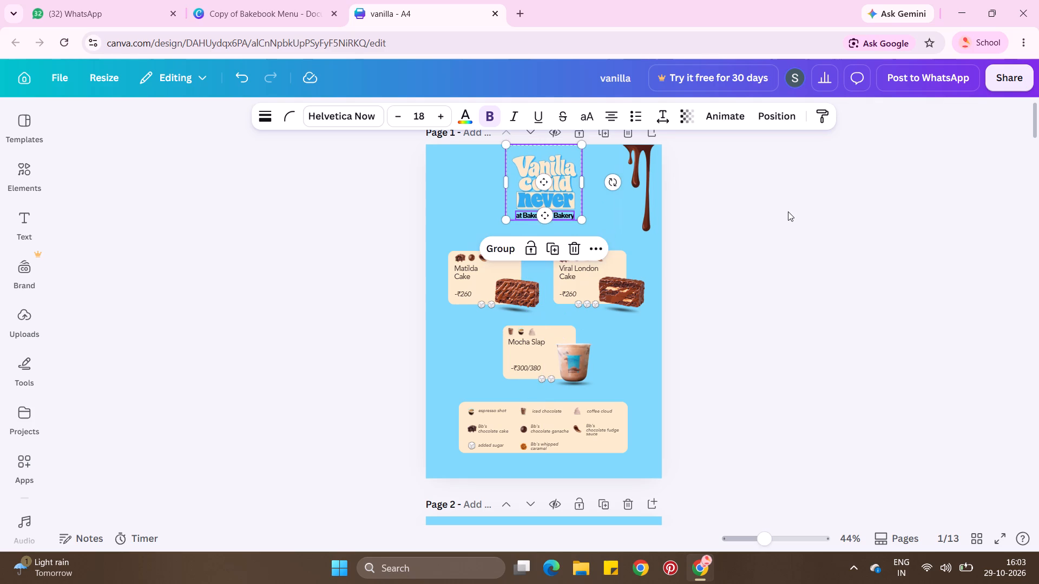
double_click(788, 211)
Move the Matilda Cake, Viral London Cake and Mocha Slap cards together upward, closer to the tagline.
scroll(734, 234, down, 1)
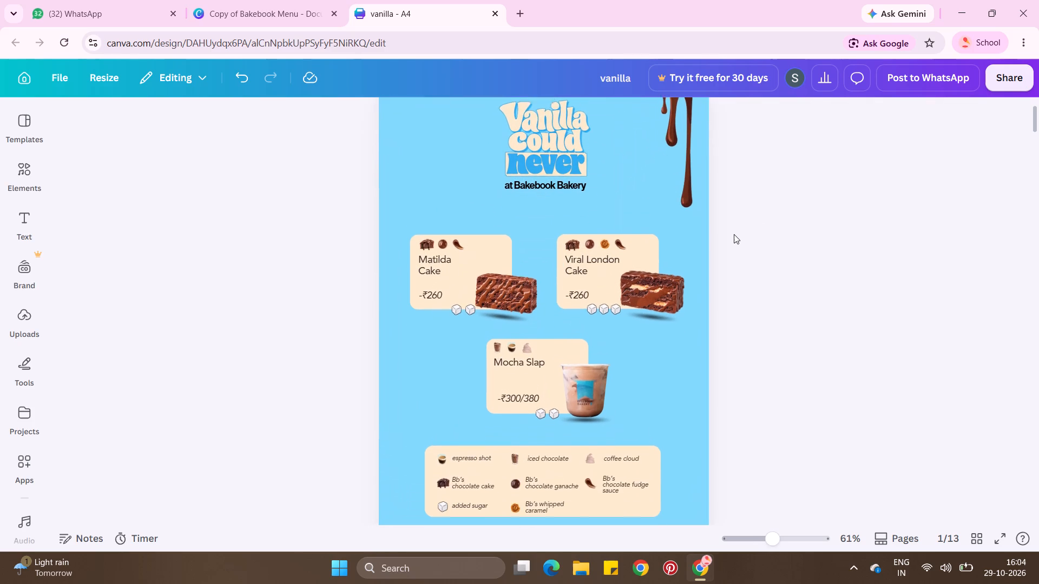
scroll(734, 234, down, 1)
drag(384, 203, 645, 377)
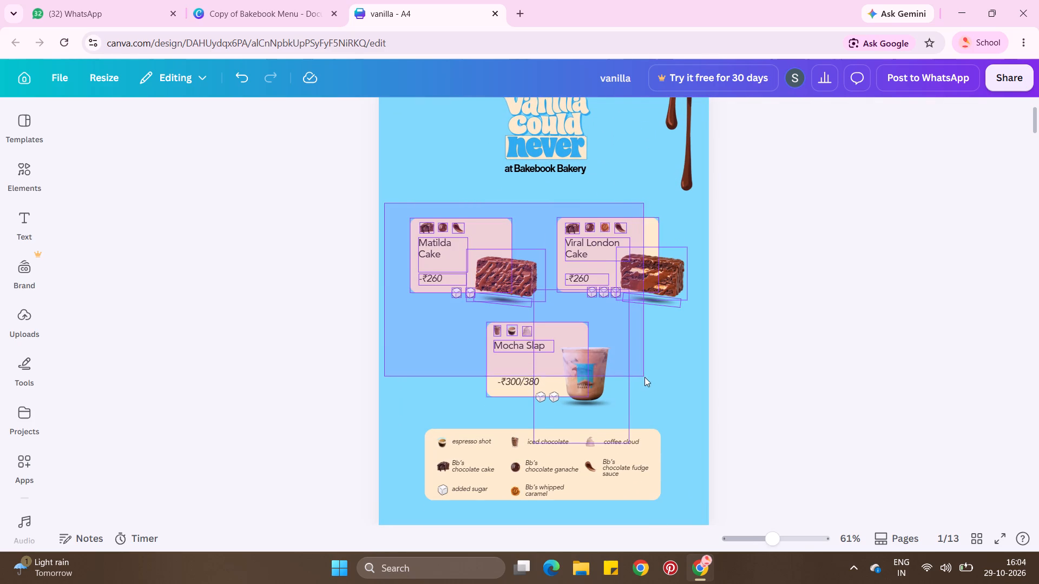
drag(645, 377, 675, 407)
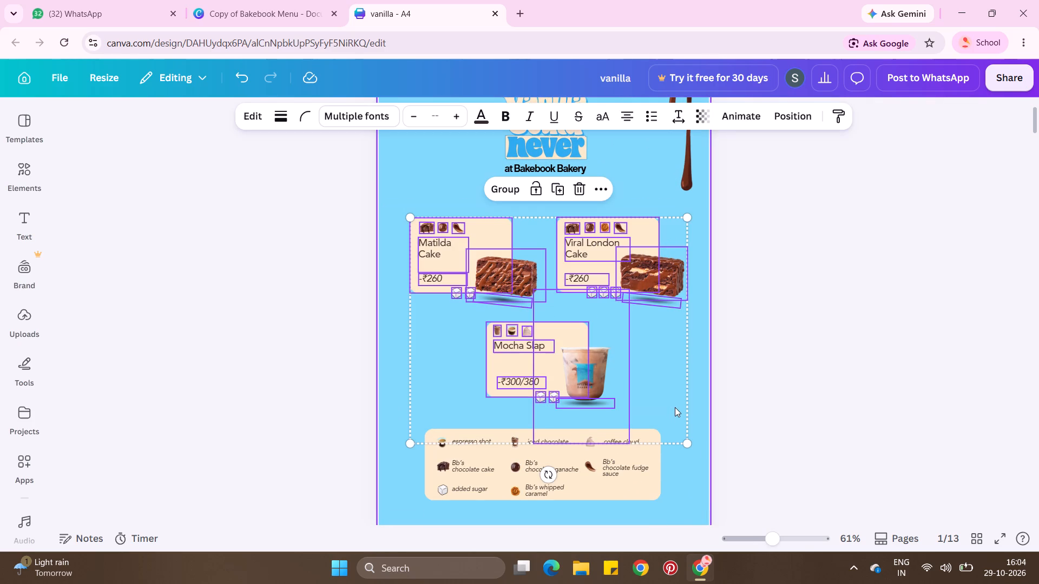
drag(668, 395, 670, 363)
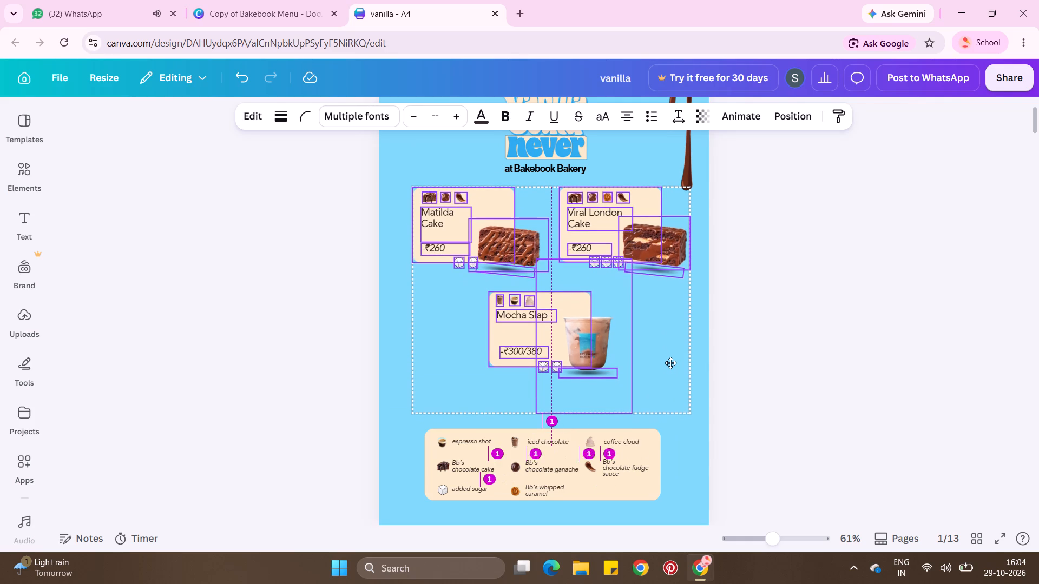
drag(670, 363, 671, 360)
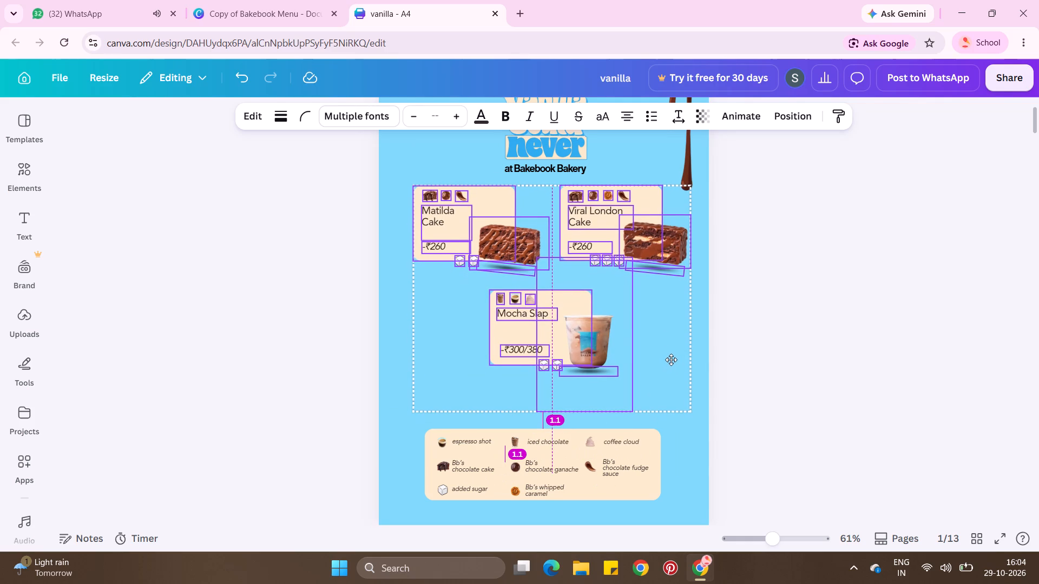
drag(671, 360, 671, 359)
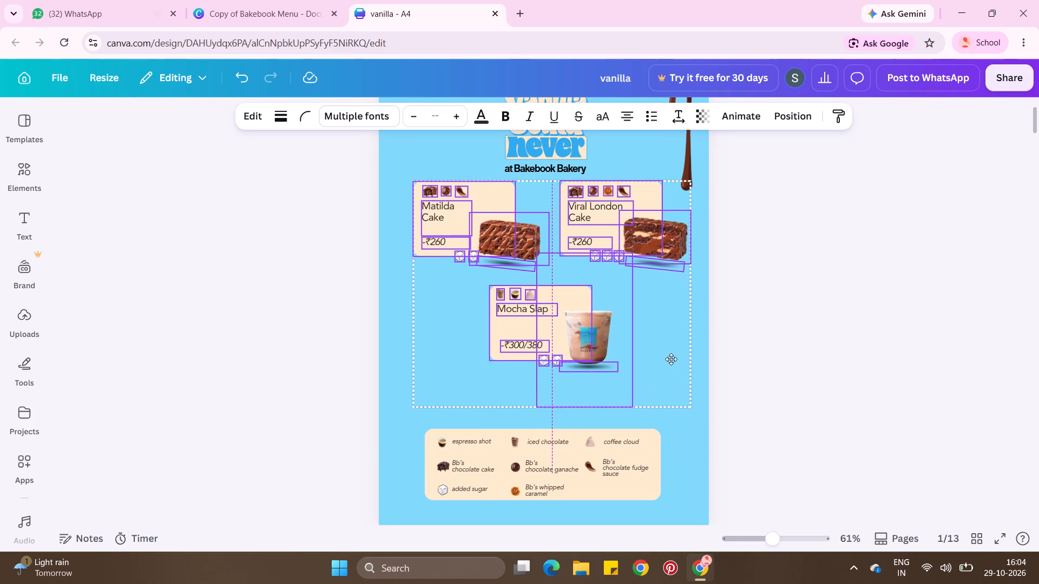
drag(671, 359, 671, 359)
double_click(824, 413)
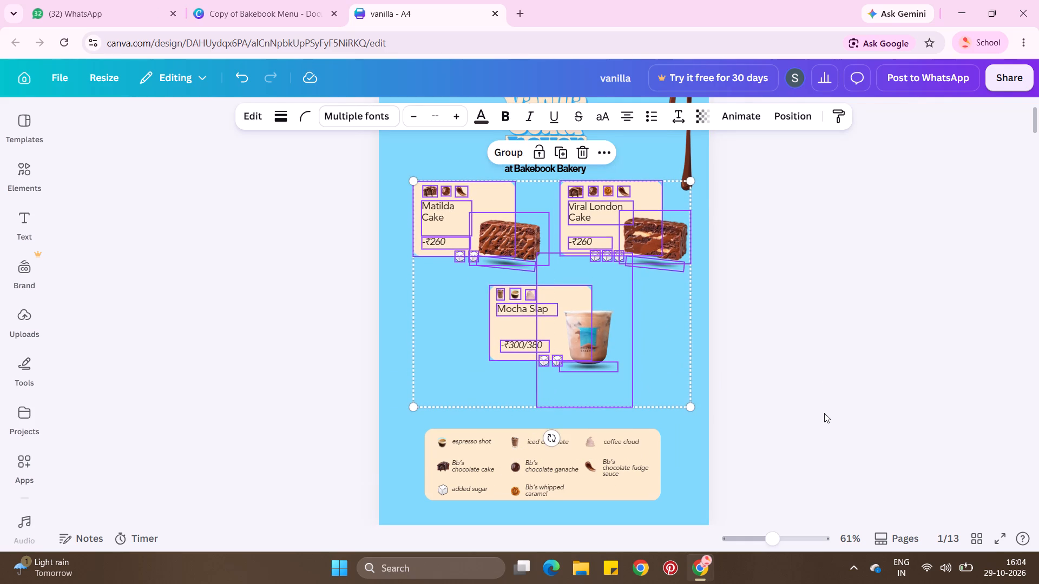
Move the whole ingredient legend slightly down towards the bottom of page 1, centred horizontally.
scroll(601, 402, down, 1)
drag(397, 351, 657, 444)
drag(640, 408, 639, 422)
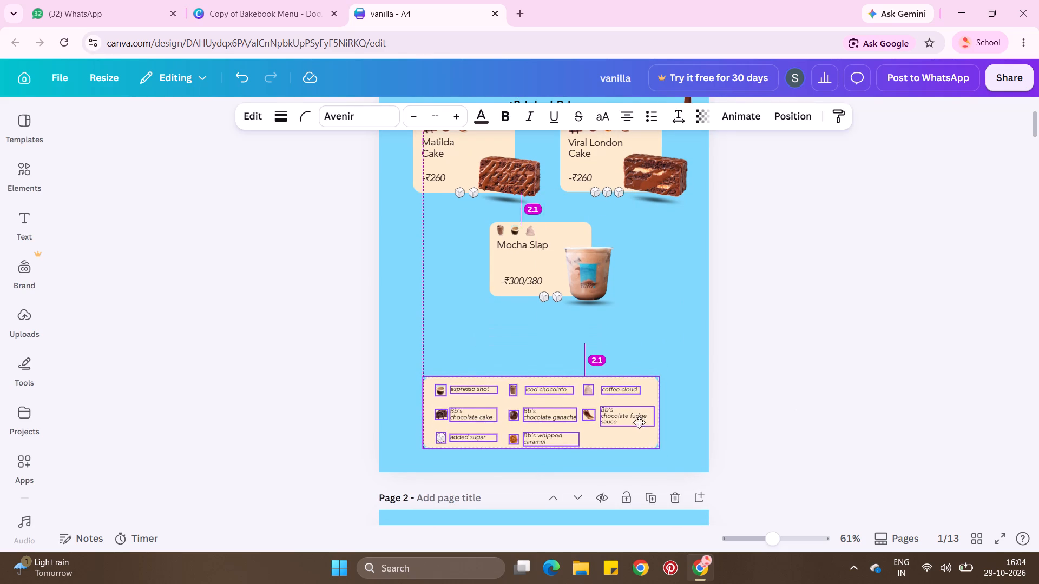
drag(639, 422, 643, 425)
double_click(812, 351)
Shrink the "Vanilla could never" heading and tagline together to a tagline size of 14.4 near the page top, and group them.
scroll(812, 351, up, 1)
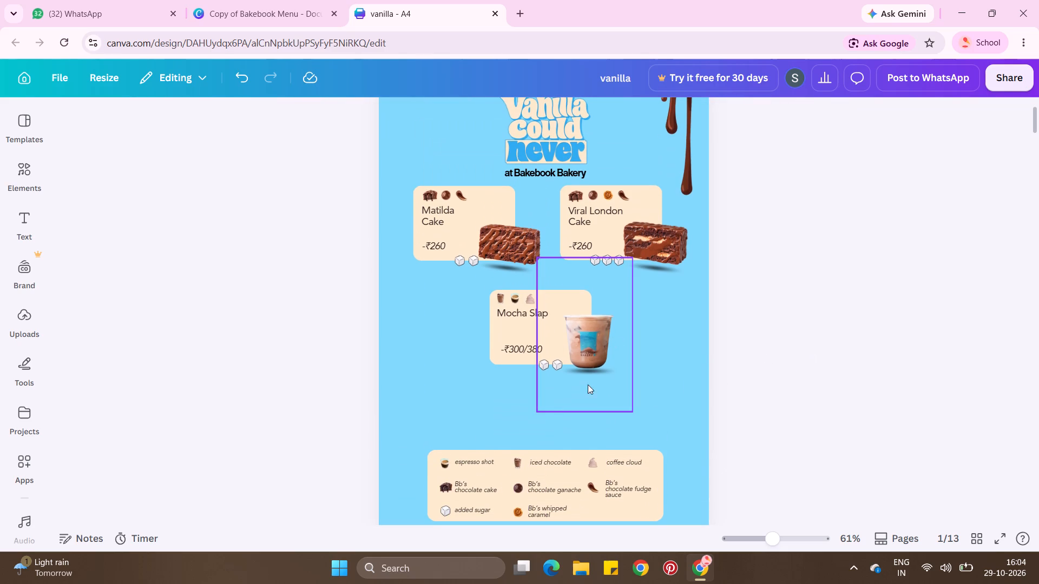
scroll(521, 267, up, 1)
click(514, 193)
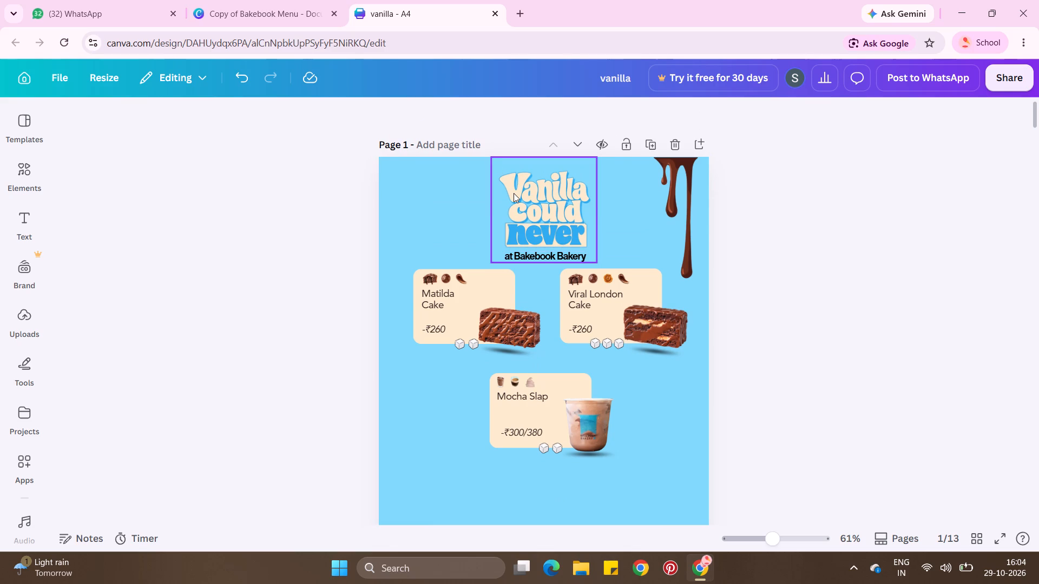
drag(475, 183, 550, 255)
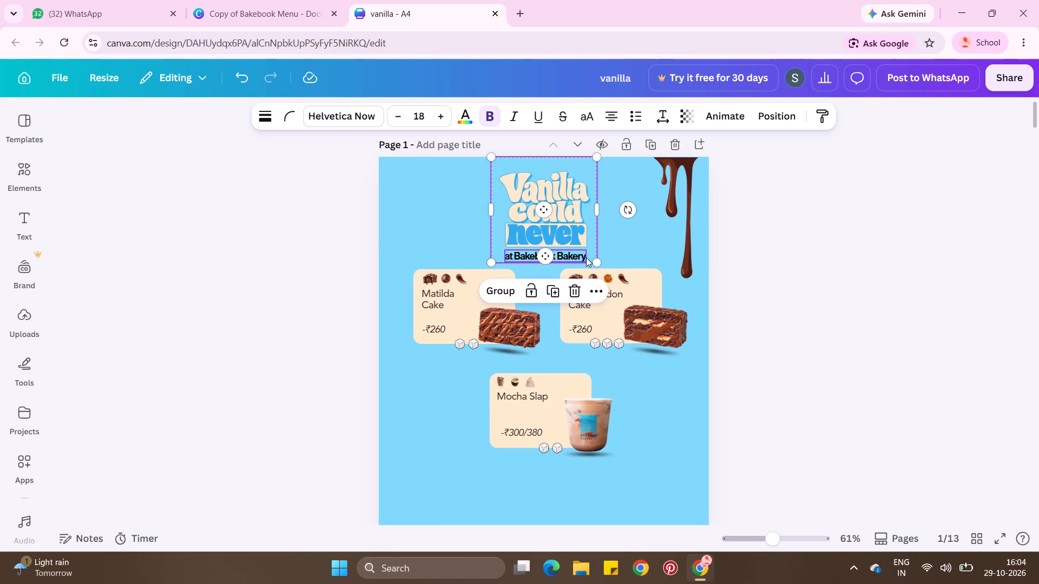
drag(596, 257, 586, 241)
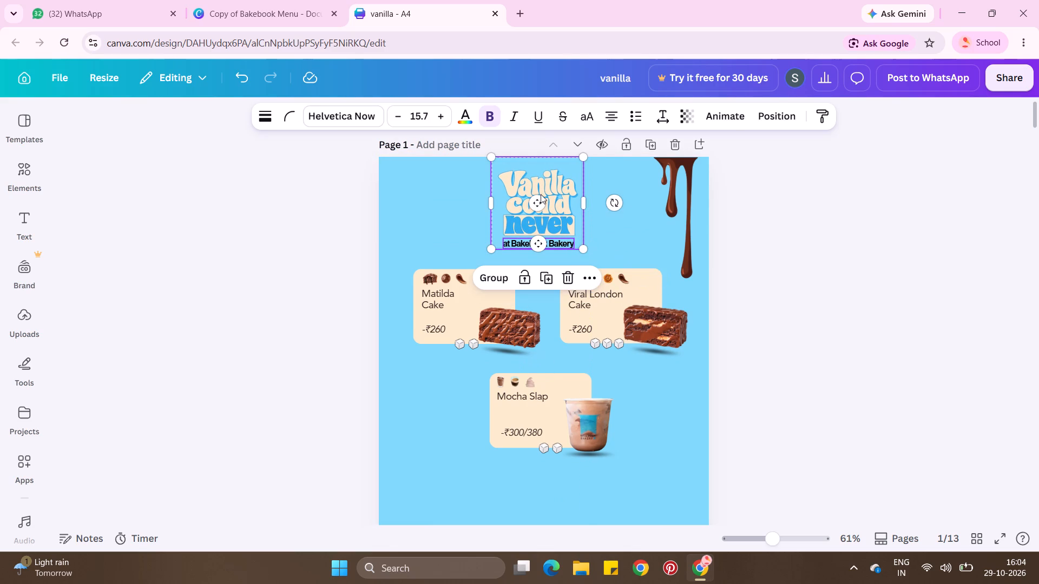
drag(541, 194, 548, 200)
drag(583, 161, 576, 174)
click(548, 195)
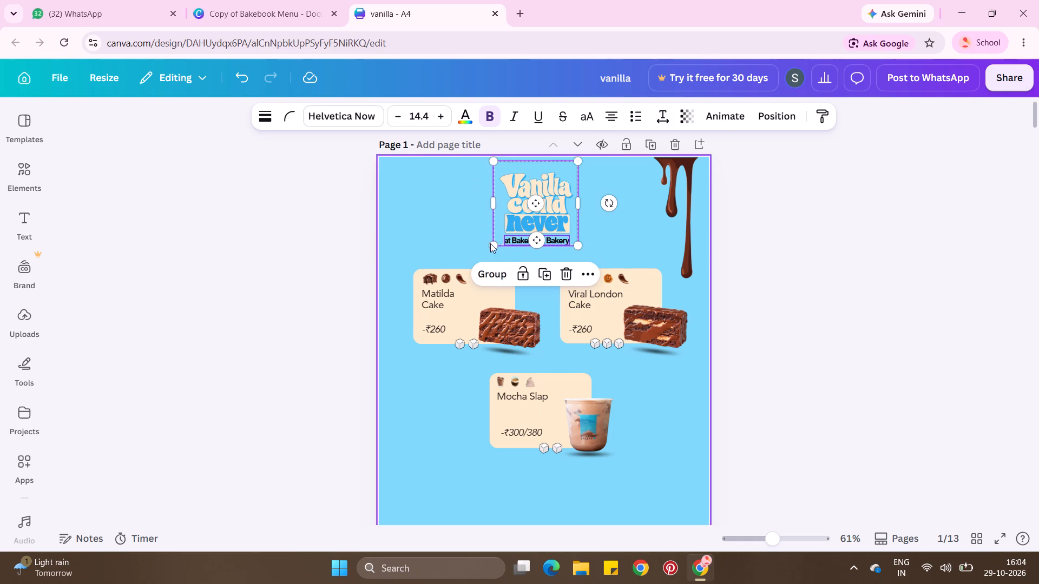
click(499, 282)
double_click(754, 276)
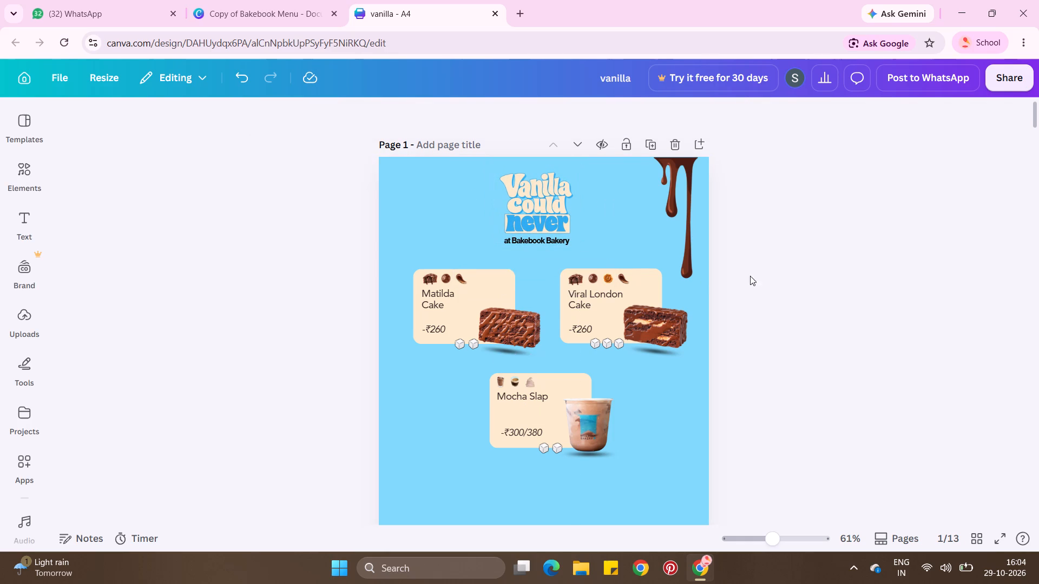
Move the three product cards with their pictures a little further up, closer beneath the heading.
drag(397, 258, 651, 443)
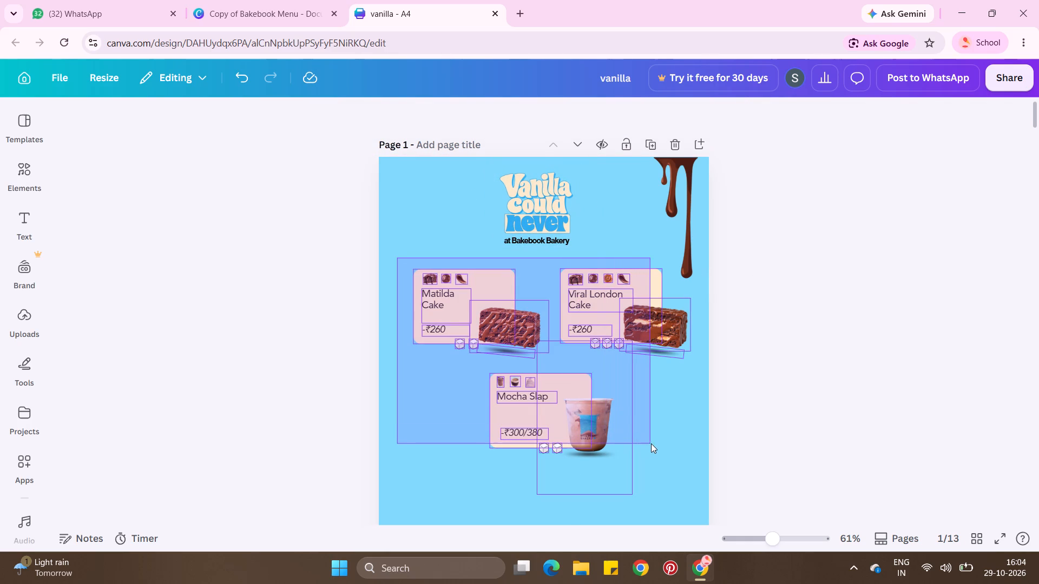
drag(651, 443, 662, 462)
drag(639, 415, 639, 404)
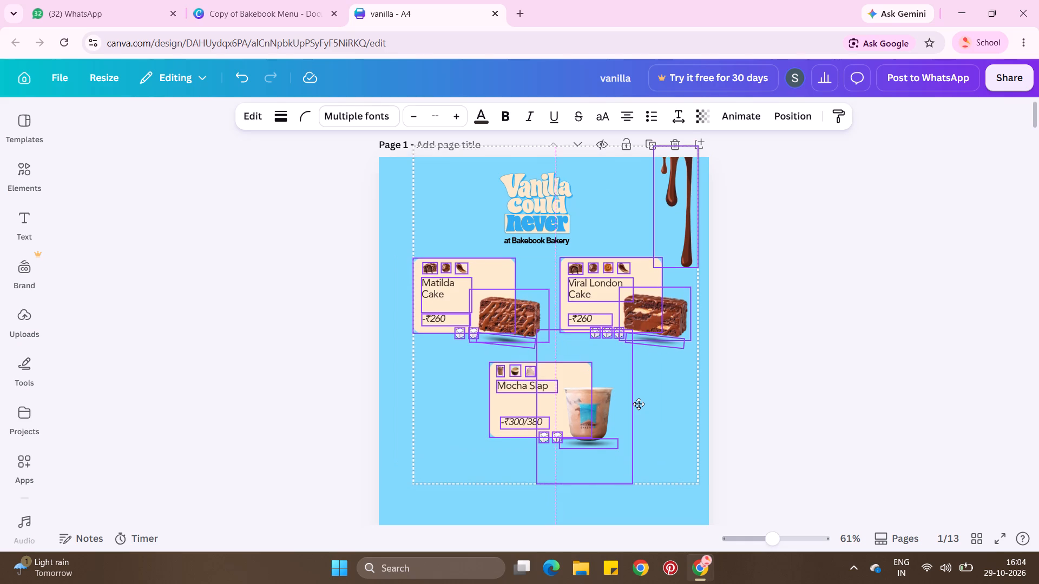
drag(639, 404, 639, 401)
double_click(781, 373)
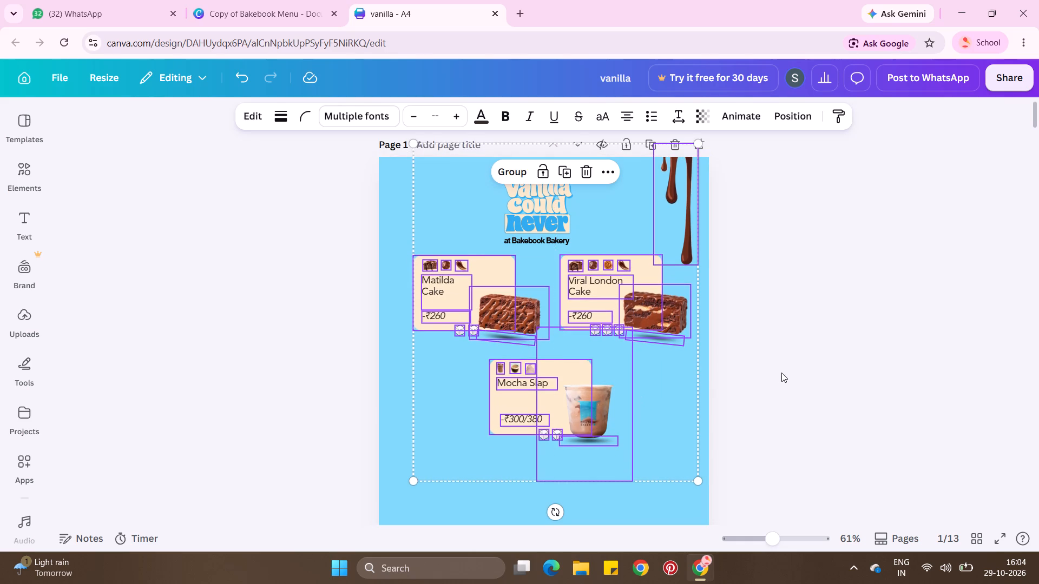
Realign the chocolate drip with the page's top edge, scale it down and shift it slightly left, clear of the Viral London card.
drag(691, 193, 691, 218)
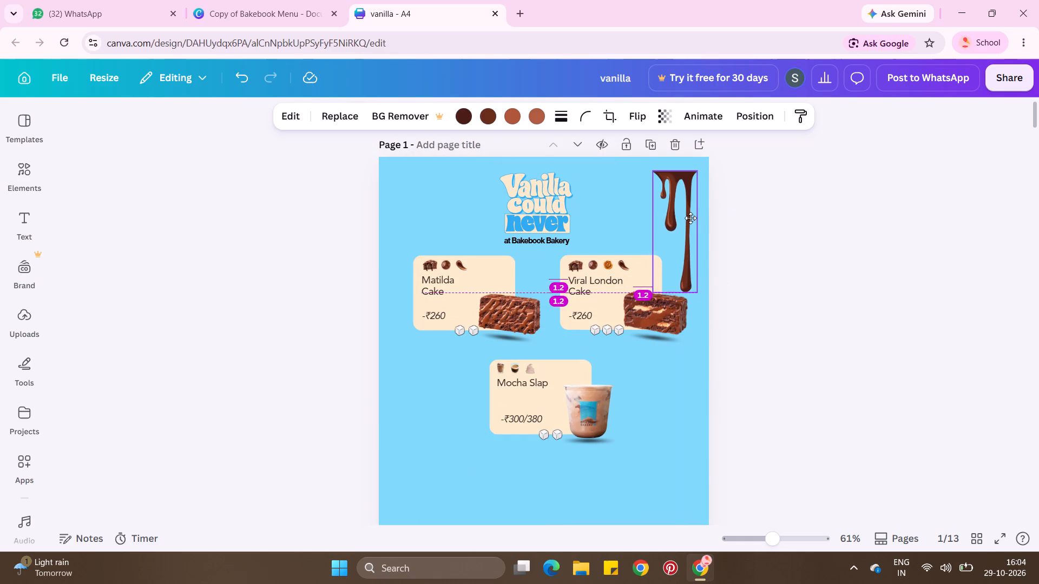
drag(691, 218, 691, 207)
drag(656, 275, 665, 254)
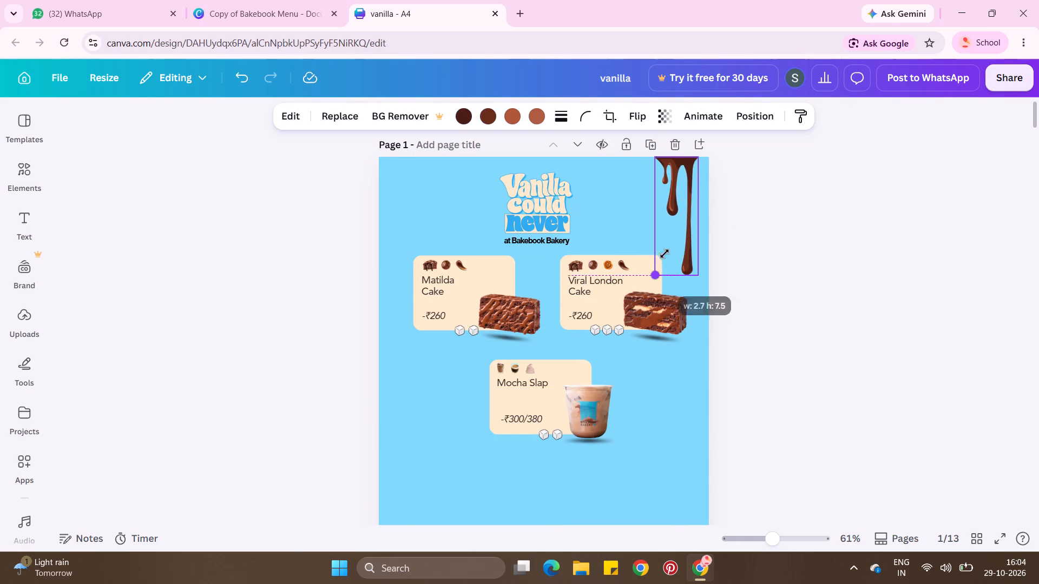
drag(665, 254, 667, 248)
double_click(797, 267)
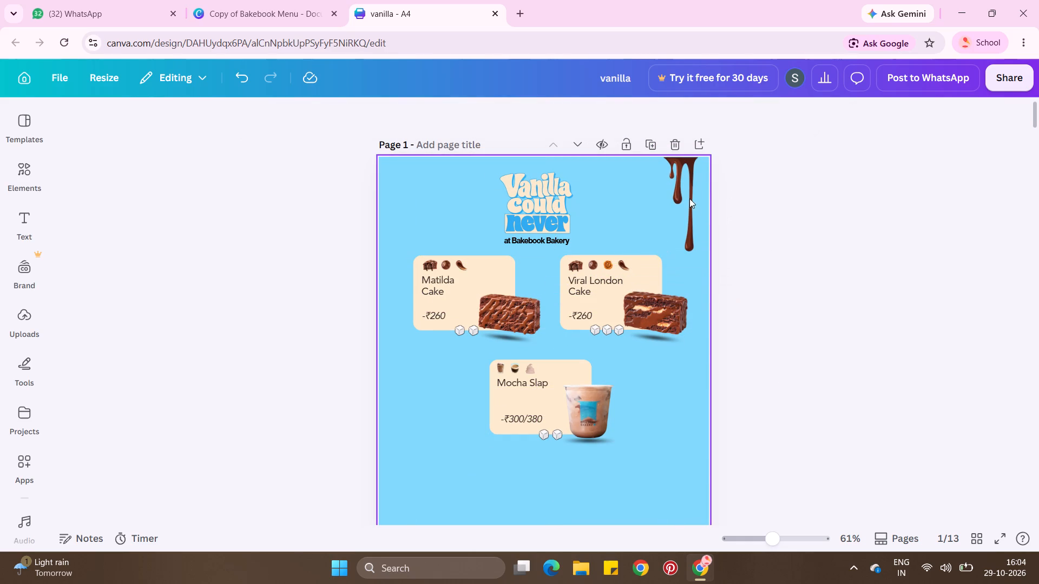
drag(689, 198, 681, 198)
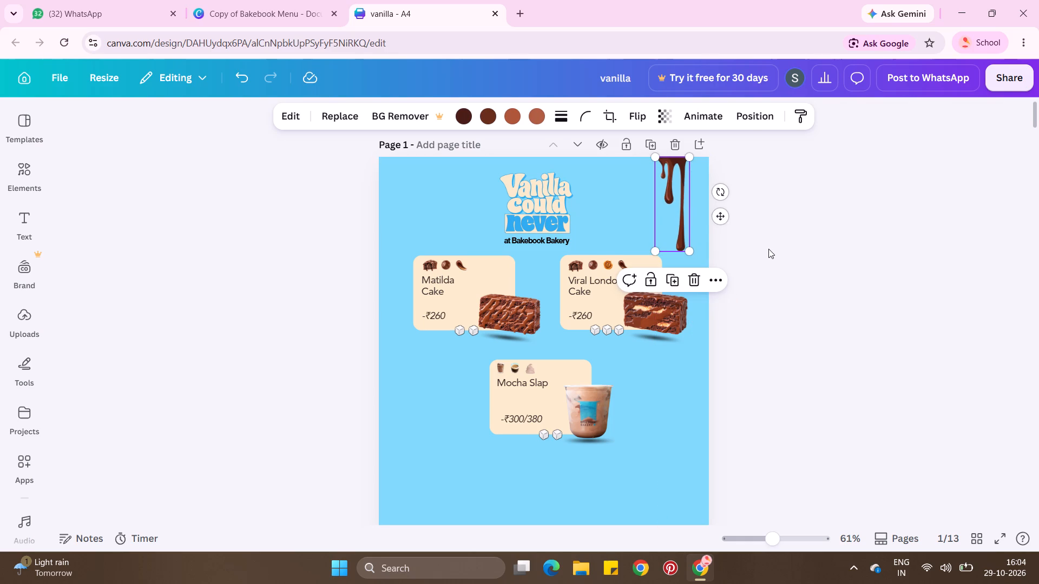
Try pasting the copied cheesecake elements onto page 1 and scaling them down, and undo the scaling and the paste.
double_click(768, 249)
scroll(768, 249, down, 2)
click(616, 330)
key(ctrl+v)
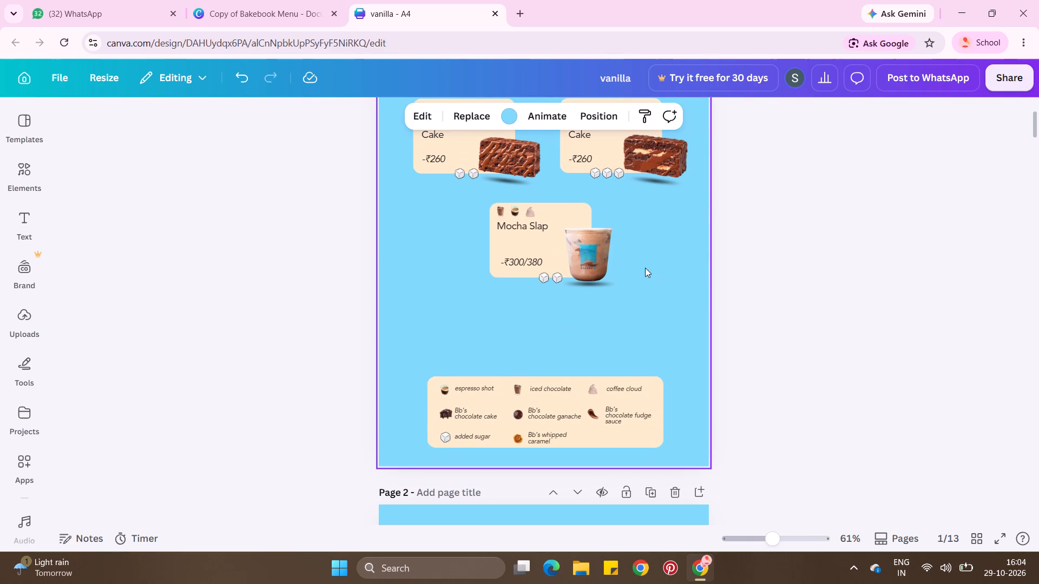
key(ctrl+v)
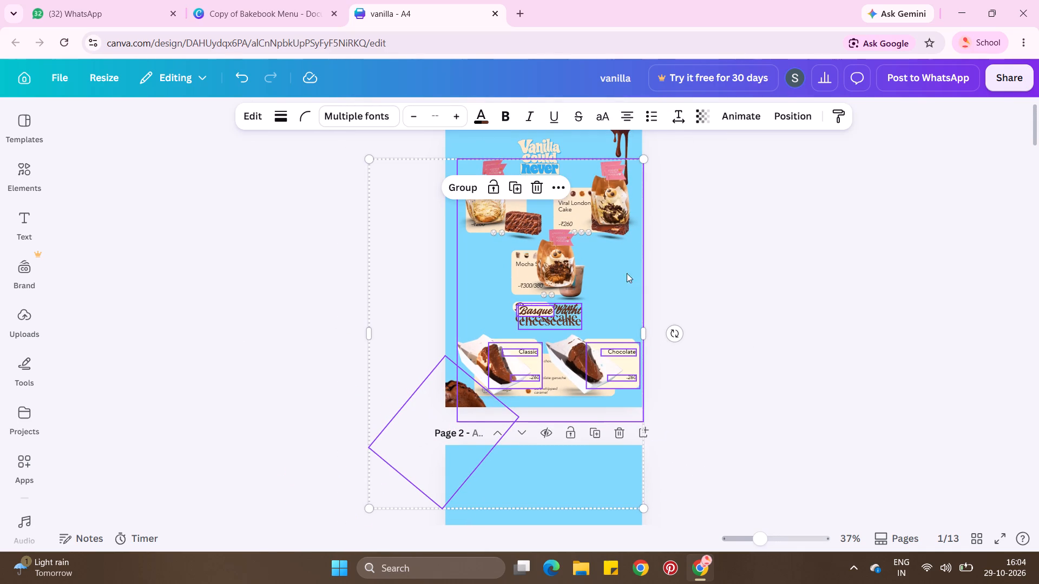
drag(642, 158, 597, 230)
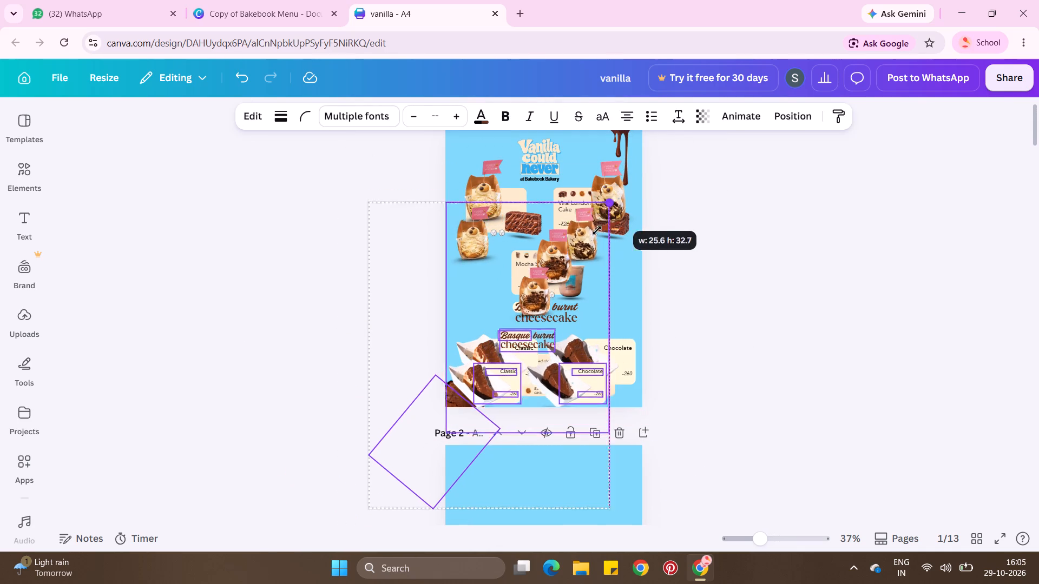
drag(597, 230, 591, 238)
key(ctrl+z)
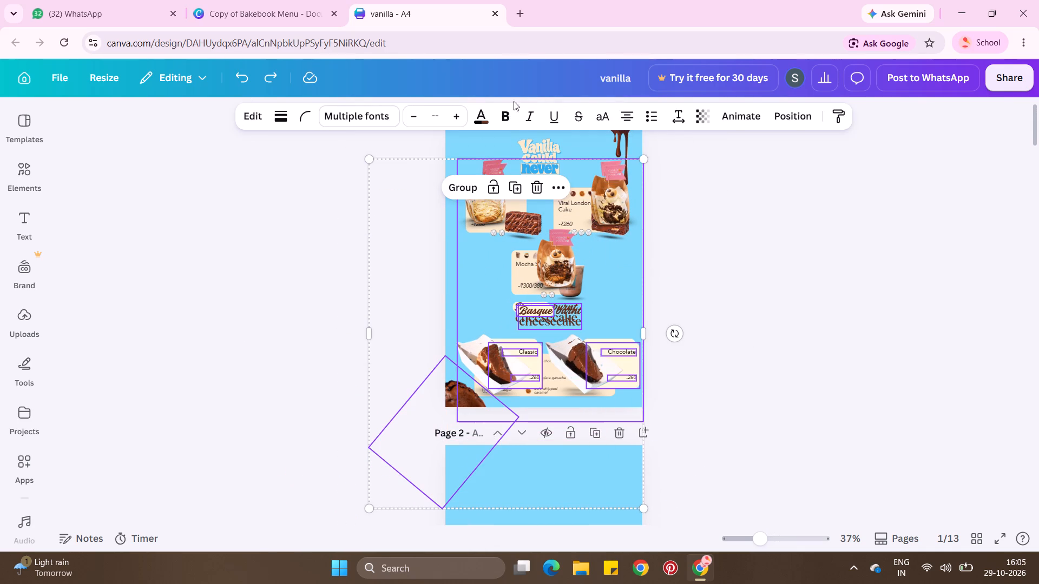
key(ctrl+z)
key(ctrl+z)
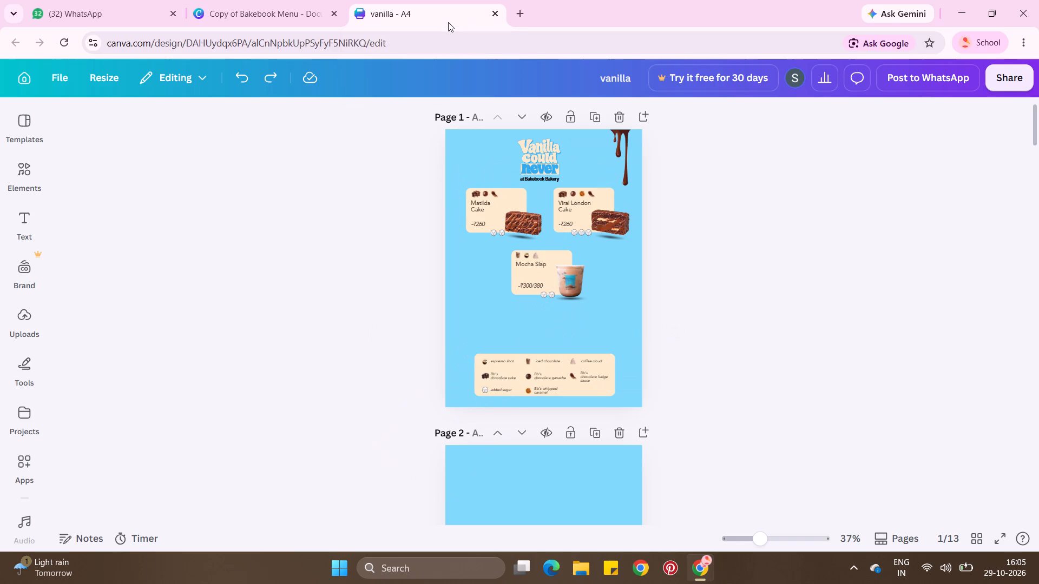
Switch to the Copy of Bakebook Menu design and examine the page 22 layers to see which elements are grouped with the cheesecake section.
click(251, 0)
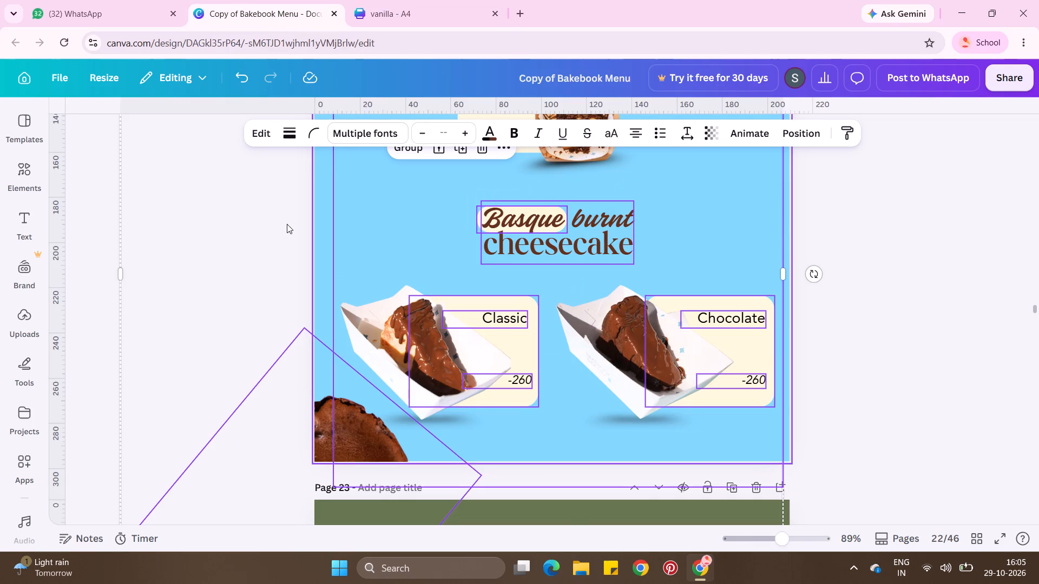
scroll(277, 205, up, 1)
key(alt+1)
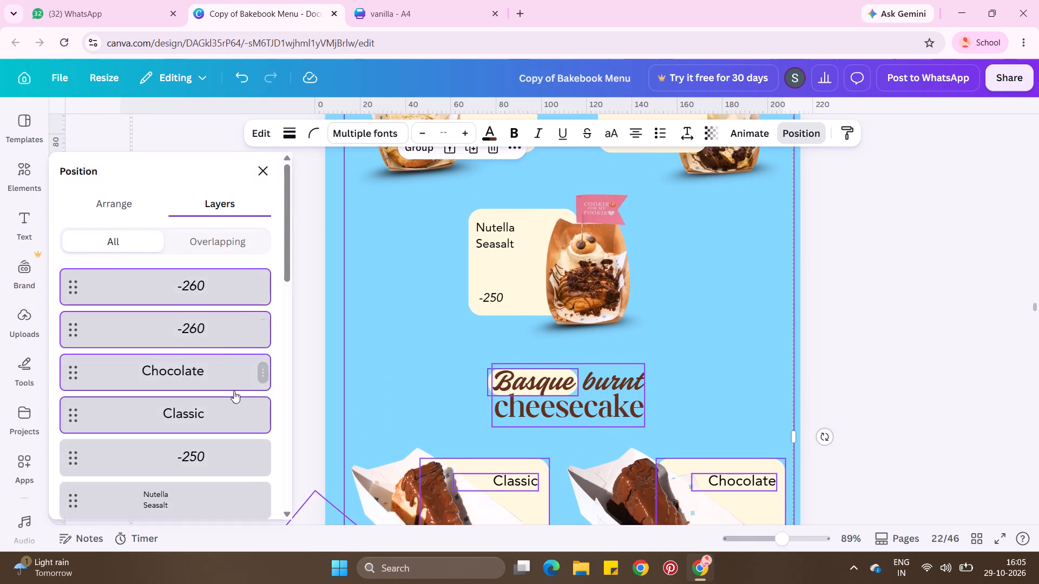
scroll(233, 394, down, 16)
scroll(242, 357, up, 7)
scroll(225, 410, down, 4)
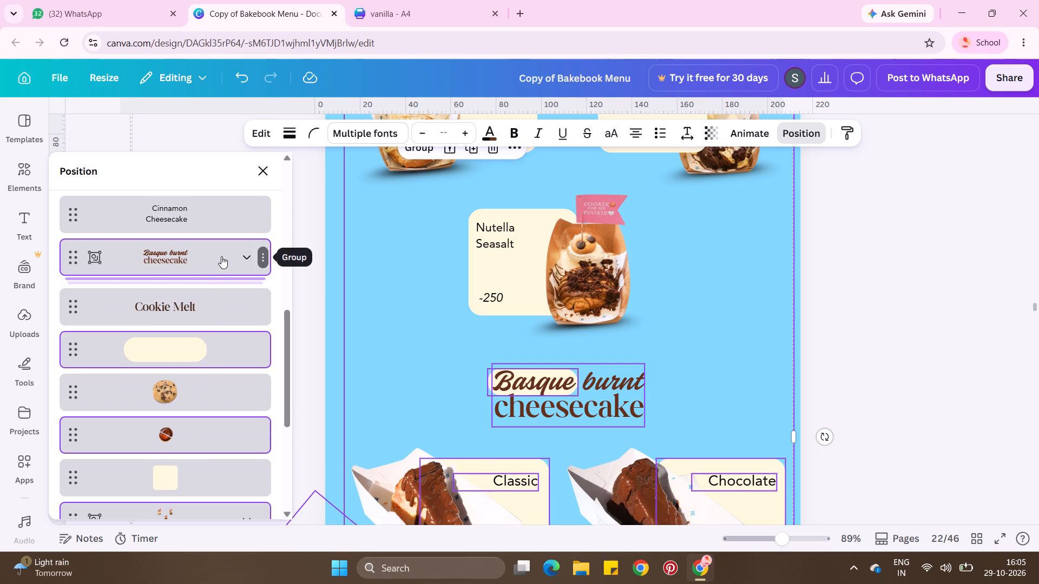
click(248, 257)
scroll(198, 414, down, 3)
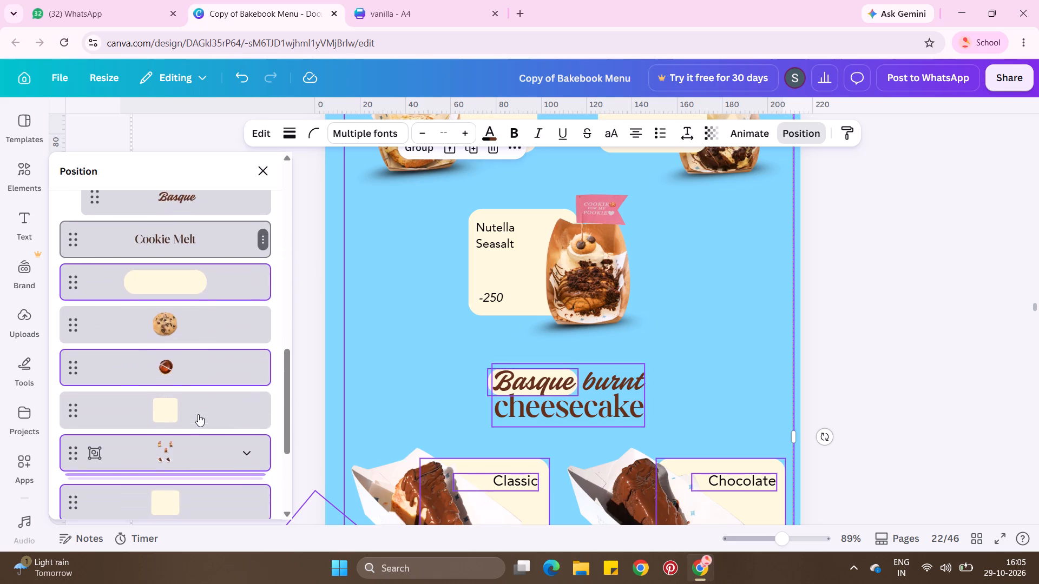
scroll(198, 414, up, 2)
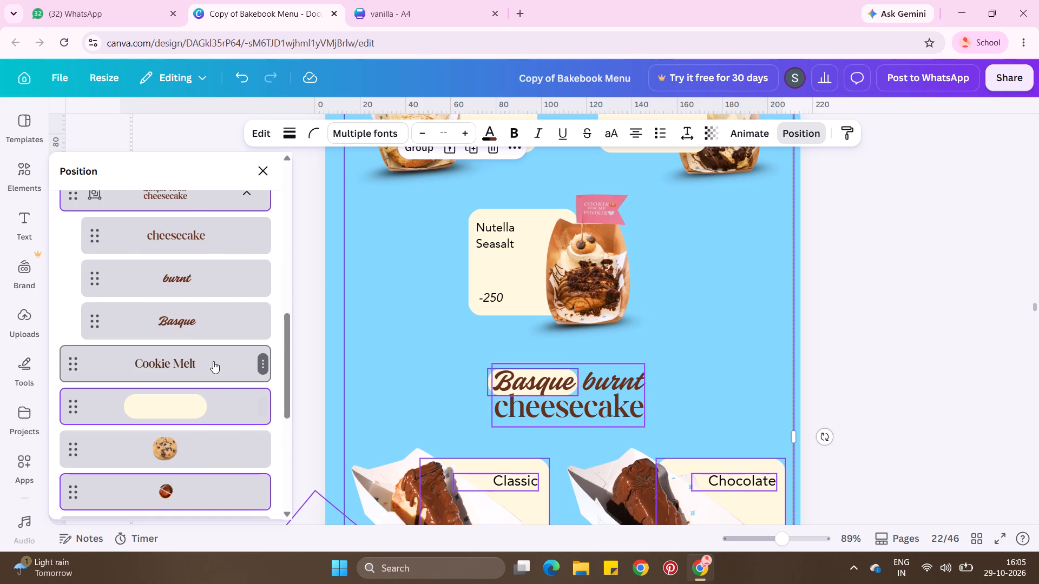
scroll(205, 395, down, 3)
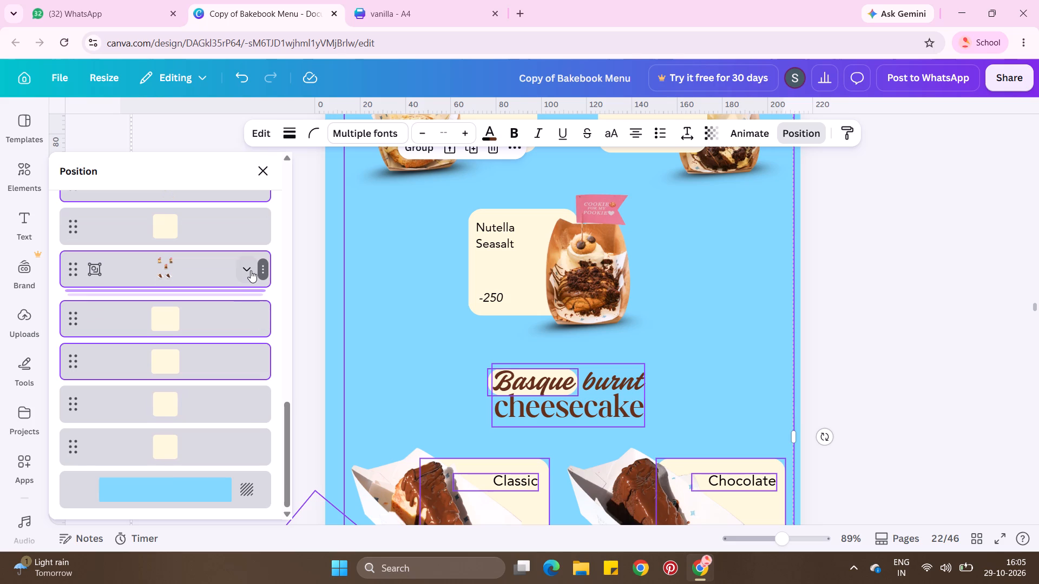
click(251, 270)
click(251, 270)
right_click(251, 270)
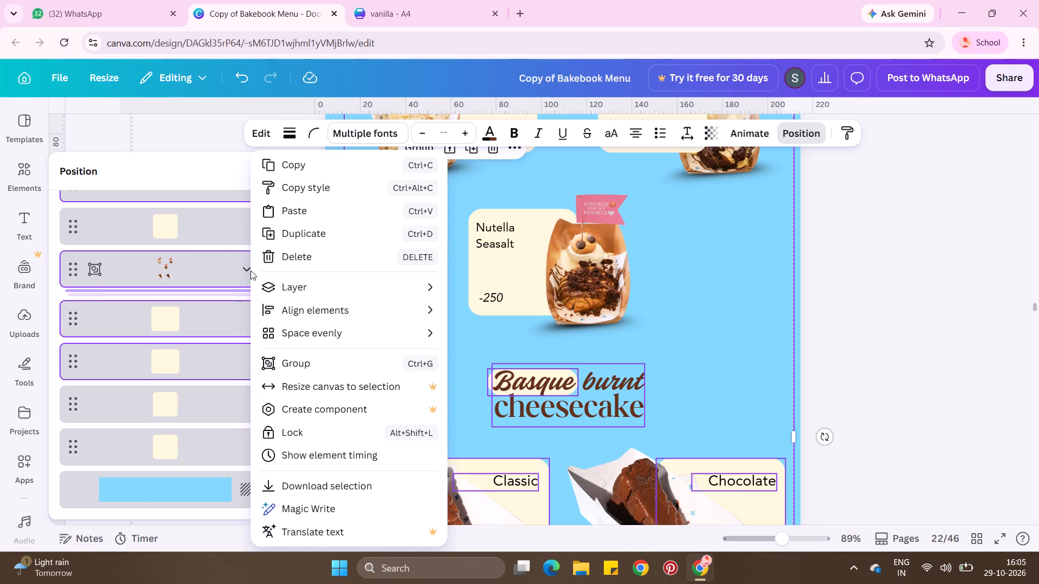
click(663, 295)
click(699, 321)
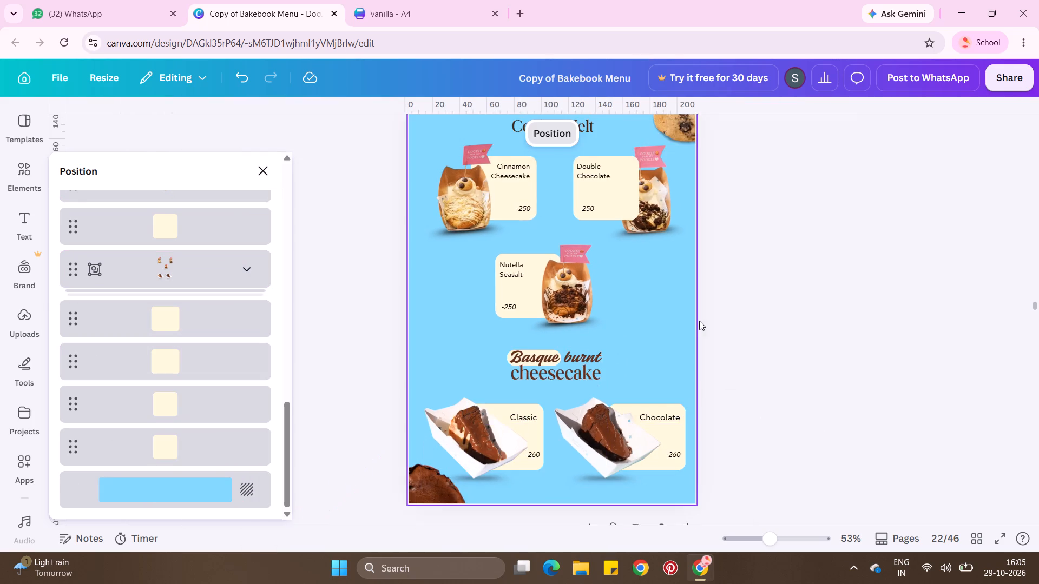
Ungroup the combined cookie melt and cheesecake pictures on page 22.
click(587, 430)
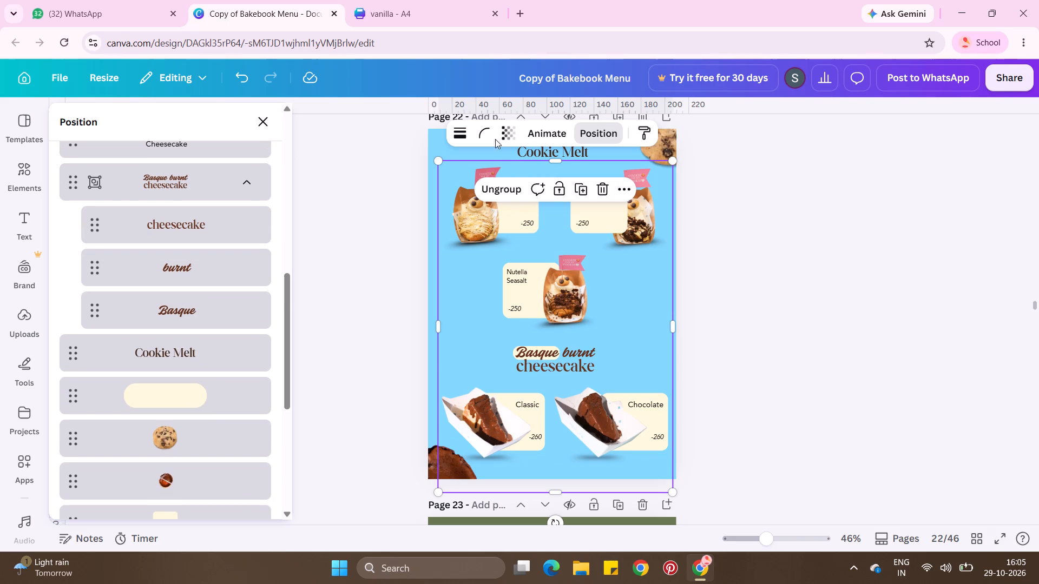
click(503, 189)
double_click(726, 191)
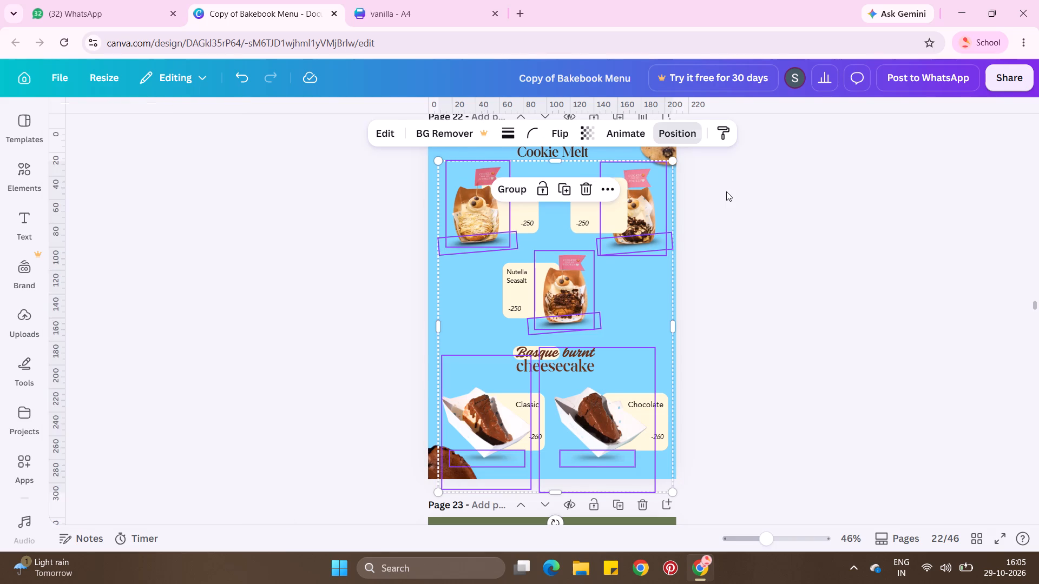
Copy only the Basque burnt cheesecake heading, its Classic and Chocolate cards and pictures, and paste them onto page 1 of the vanilla design.
drag(416, 350, 676, 480)
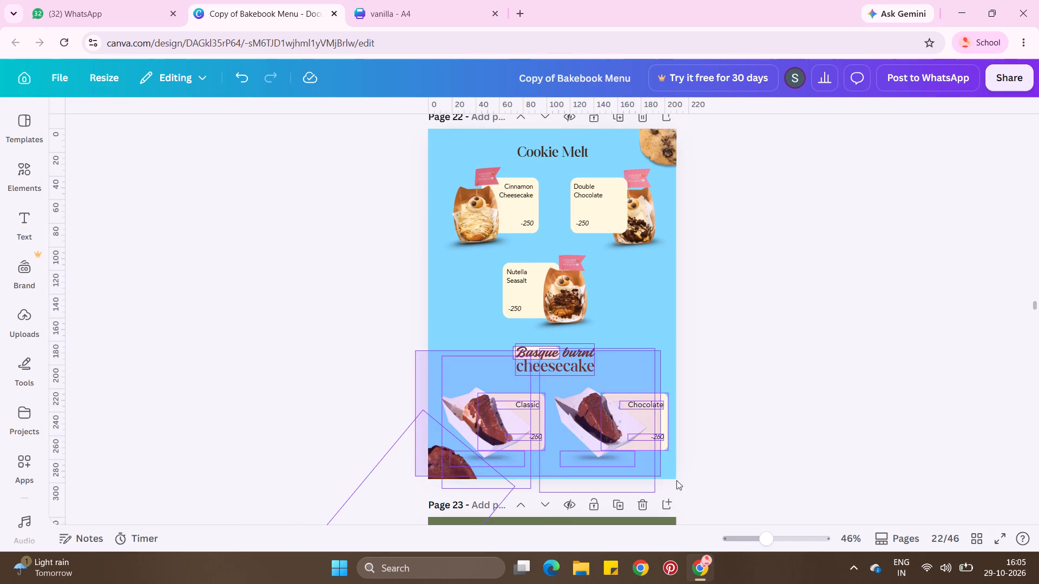
drag(676, 480, 681, 479)
key(ctrl+c)
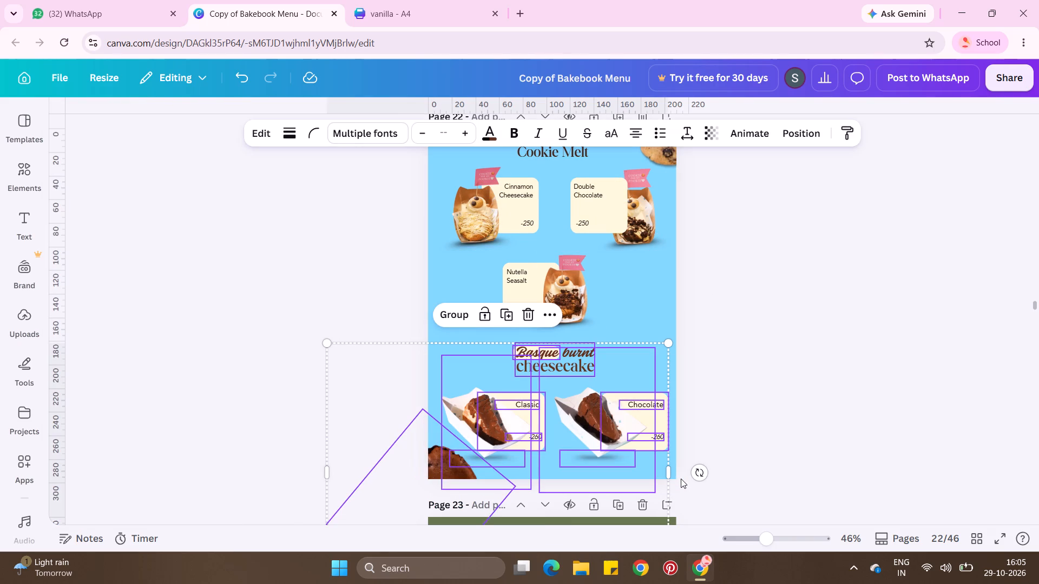
click(439, 0)
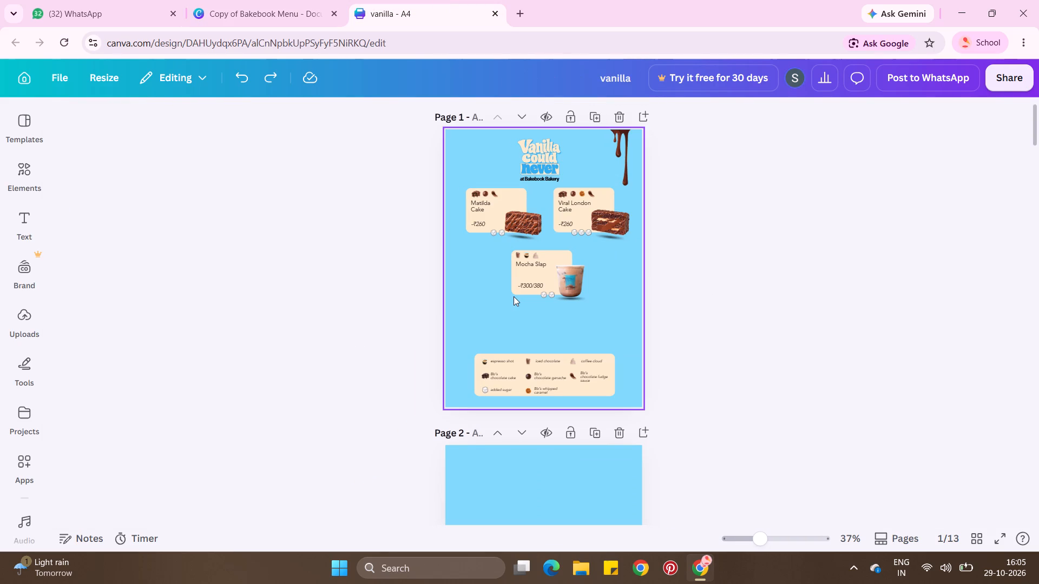
click(514, 296)
key(ctrl+v)
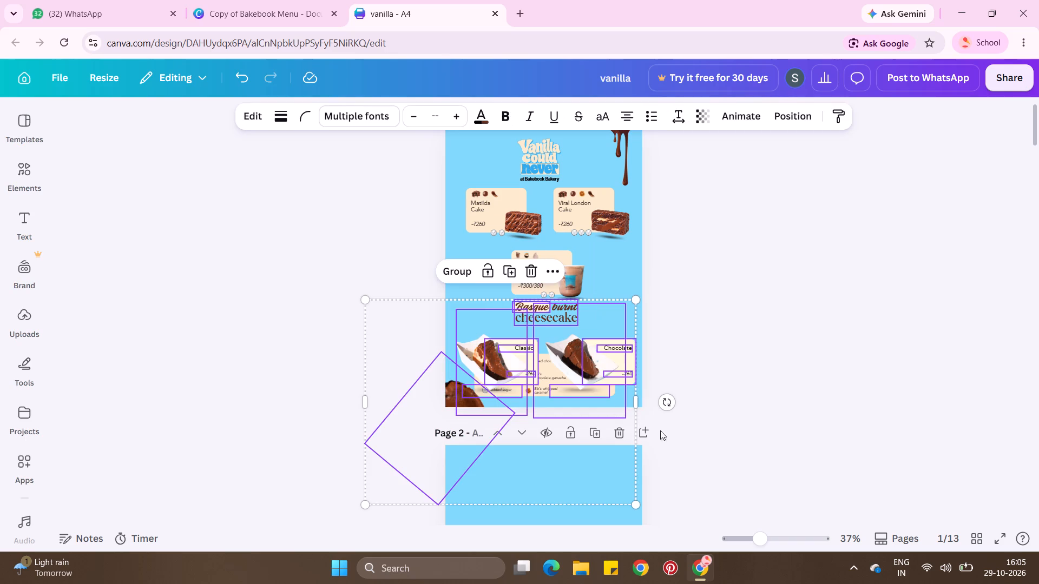
Scale down the pasted cheesecake section and place it between the Mocha Slap card and the ingredient legend.
drag(635, 502, 611, 460)
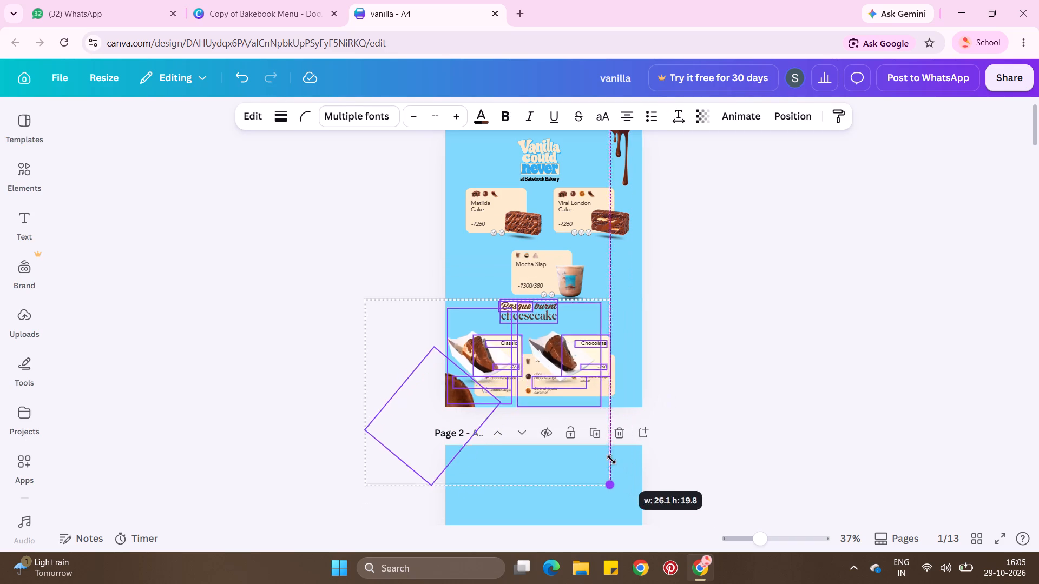
drag(611, 460, 548, 394)
scroll(548, 394, up, 1)
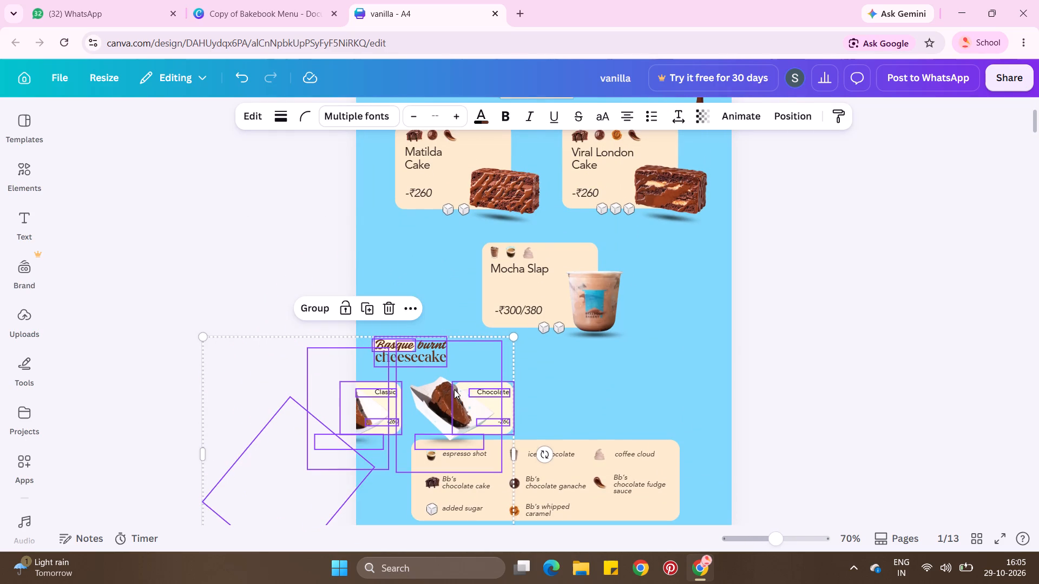
drag(454, 389, 548, 369)
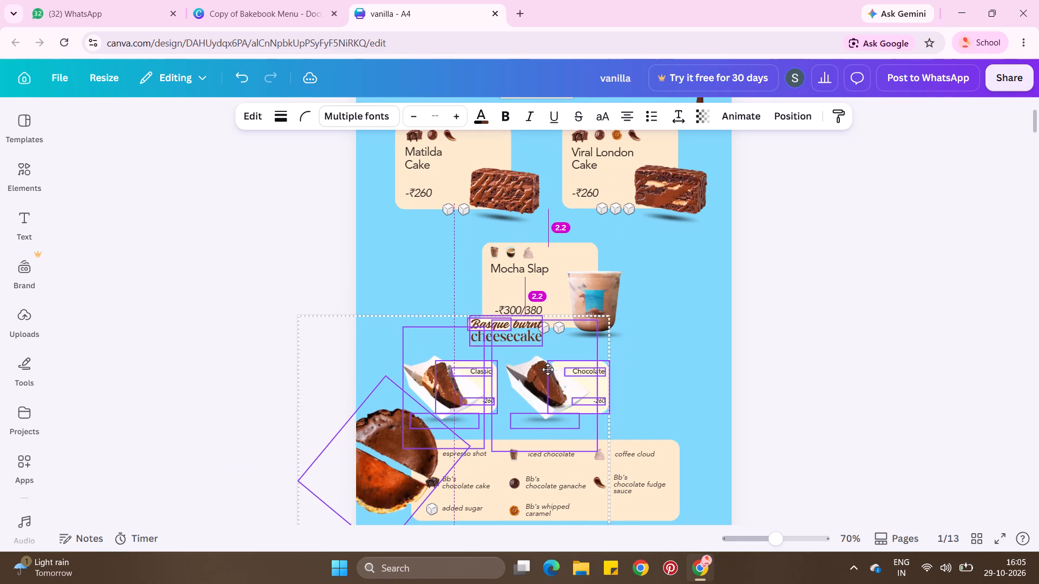
drag(548, 369, 546, 369)
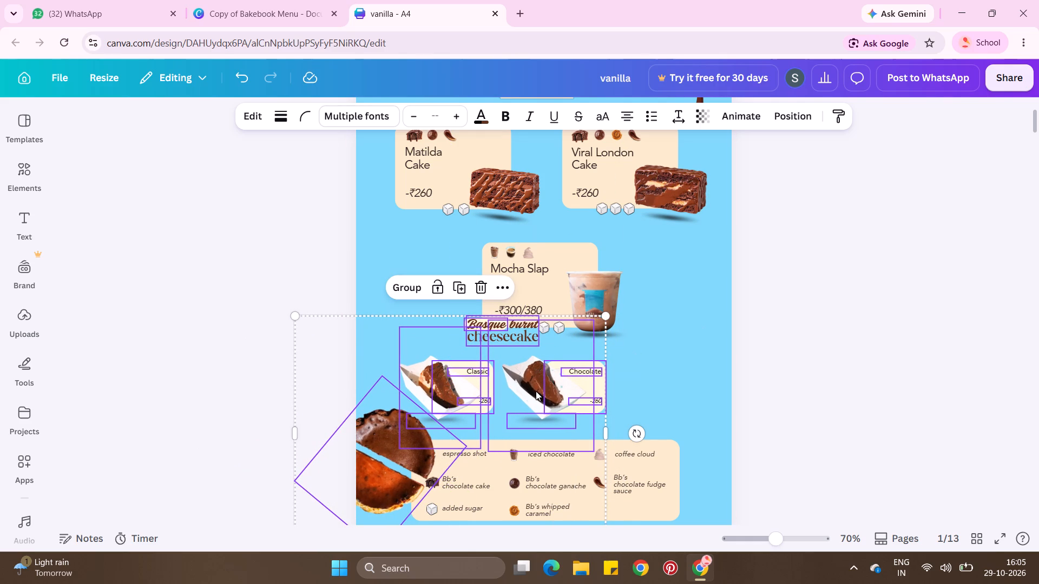
drag(536, 391, 535, 403)
double_click(753, 391)
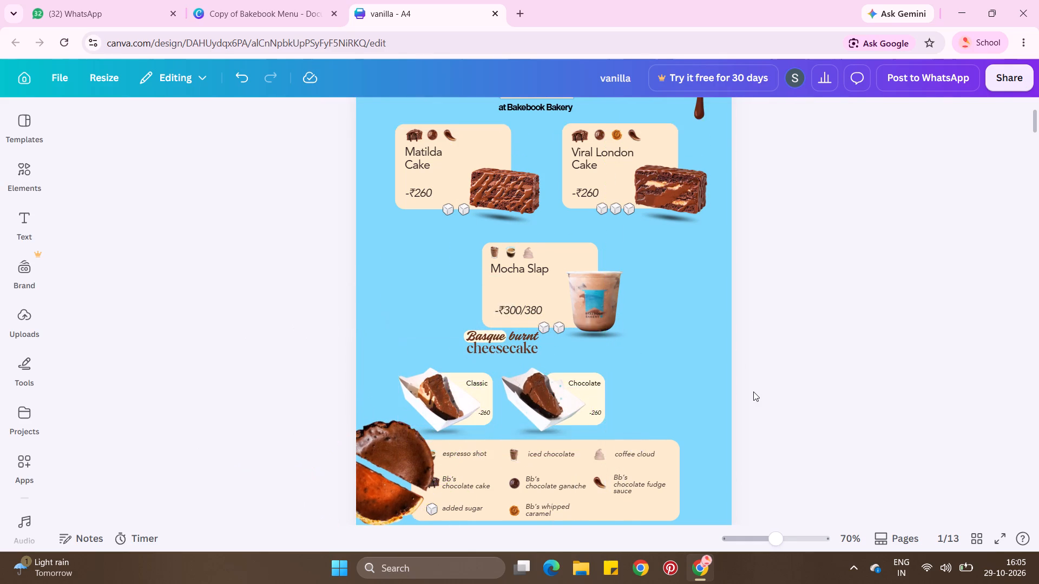
Move the round cheesecake picture into page 1's bottom-left corner, partly off the page and clear of the ingredient legend.
scroll(753, 391, down, 1)
drag(383, 376, 374, 408)
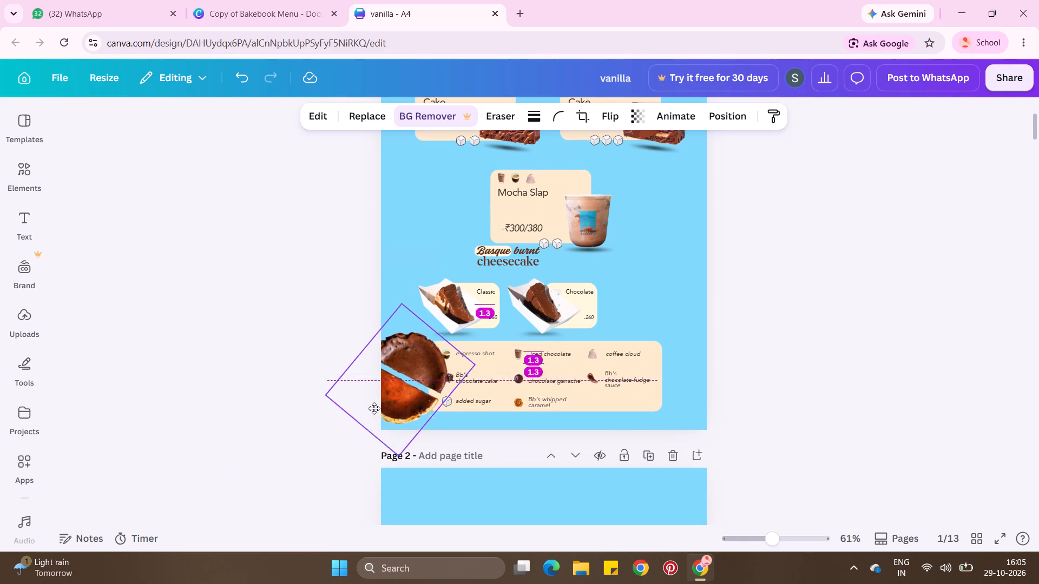
drag(374, 408, 355, 446)
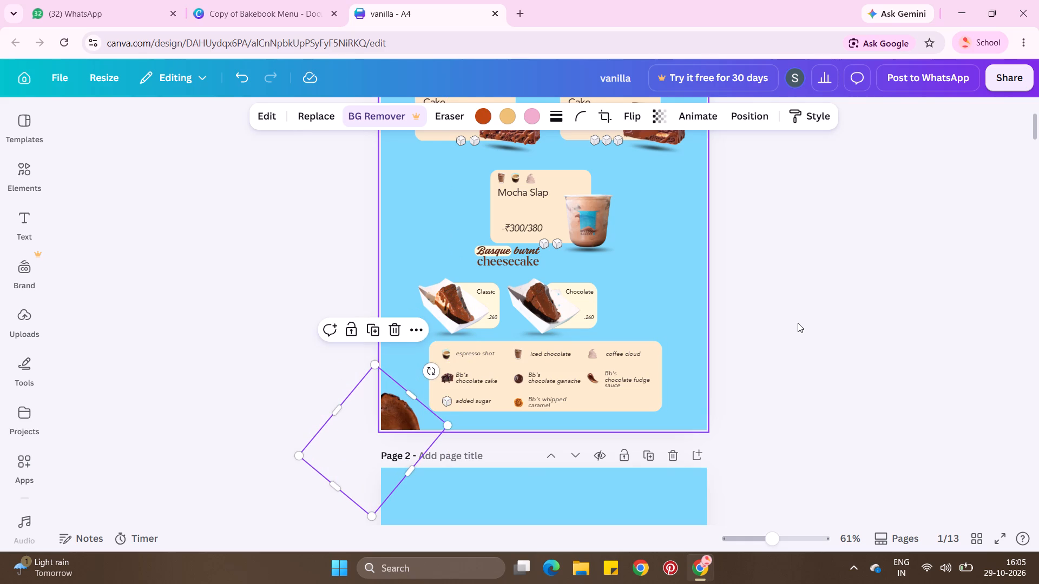
double_click(798, 323)
Move the Mocha Slap card with its icons and cup picture slightly up, away from the Basque burnt cheesecake heading.
scroll(798, 323, up, 1)
scroll(798, 323, down, 1)
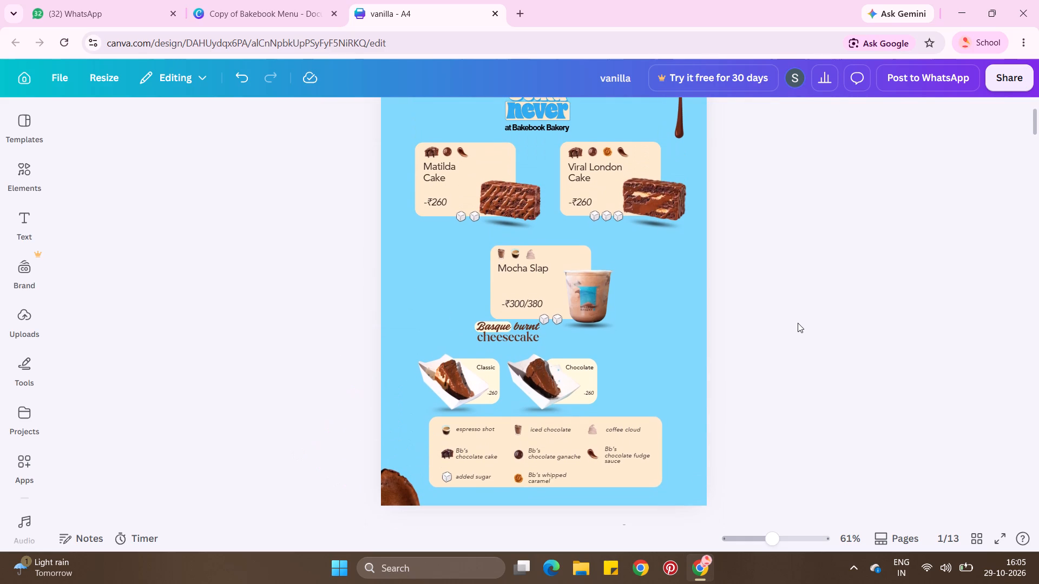
scroll(720, 290, up, 1)
drag(469, 277, 537, 311)
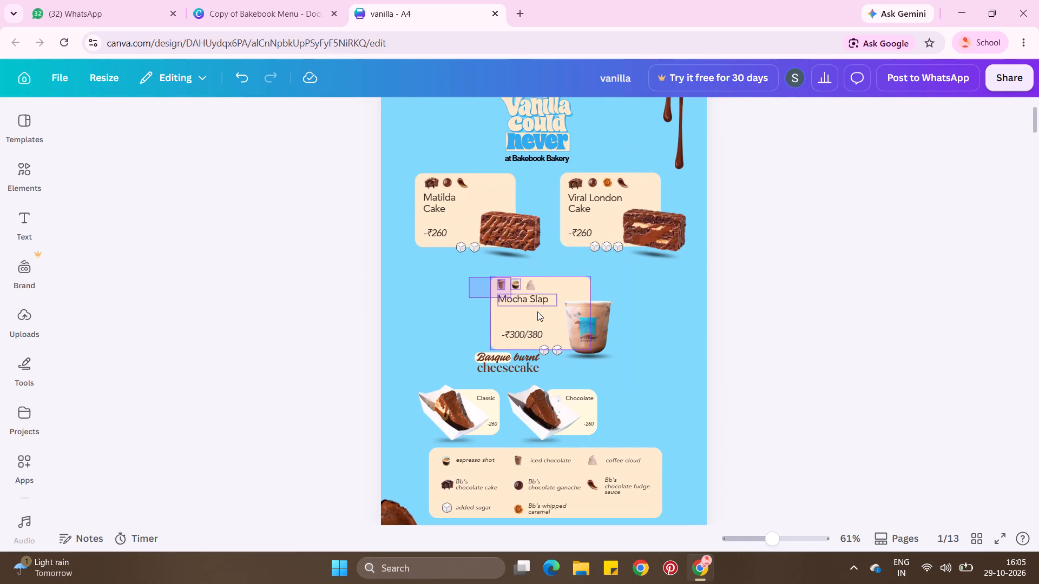
drag(537, 311, 604, 348)
drag(596, 317, 596, 302)
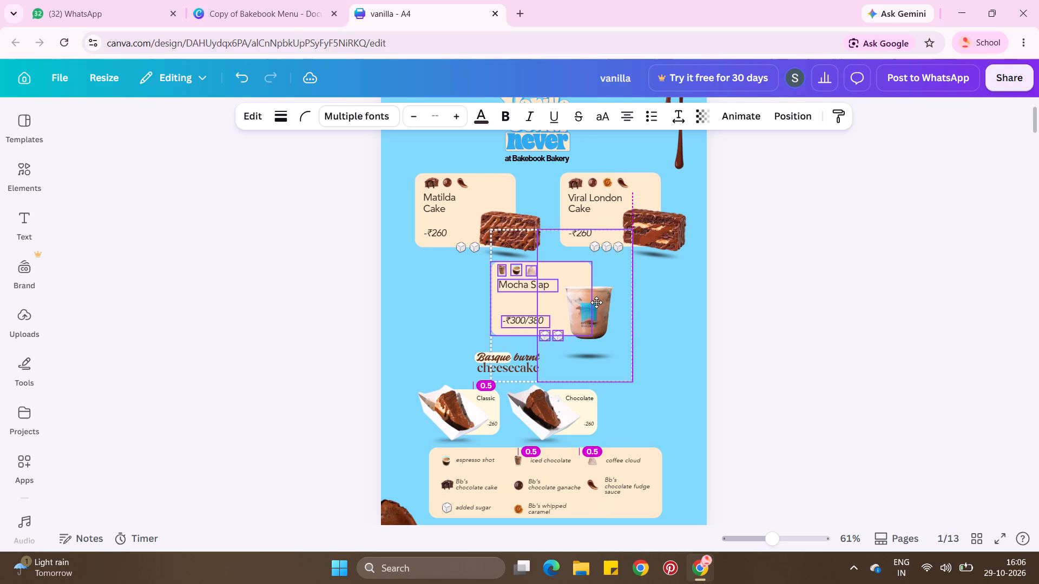
drag(596, 302, 596, 306)
double_click(676, 317)
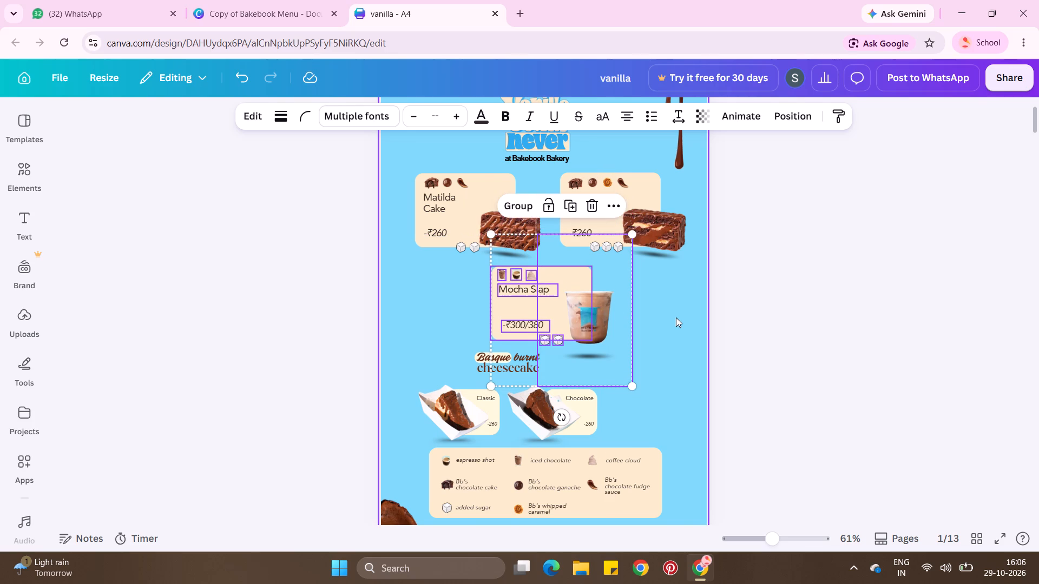
Crop the empty area below the Mocha Slap cup picture and move the cup's shadow up directly beneath it.
click(616, 380)
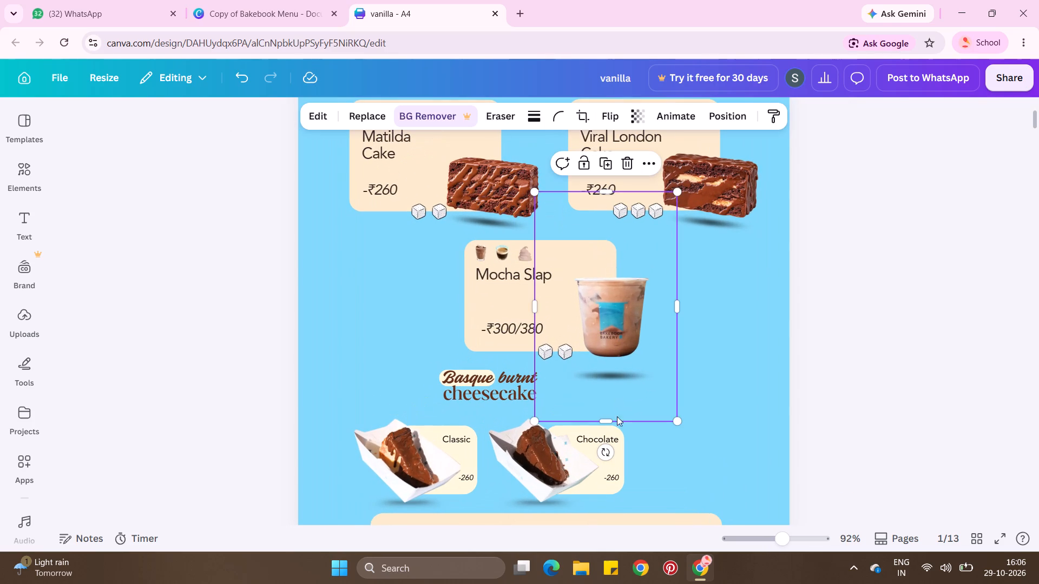
drag(608, 423, 626, 363)
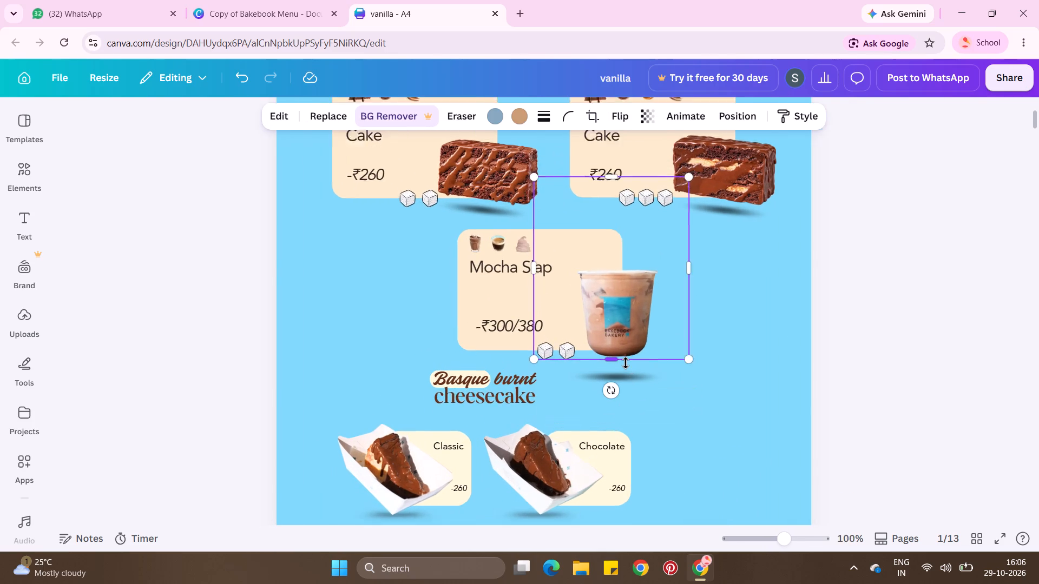
drag(697, 387, 700, 367)
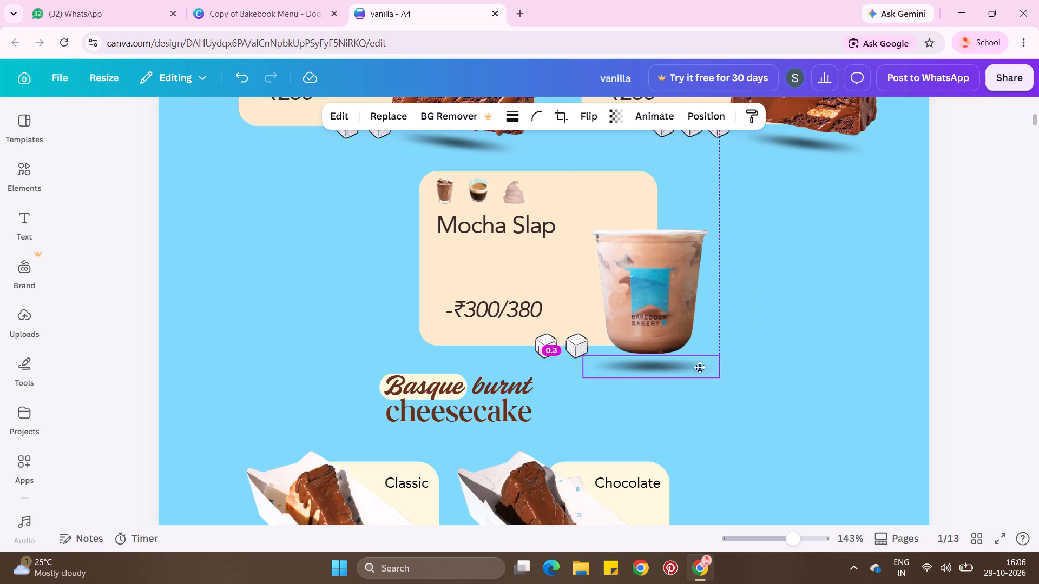
drag(700, 367, 699, 368)
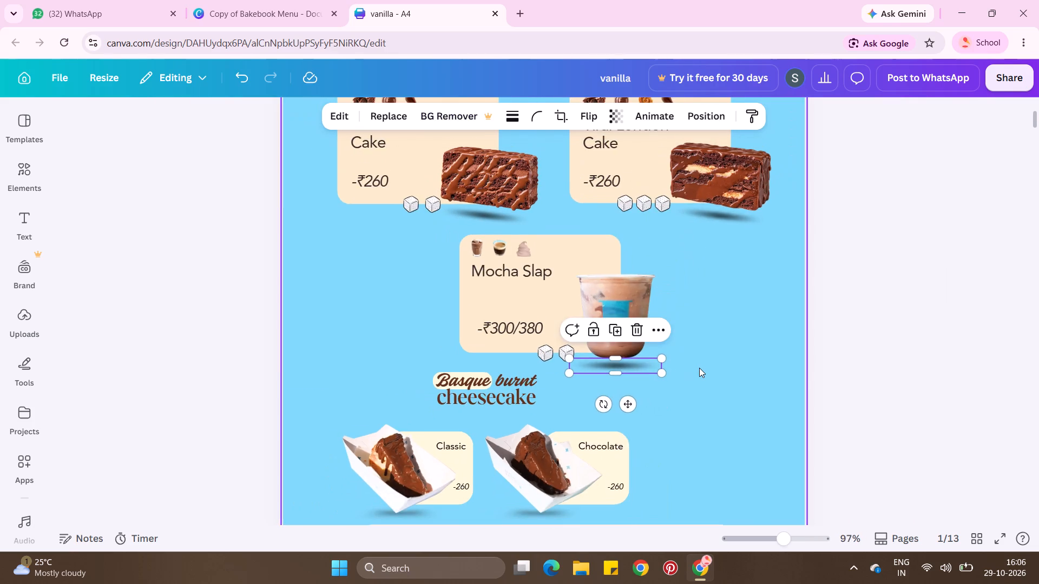
Move the "Vanilla could never" title with its bakery line slightly up, away from the two cake cards.
scroll(699, 368, up, 1)
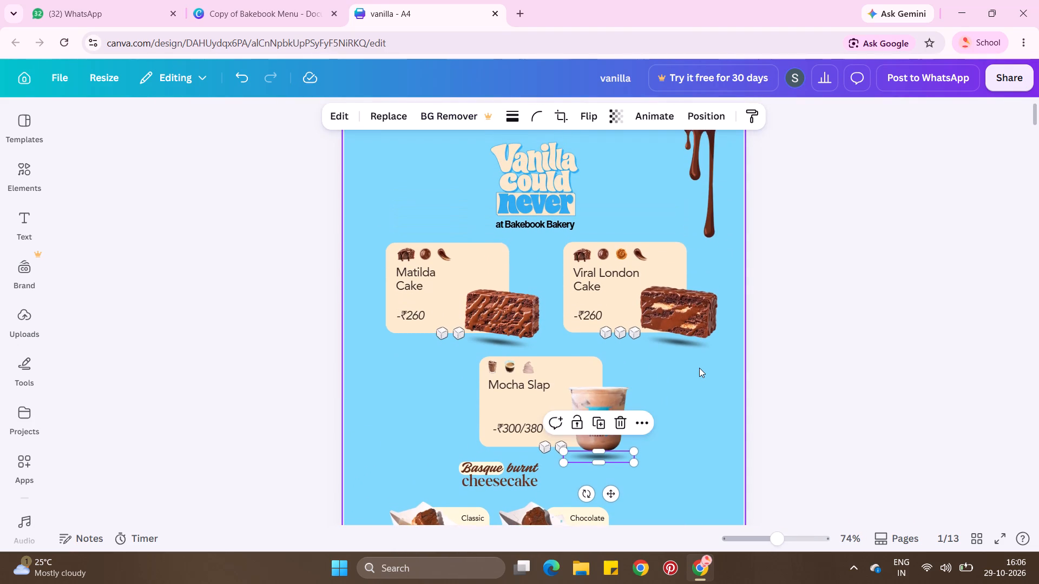
scroll(667, 163, down, 1)
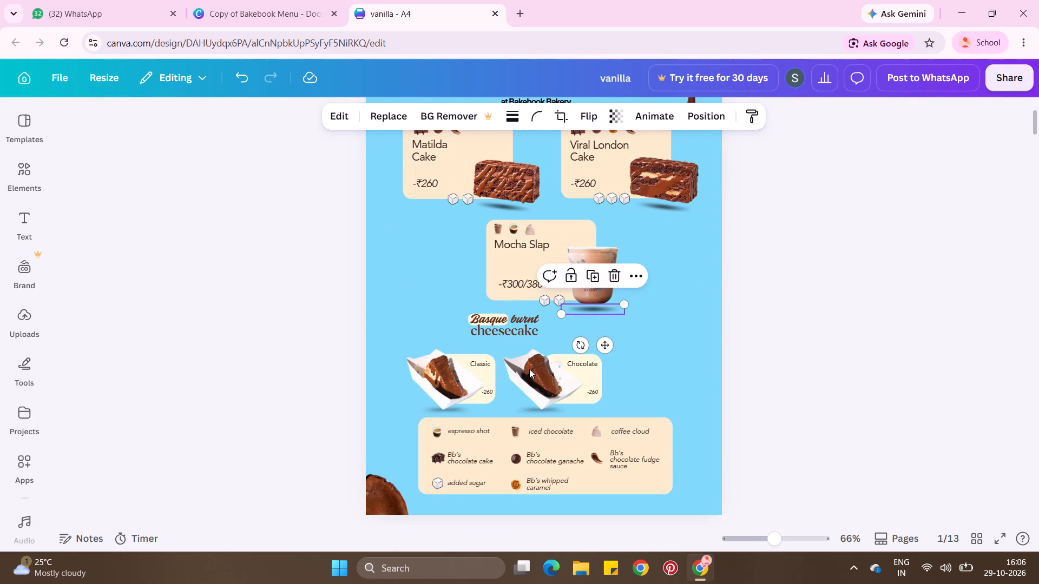
scroll(529, 369, down, 1)
click(400, 384)
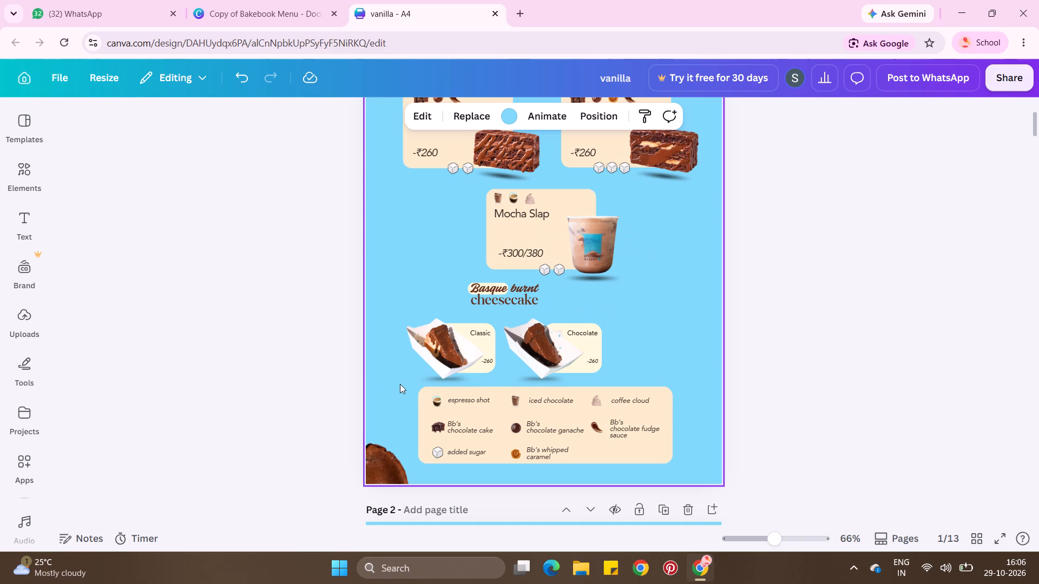
drag(405, 387, 412, 392)
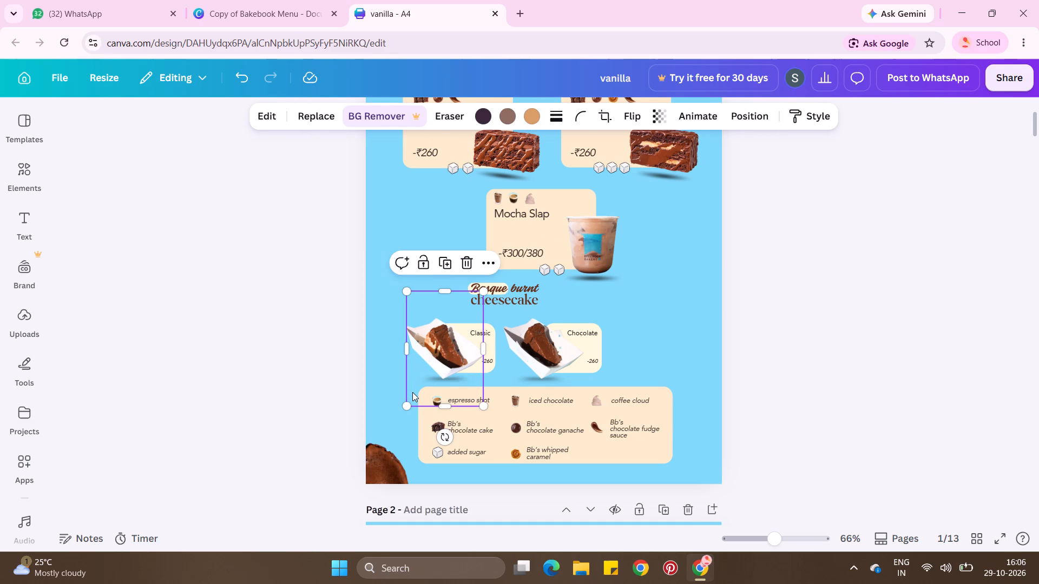
scroll(629, 351, up, 1)
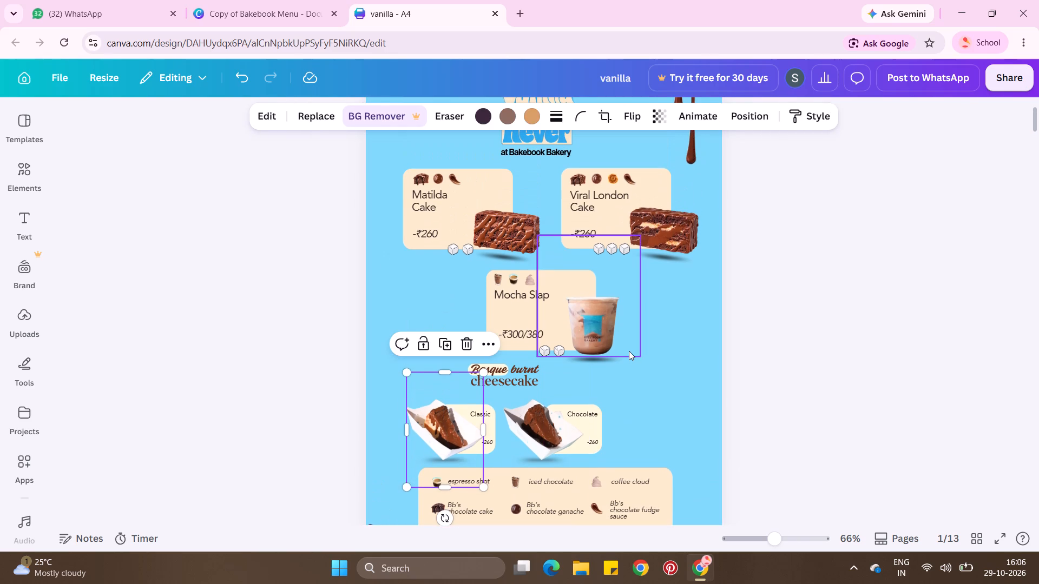
scroll(629, 351, up, 1)
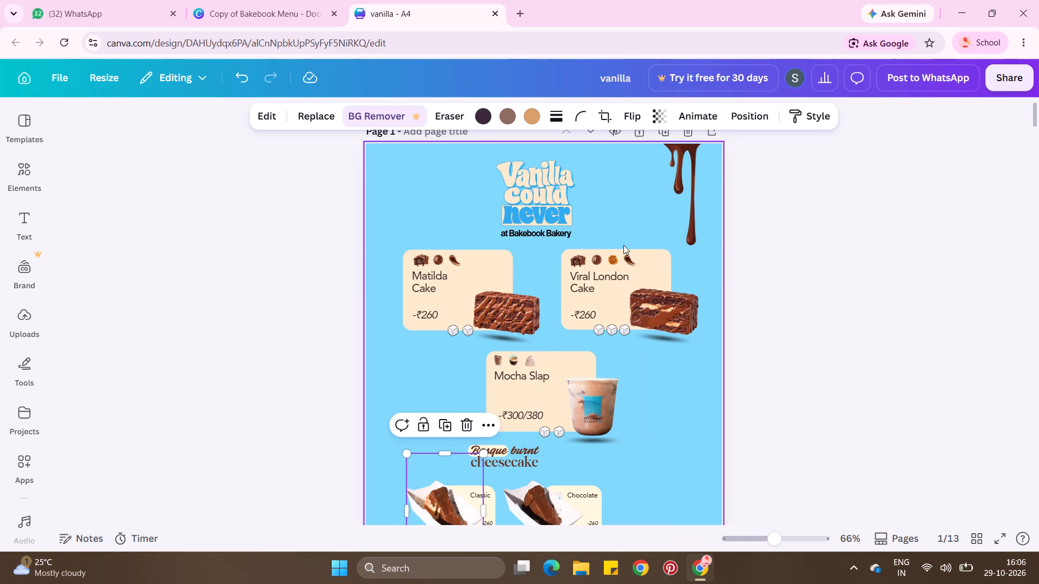
click(534, 194)
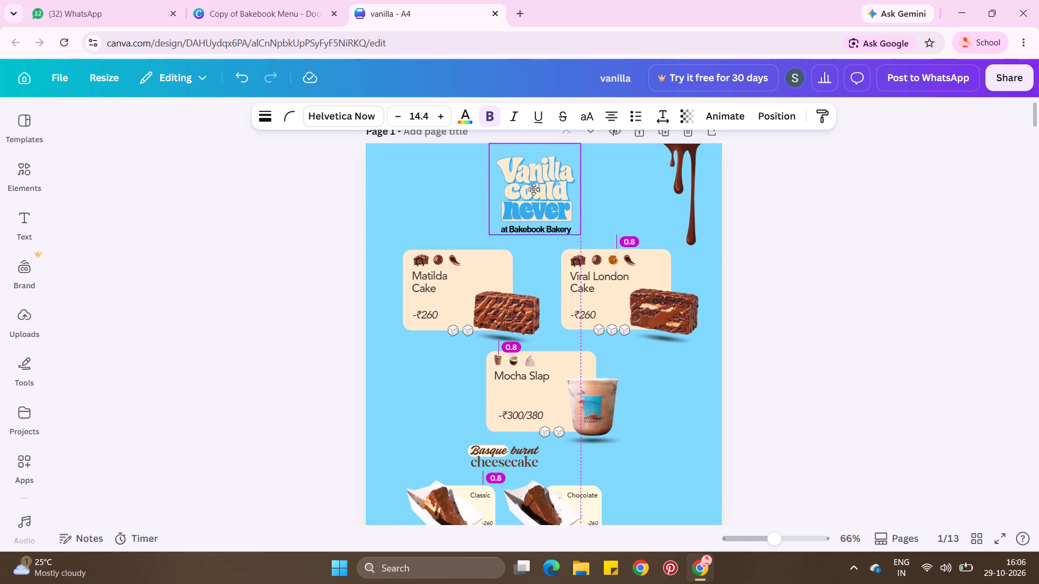
Nudge the ingredient legend's background panel slightly down, away from the cheesecake pictures.
scroll(534, 189, down, 1)
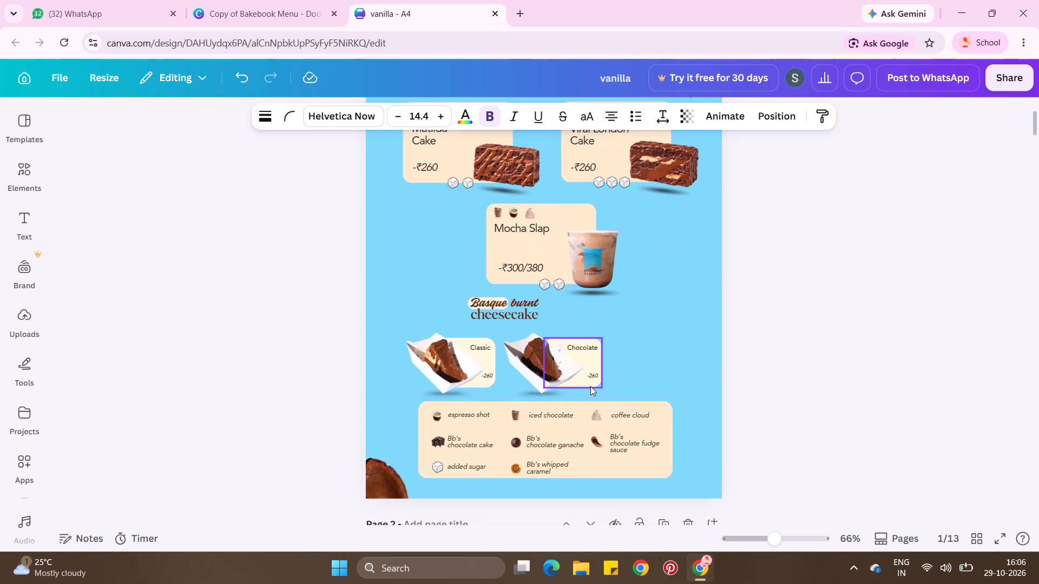
scroll(590, 386, up, 2)
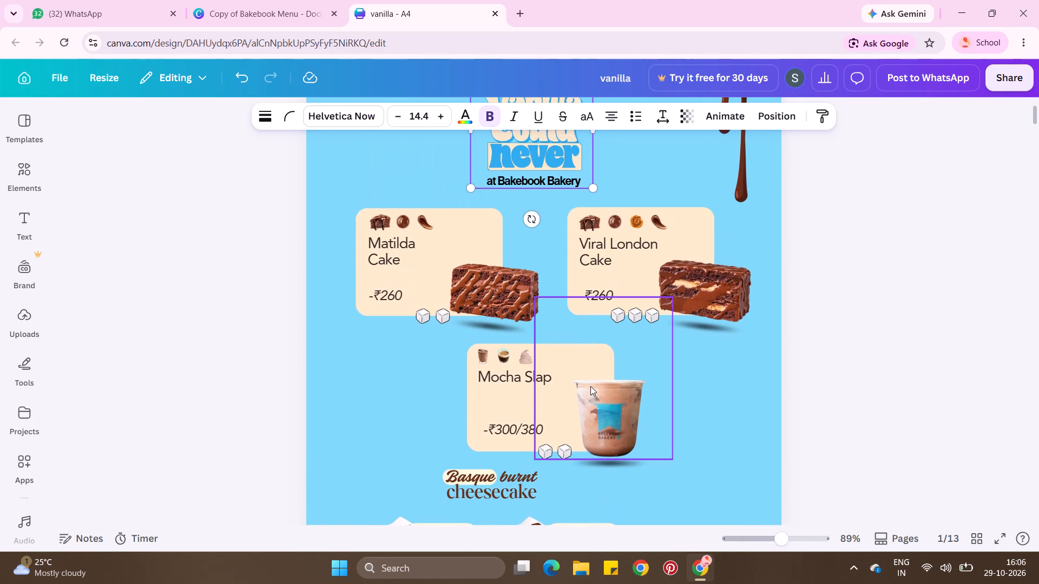
scroll(590, 386, down, 3)
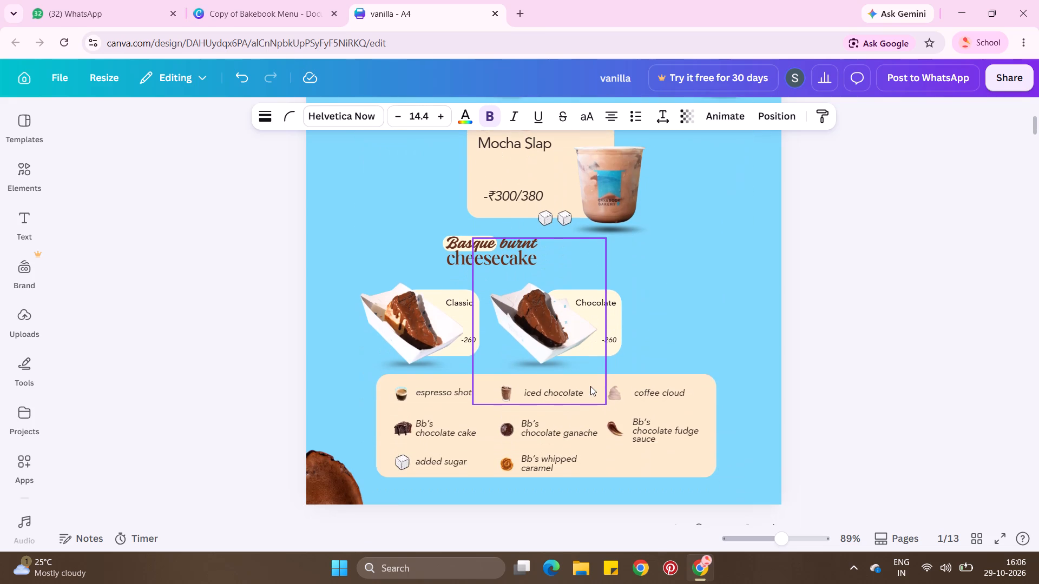
scroll(590, 386, down, 1)
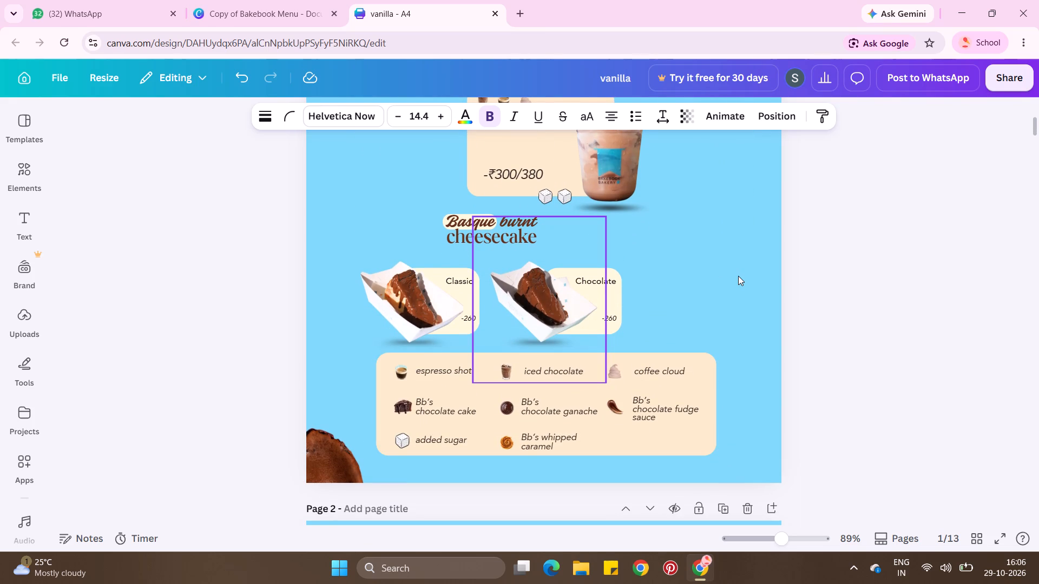
click(214, 0)
click(448, 0)
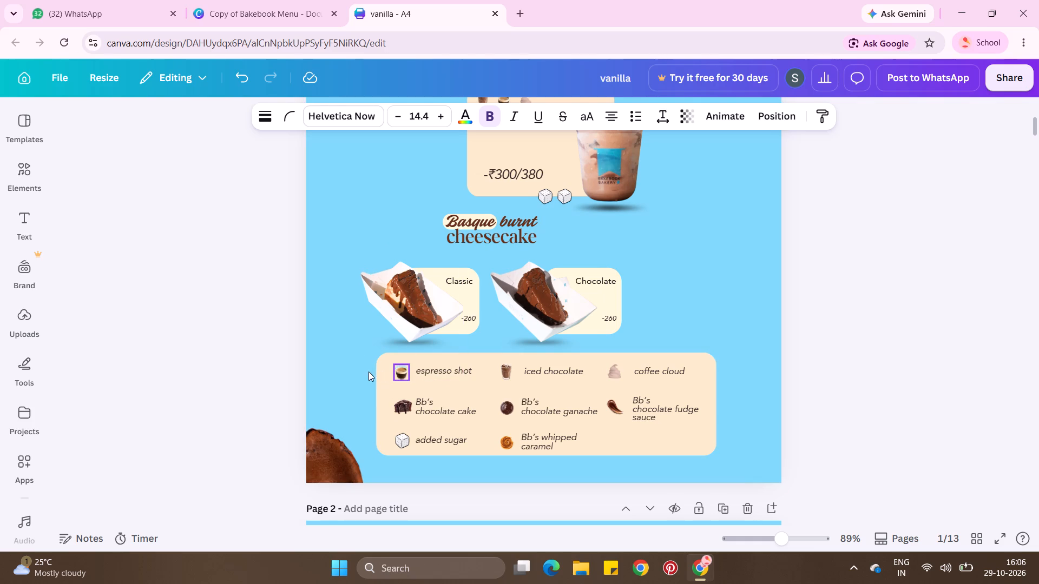
click(345, 377)
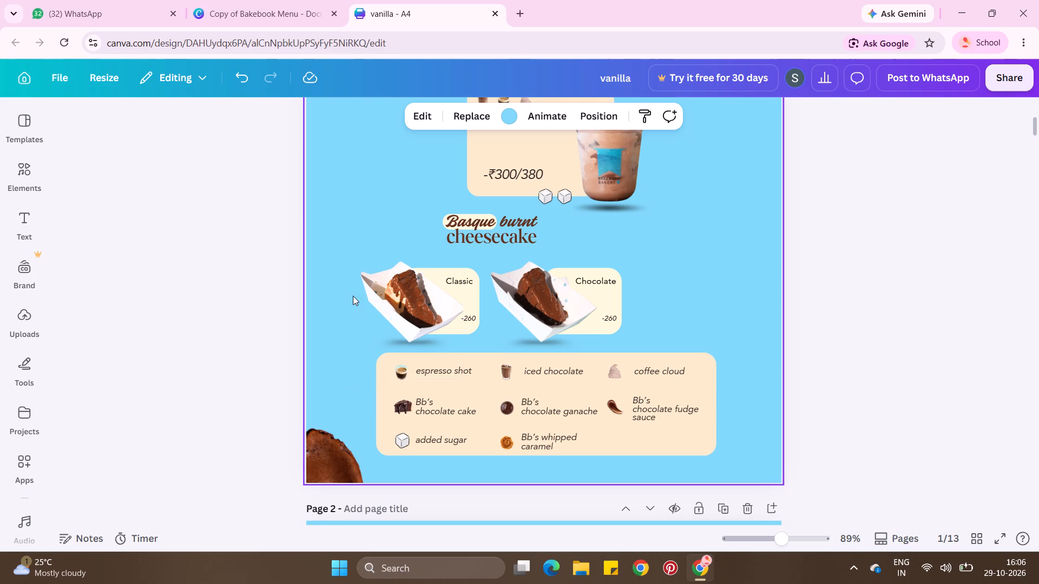
scroll(443, 288, down, 1)
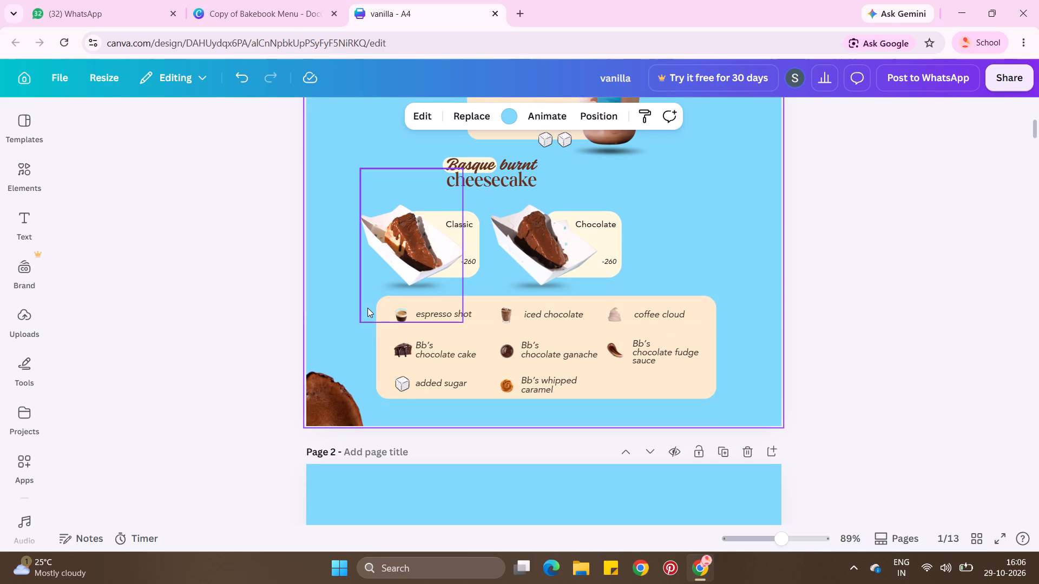
double_click(394, 338)
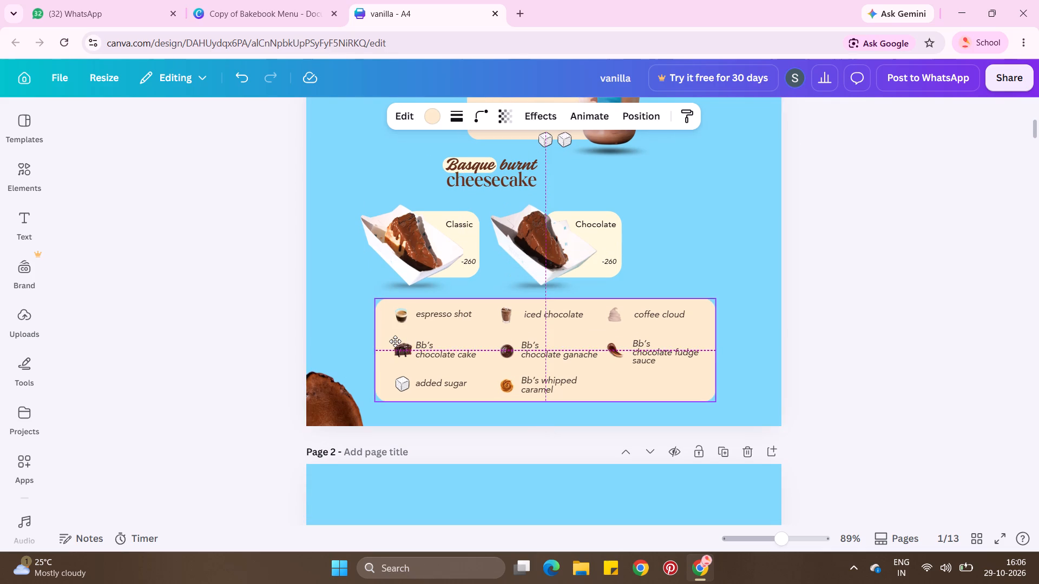
Duplicate the Matilda Cake card's empty background and place the copy over the Classic cheesecake item, aligned with the Matilda card's edges.
scroll(802, 289, up, 1)
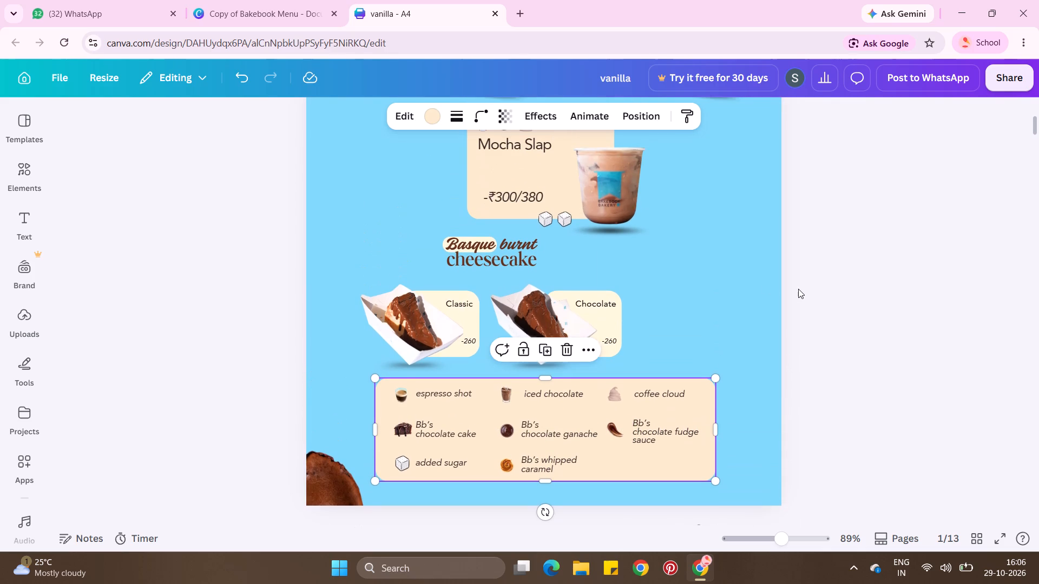
scroll(699, 272, up, 1)
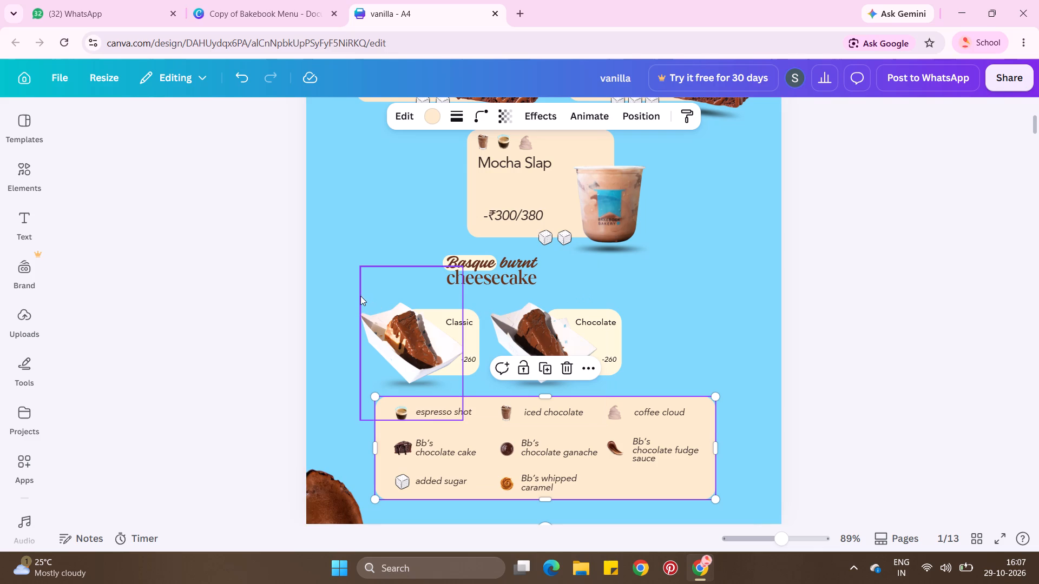
scroll(397, 297, up, 1)
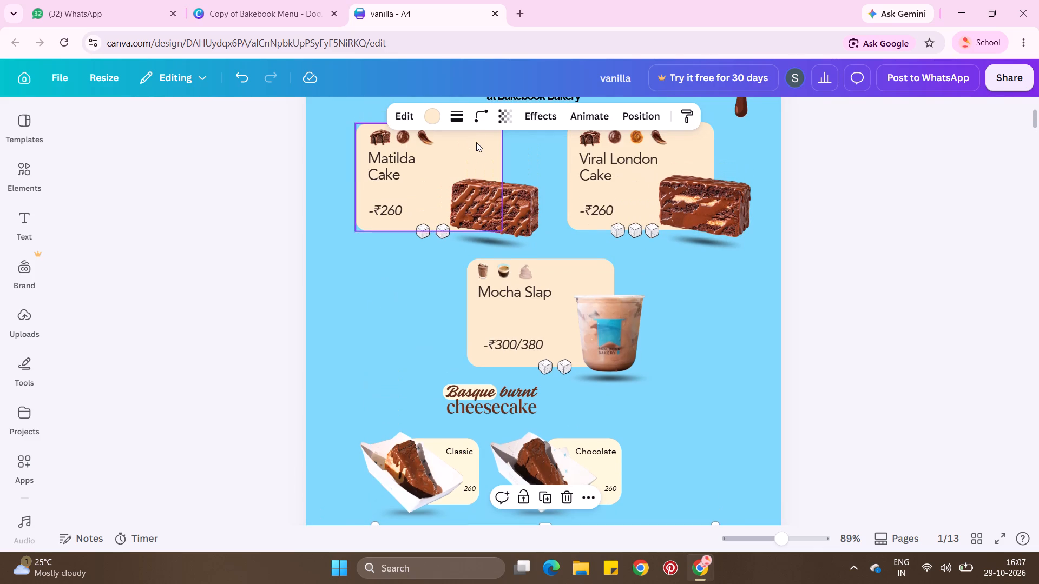
click(476, 142)
key(ctrl+c)
key(ctrl+v)
drag(476, 142, 486, 278)
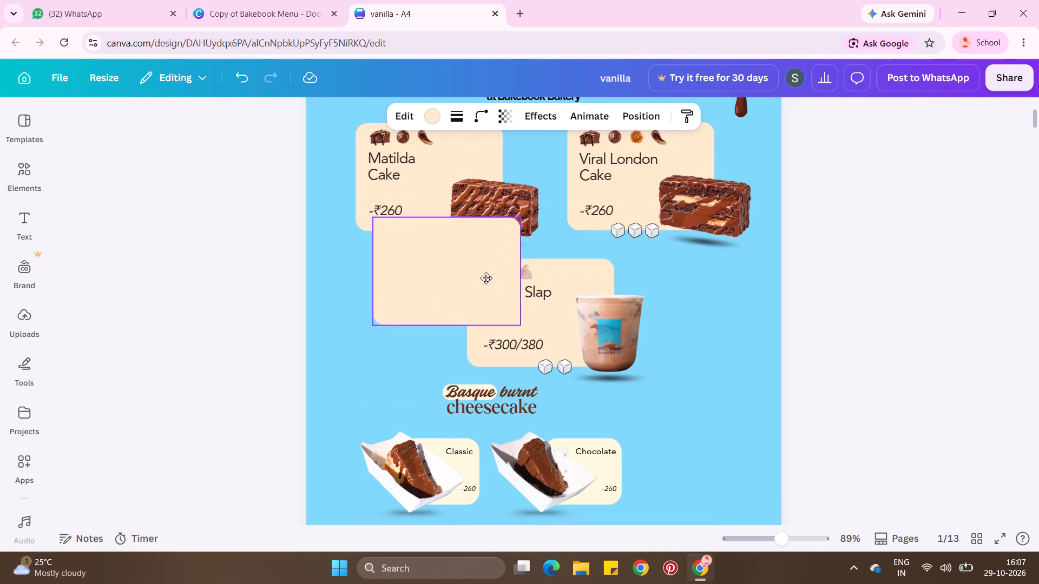
drag(486, 278, 465, 414)
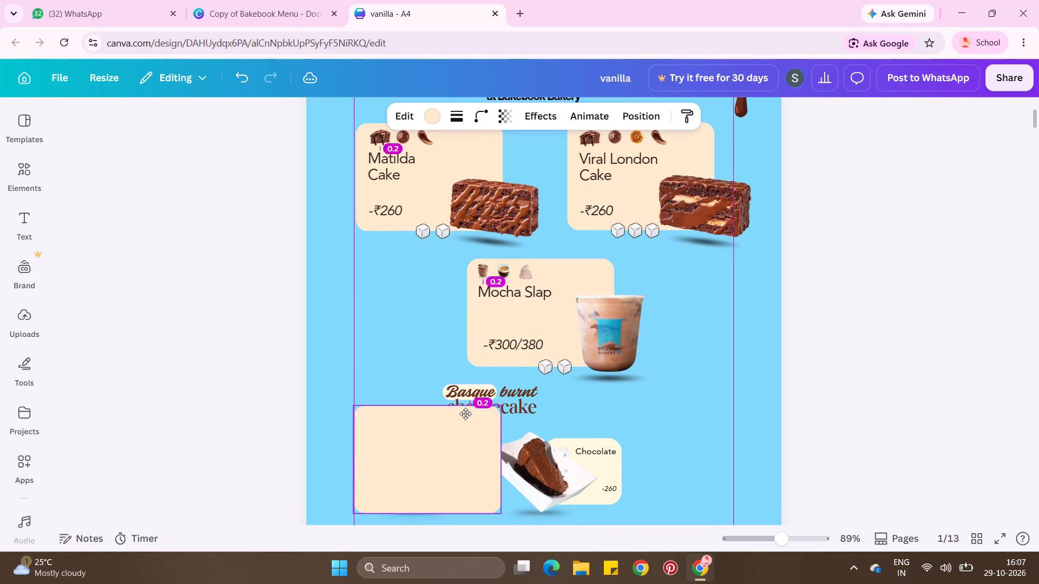
drag(465, 414, 466, 410)
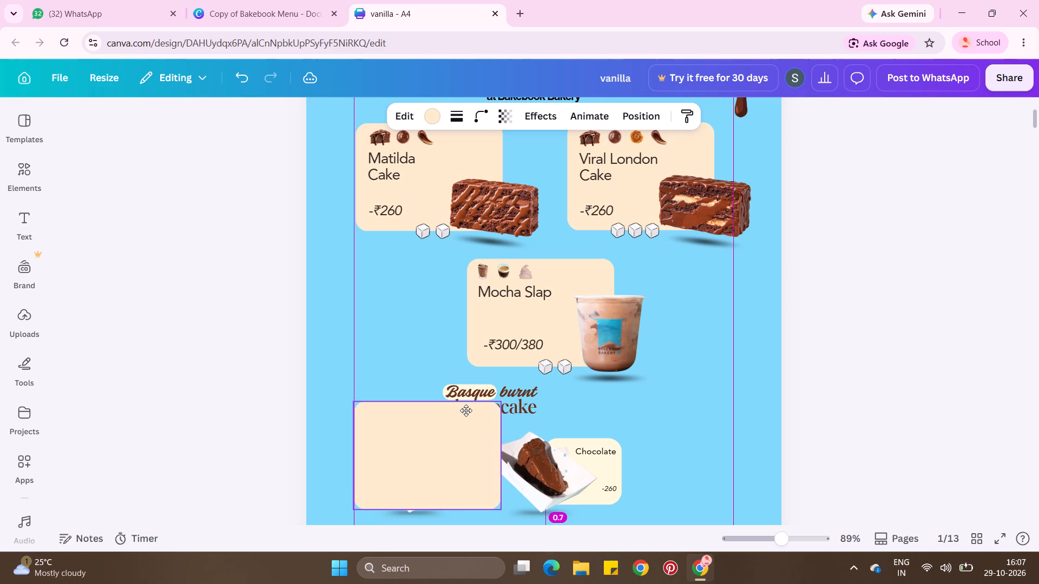
drag(466, 410, 466, 414)
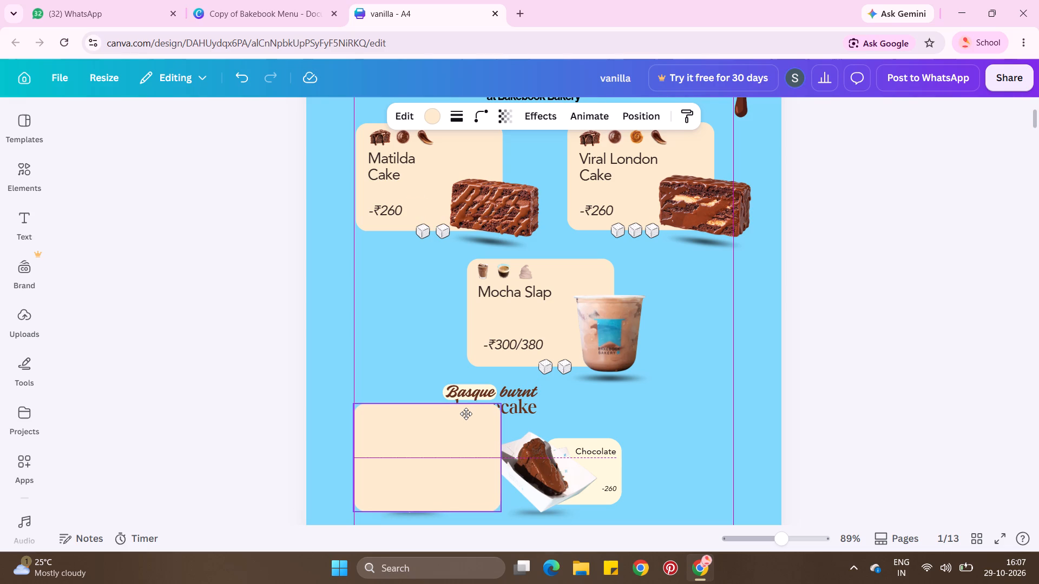
drag(466, 414, 467, 419)
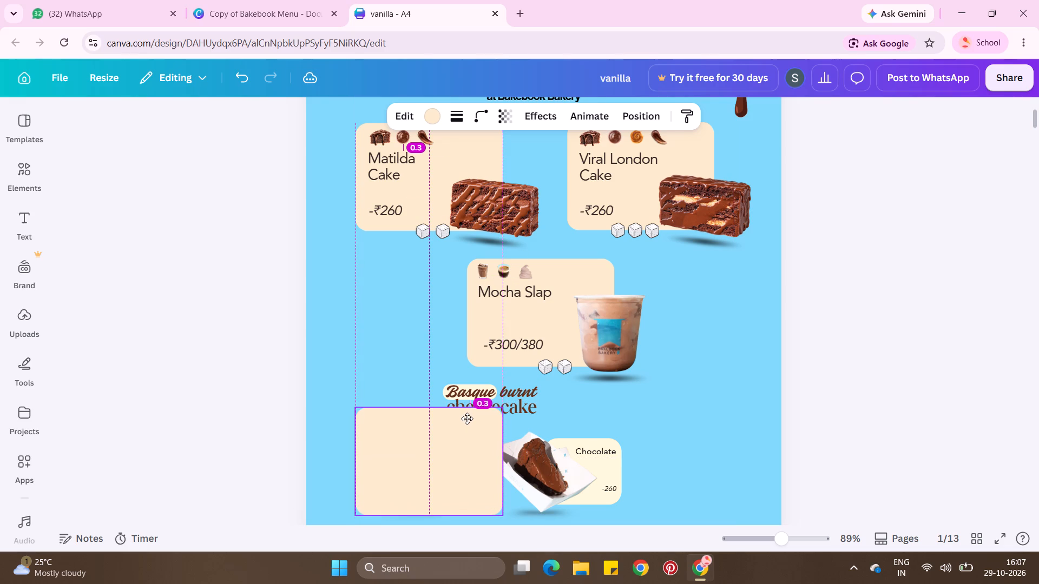
drag(467, 419, 467, 418)
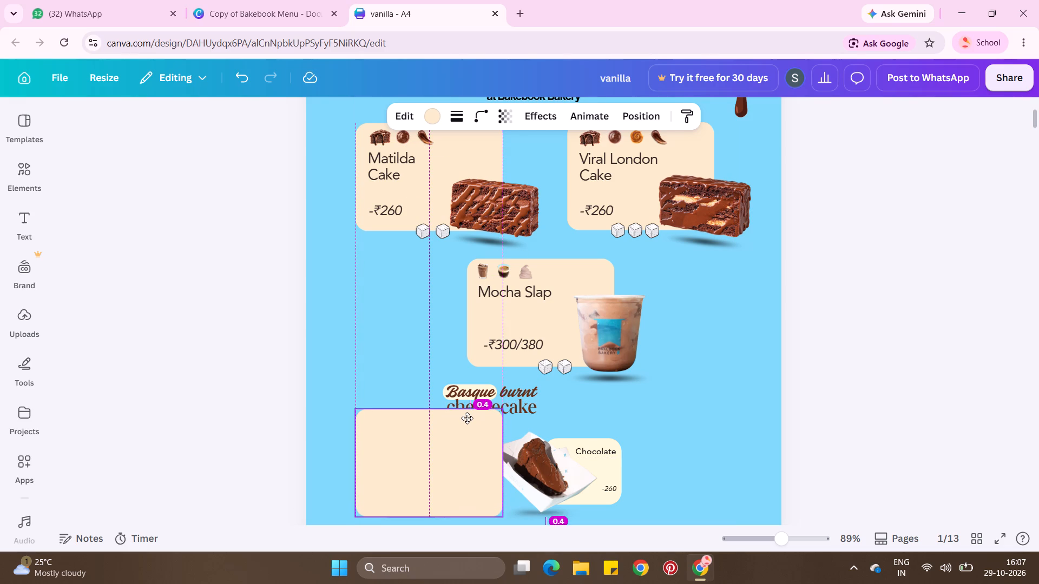
drag(467, 418, 468, 419)
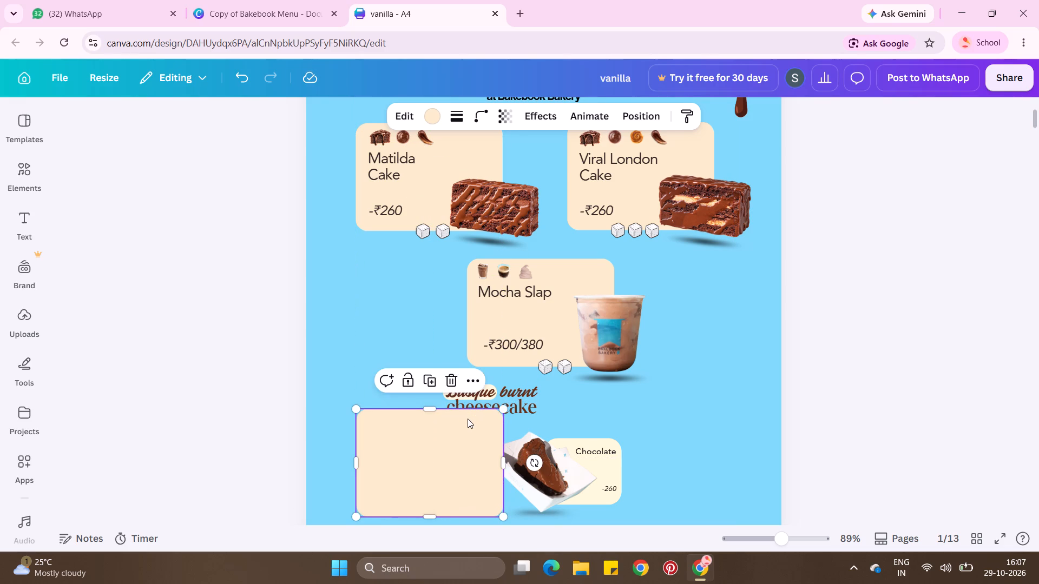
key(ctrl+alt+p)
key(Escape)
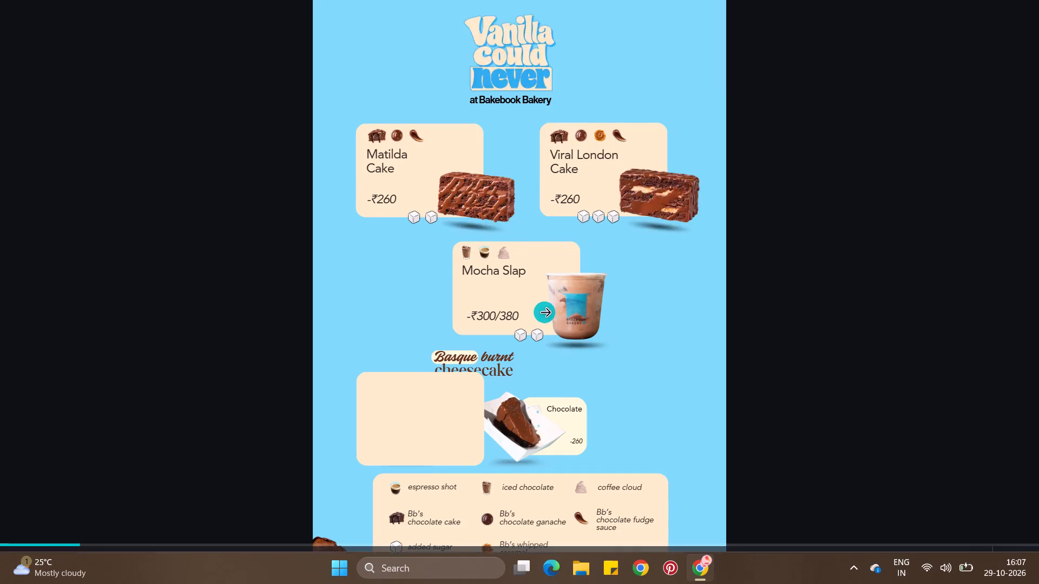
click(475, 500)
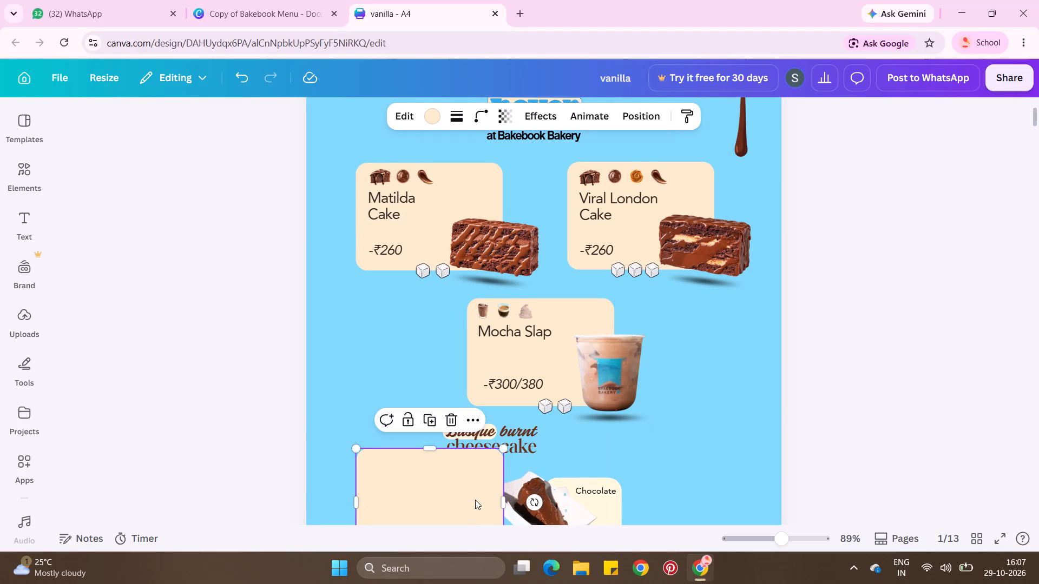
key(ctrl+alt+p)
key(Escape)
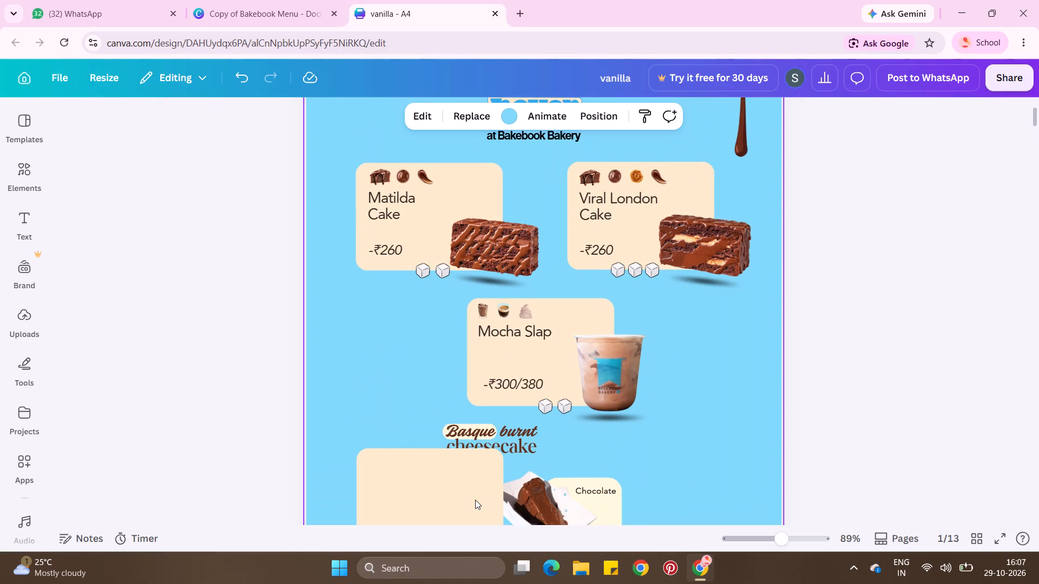
Send the copied card background behind the Classic cheesecake picture, label and price.
scroll(495, 496, down, 1)
click(476, 376)
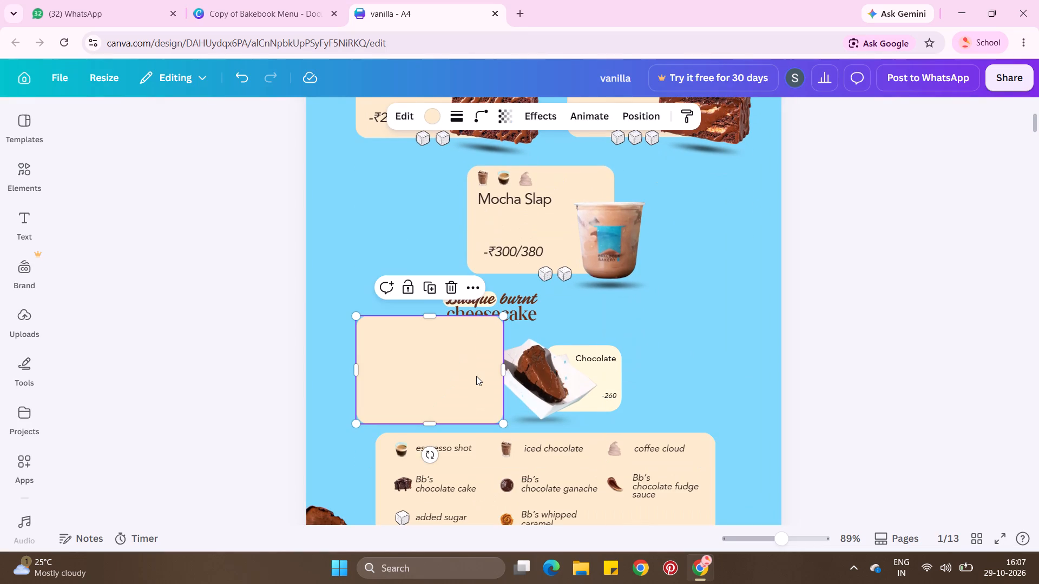
key(ctrl+alt+bracketleft)
double_click(666, 347)
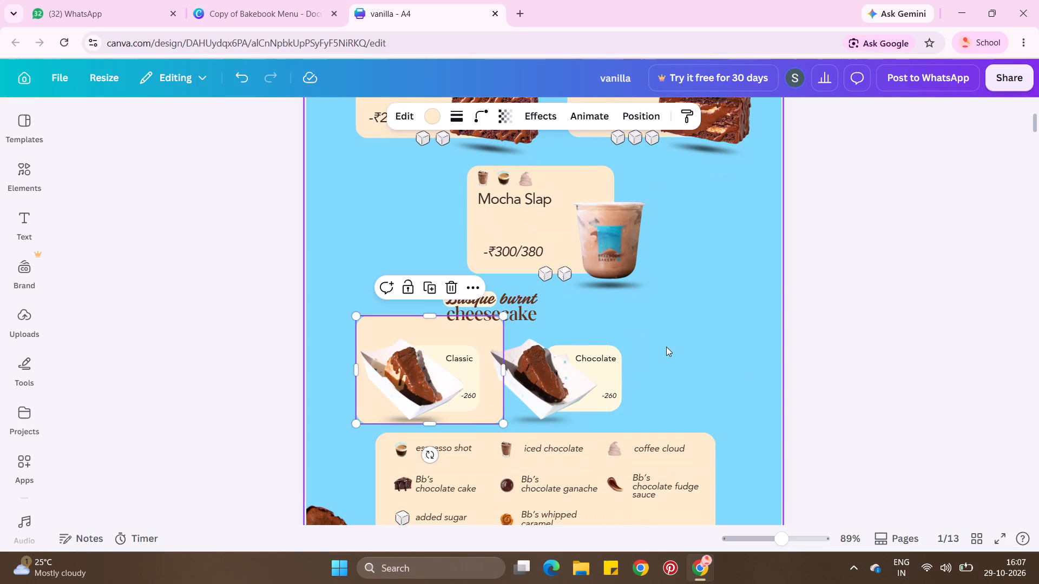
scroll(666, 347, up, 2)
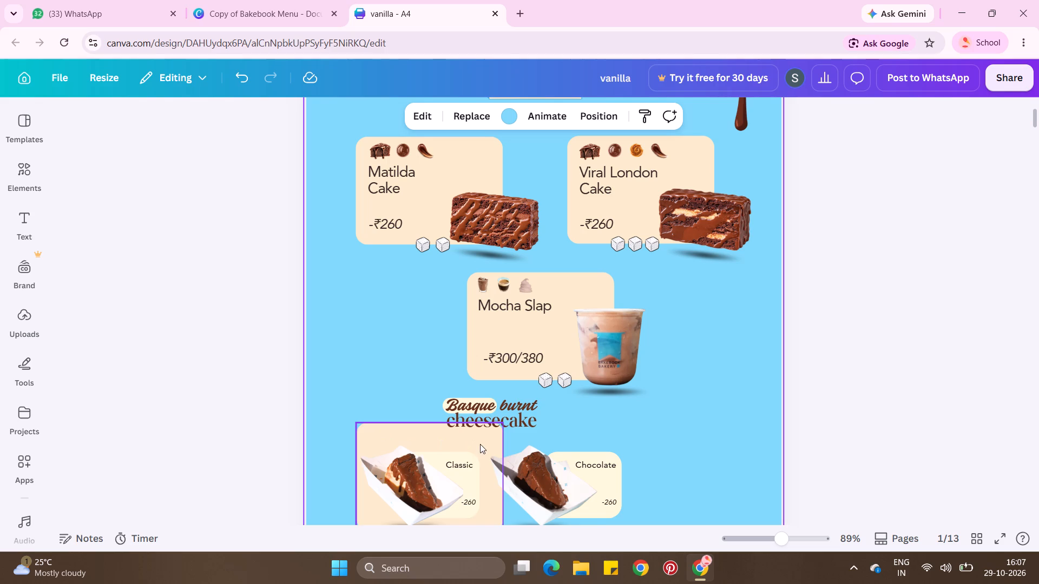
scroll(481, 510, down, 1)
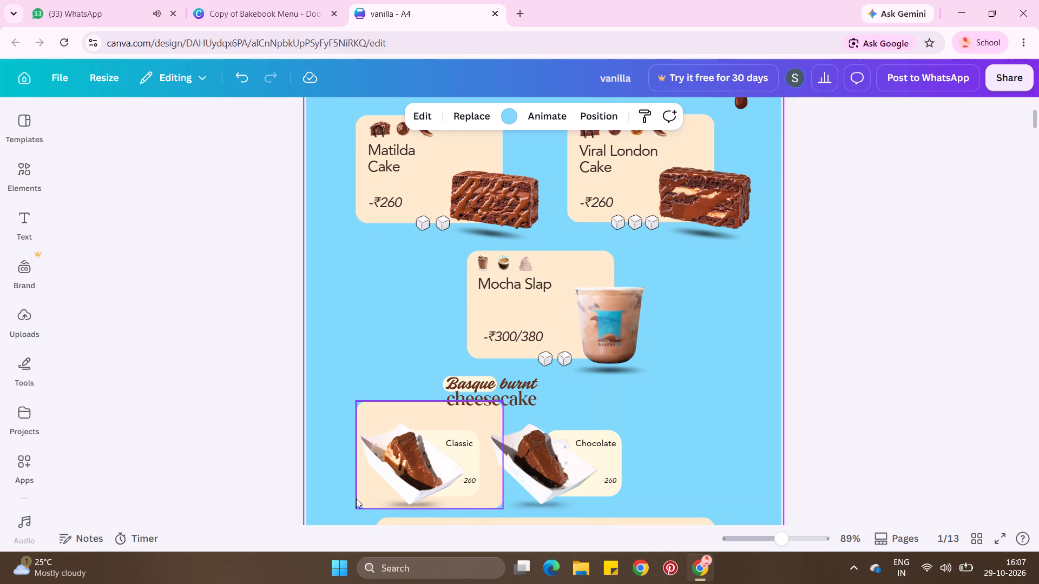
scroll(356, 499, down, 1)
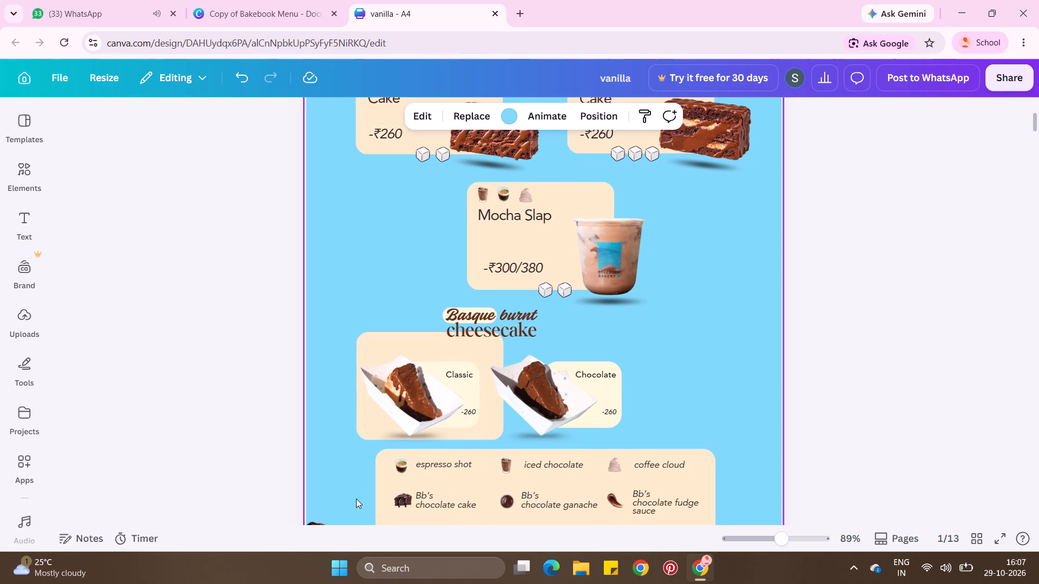
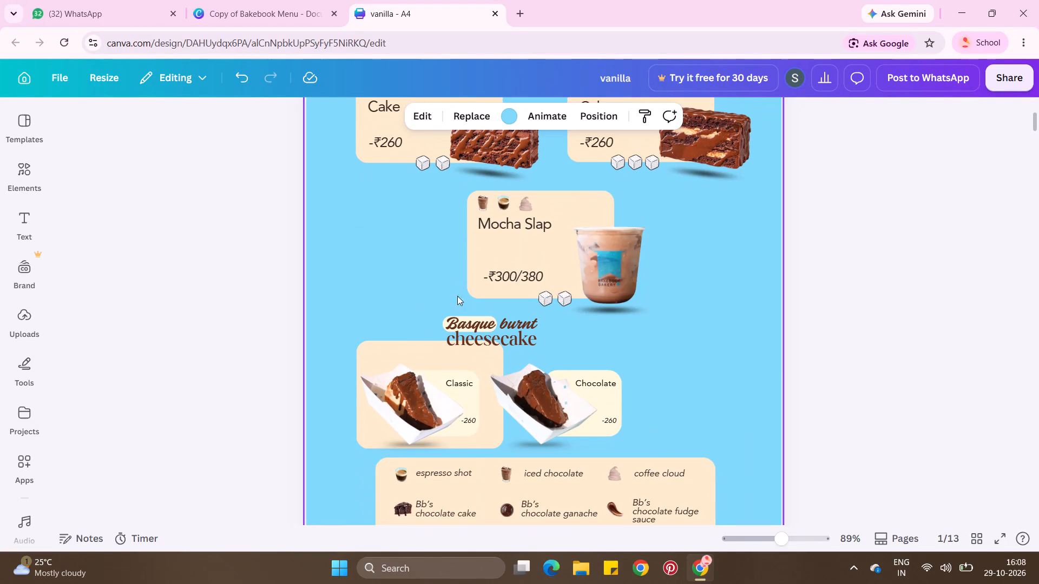
Delete the "Classic" label from the first cheesecake card.
drag(467, 383, 402, 360)
key(BackSpace)
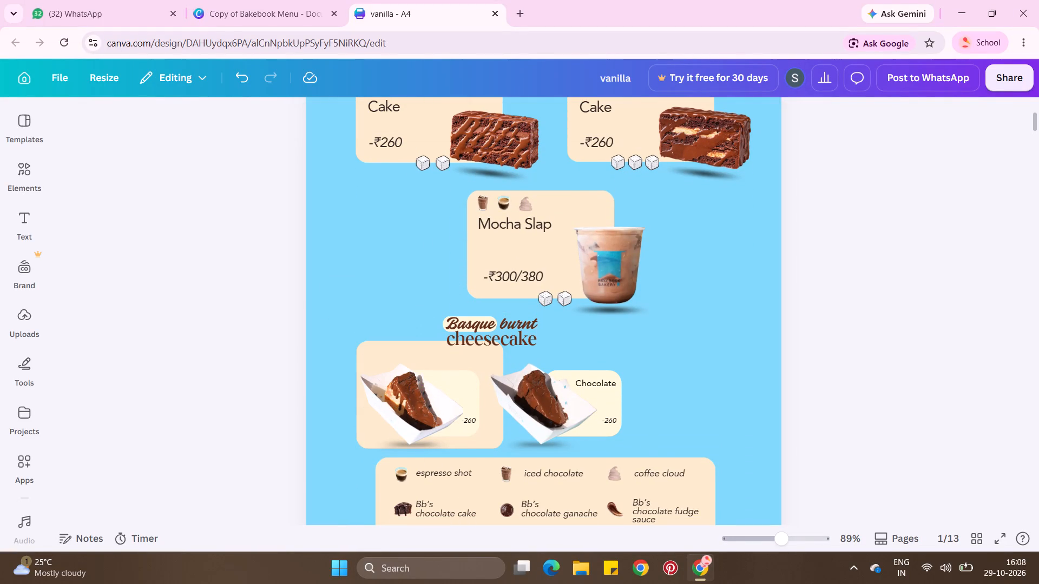
Shrink the "Vanilla could never" title group to about 4 by 4 and centre it above the two cake cards.
scroll(402, 360, down, 1)
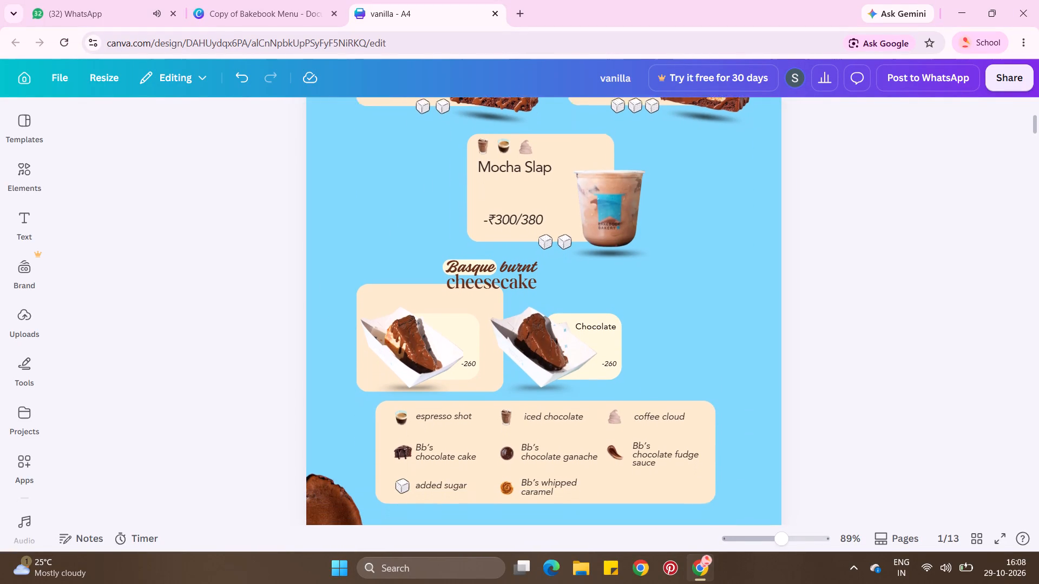
scroll(402, 360, down, 2)
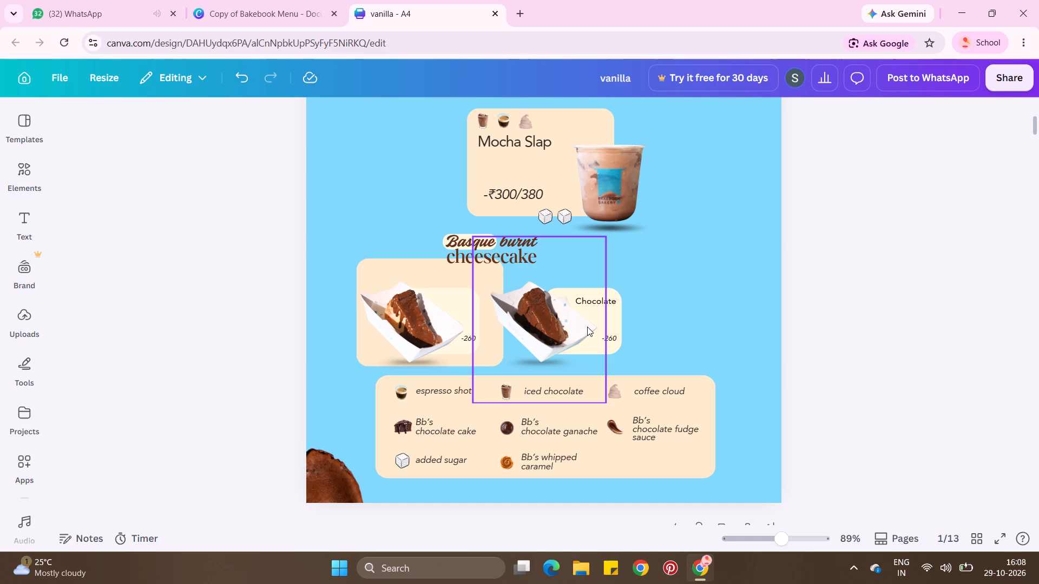
scroll(594, 382, down, 1)
scroll(594, 382, up, 4)
click(558, 233)
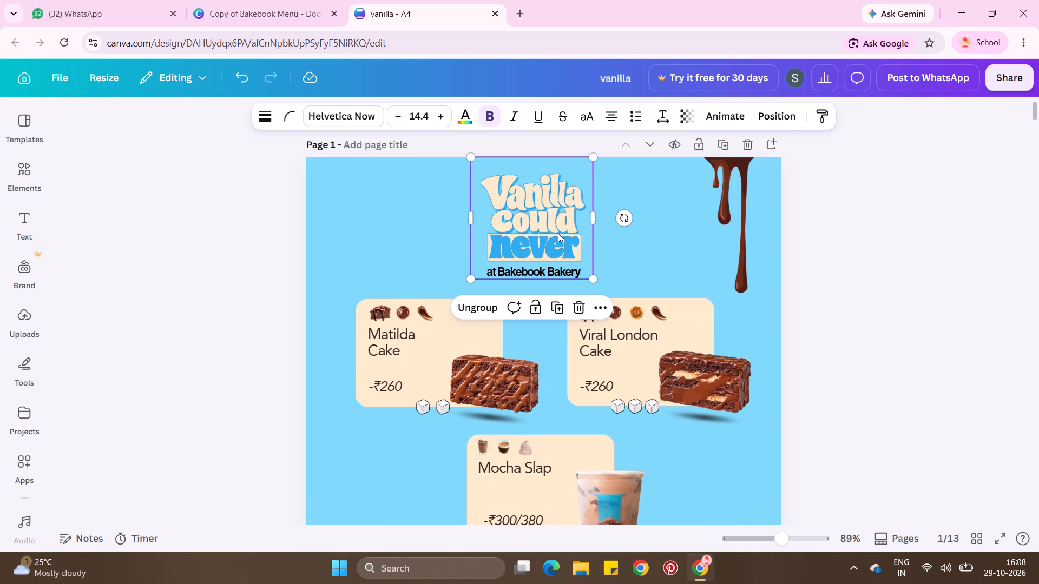
drag(589, 158, 579, 193)
drag(537, 231, 550, 227)
drag(584, 276, 577, 263)
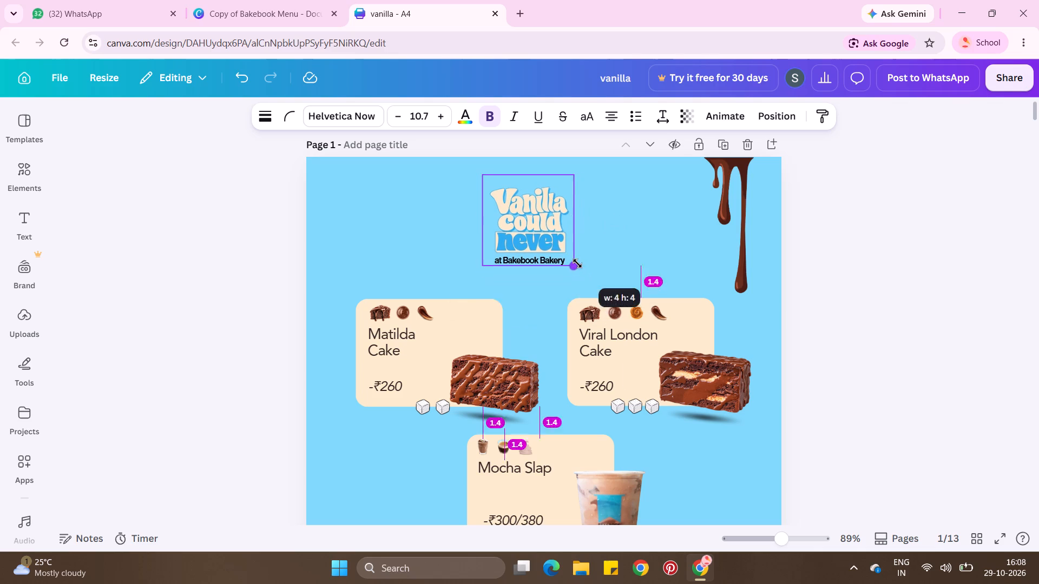
drag(548, 238, 555, 231)
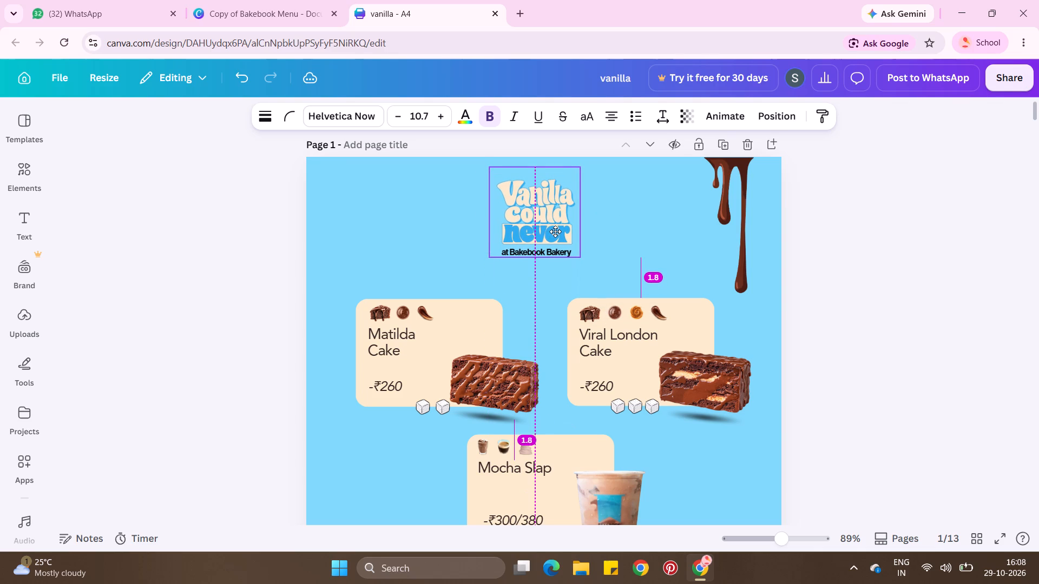
drag(555, 231, 555, 230)
drag(555, 230, 554, 230)
Group all elements of the Matilda Cake card, including its picture, icons, price and sugar cubes.
click(315, 297)
drag(315, 297, 515, 396)
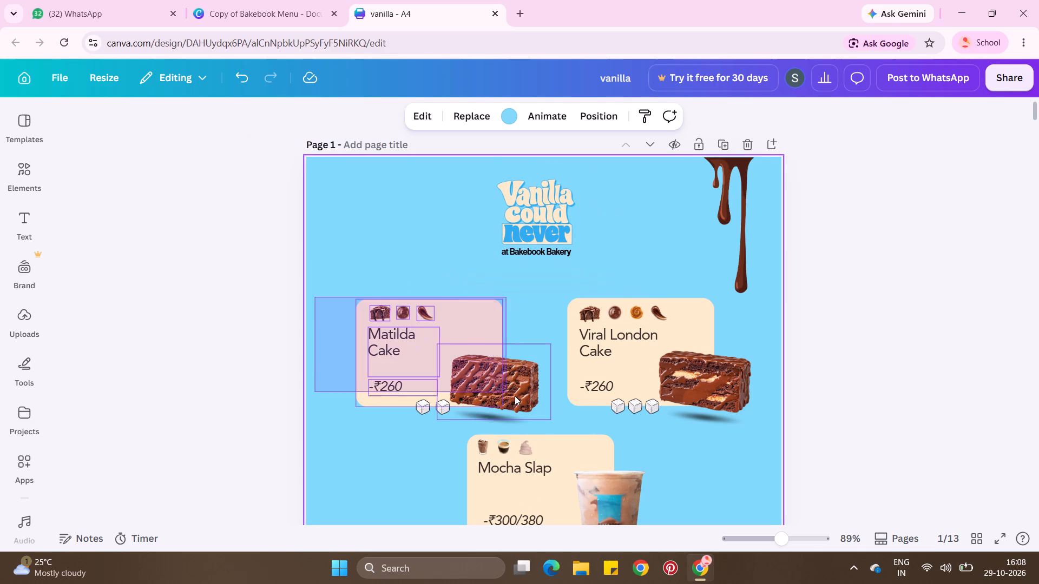
drag(515, 396, 528, 413)
click(416, 268)
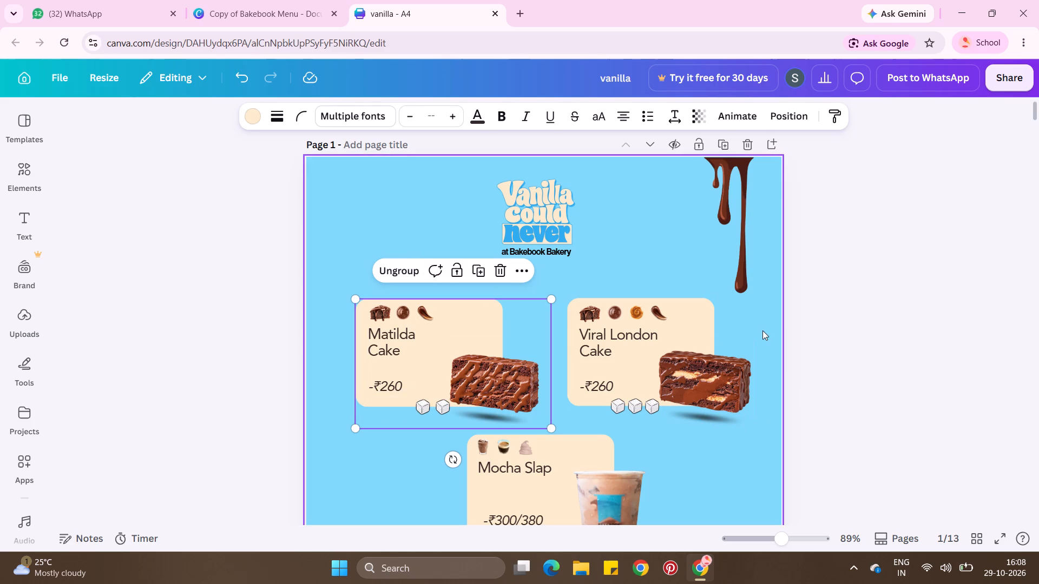
Crop the empty upper area of the Mocha Slap cup picture so its frame clears the Viral London Cake card.
drag(764, 310, 589, 394)
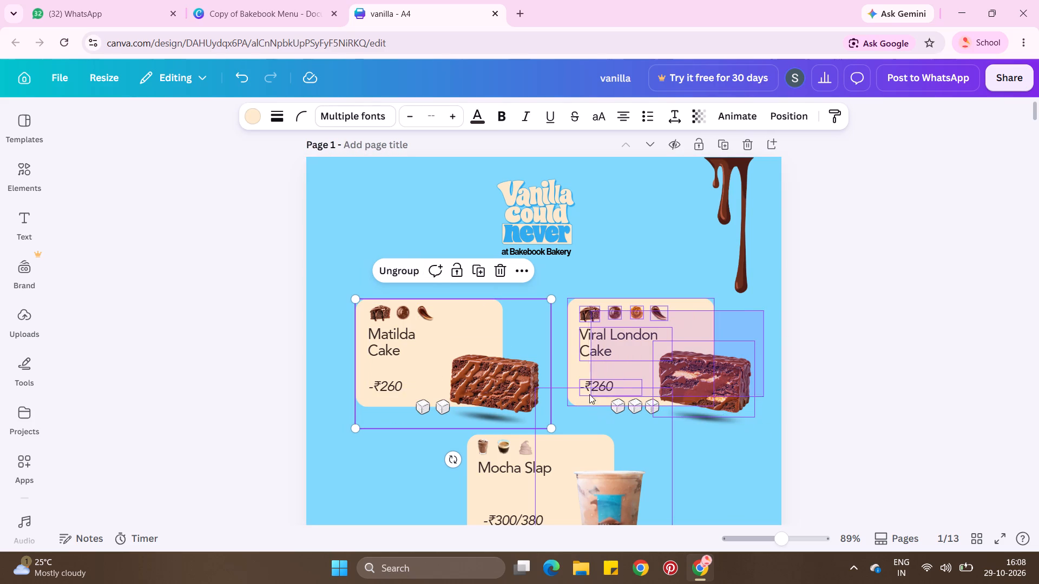
drag(589, 394, 595, 343)
click(606, 460)
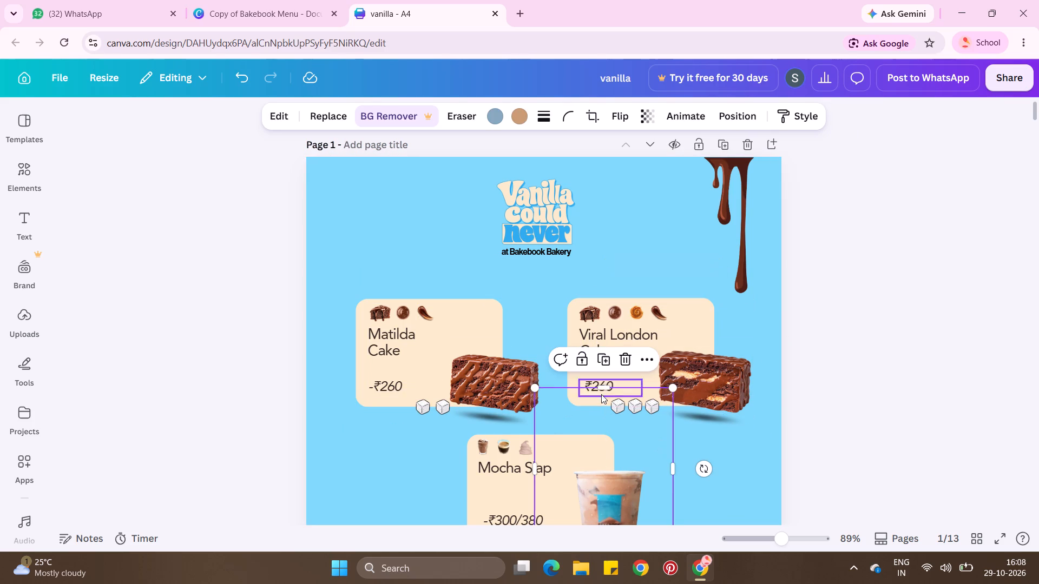
drag(600, 389, 604, 452)
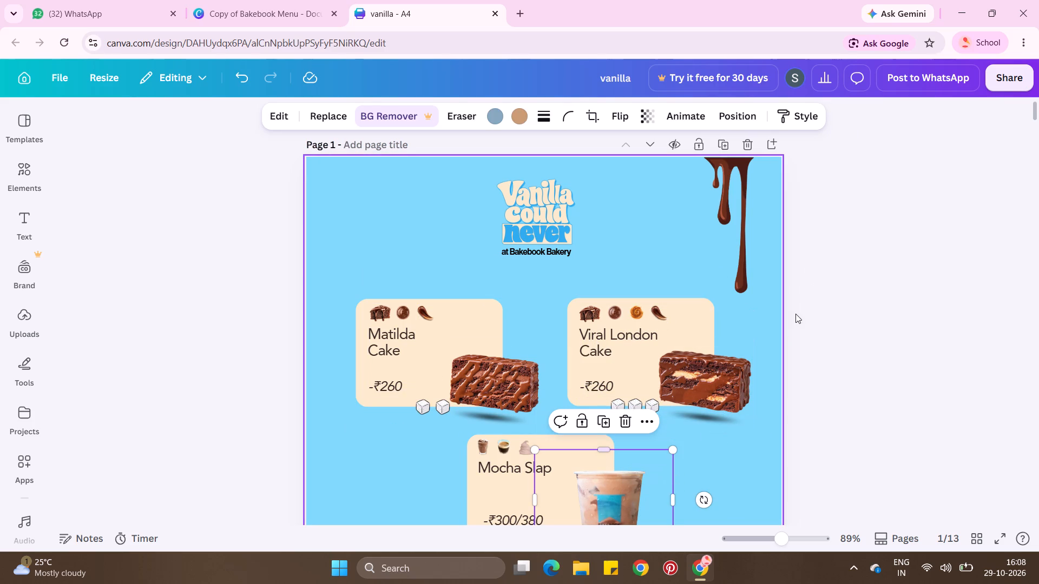
Group all elements of the Viral London Cake card, including its picture, icons, price and sugar cubes.
drag(795, 314, 577, 408)
click(617, 271)
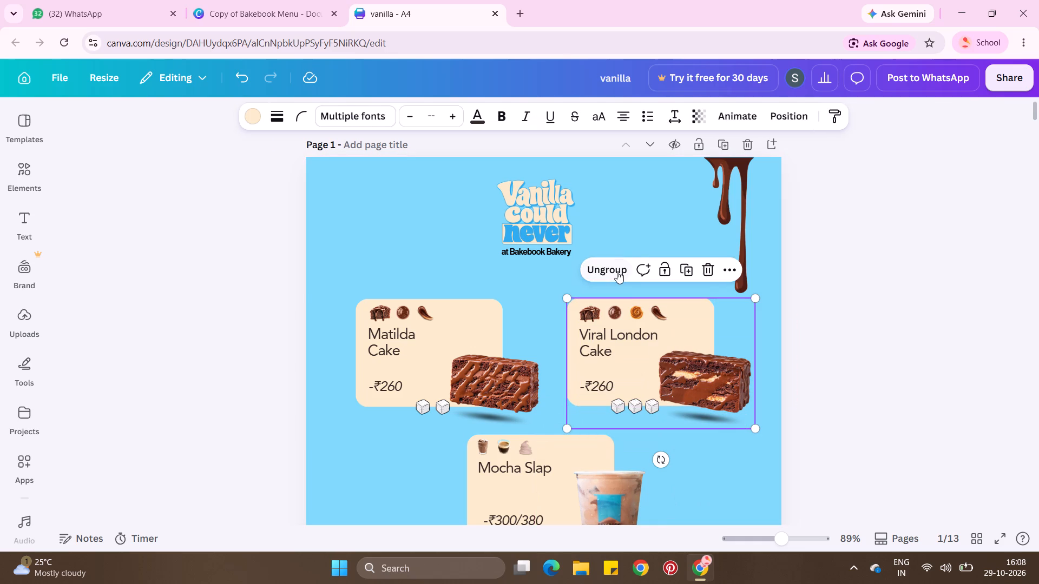
Move the Viral London and Matilda Cake cards up towards the title, level with each other, with Matilda shifted slightly inward.
drag(647, 363, 648, 340)
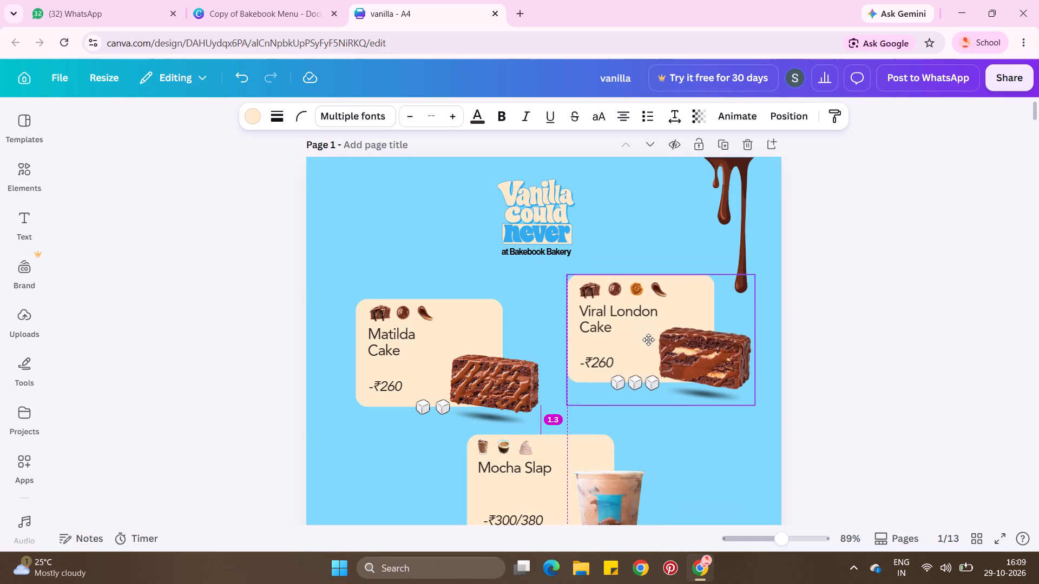
drag(648, 340, 648, 336)
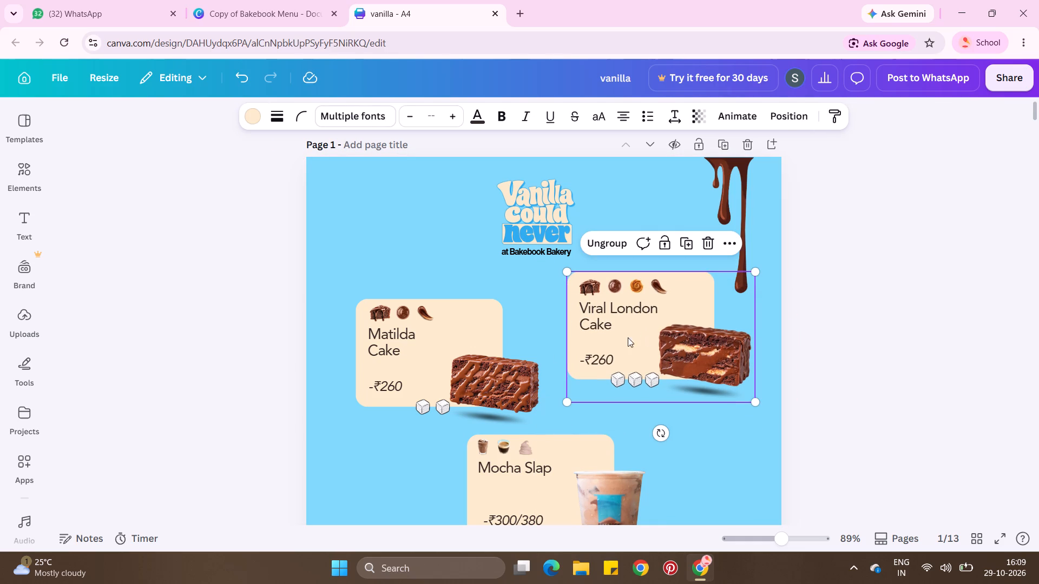
drag(379, 387, 380, 356)
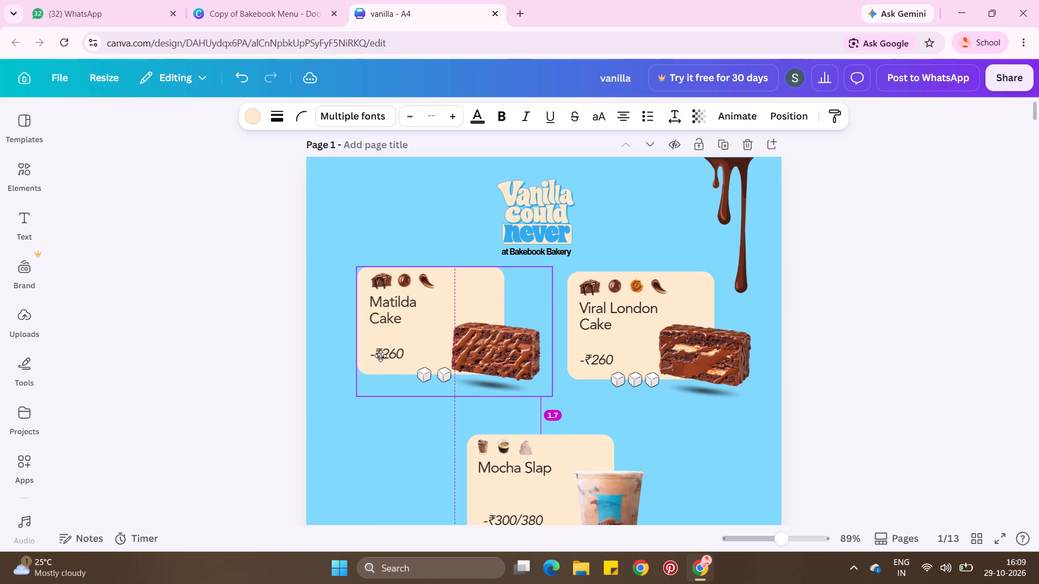
drag(380, 356, 382, 358)
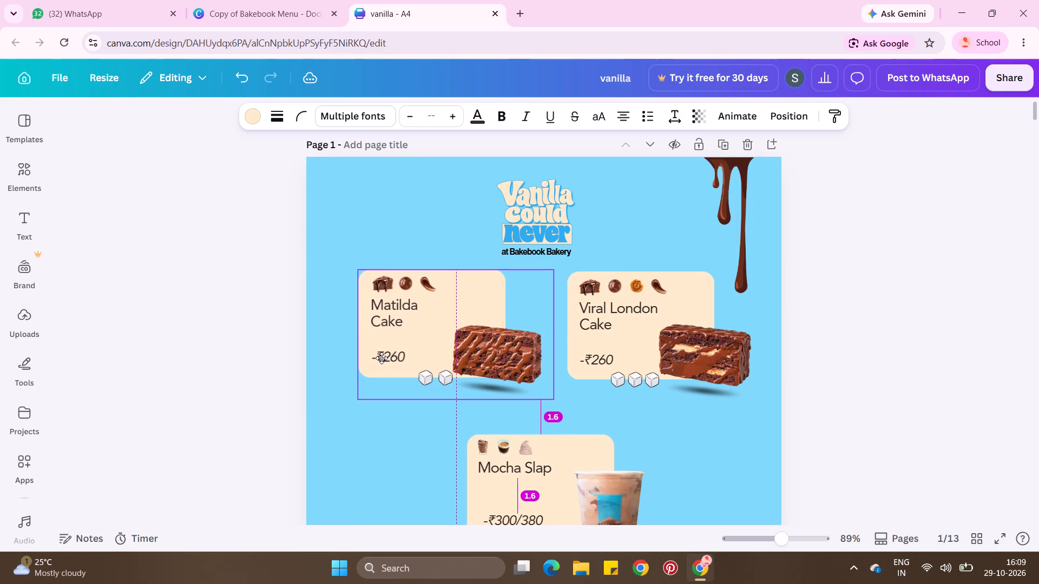
drag(382, 358, 382, 360)
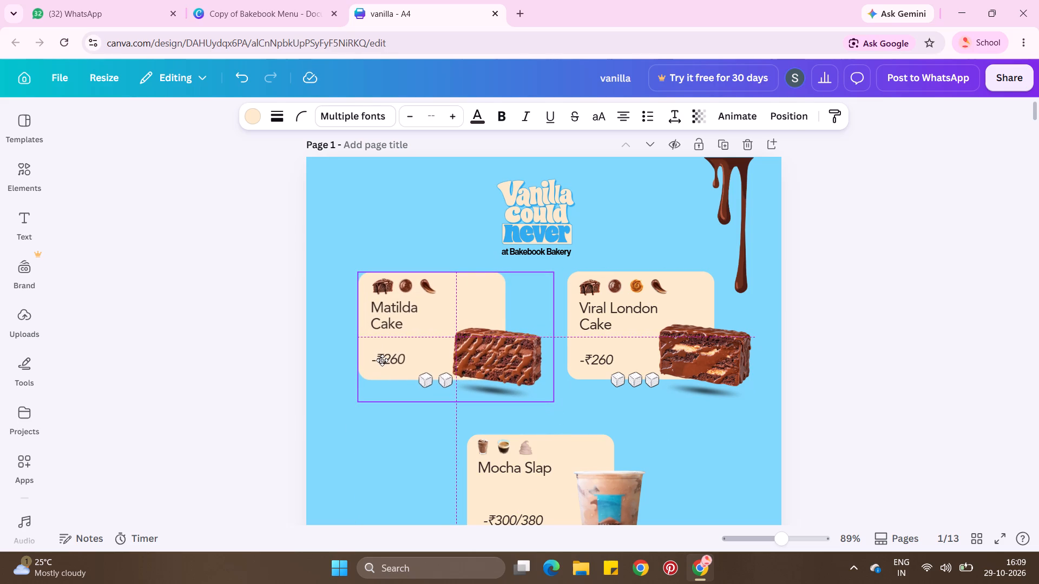
drag(382, 360, 384, 360)
Group all elements of the Mocha Slap card, including its cup picture, shadow, icons, price and sugar cubes.
scroll(384, 360, down, 1)
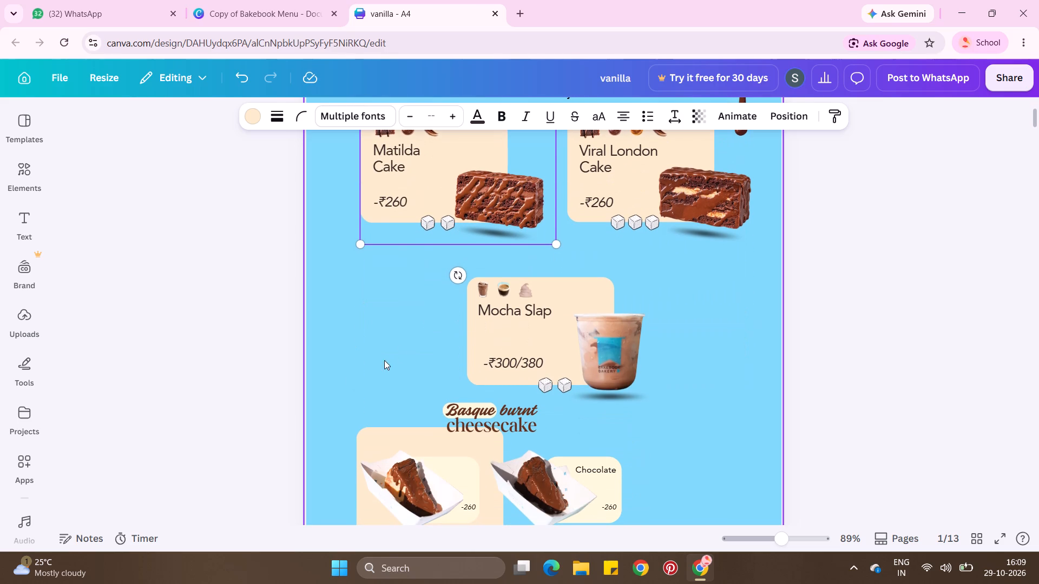
drag(443, 277, 616, 385)
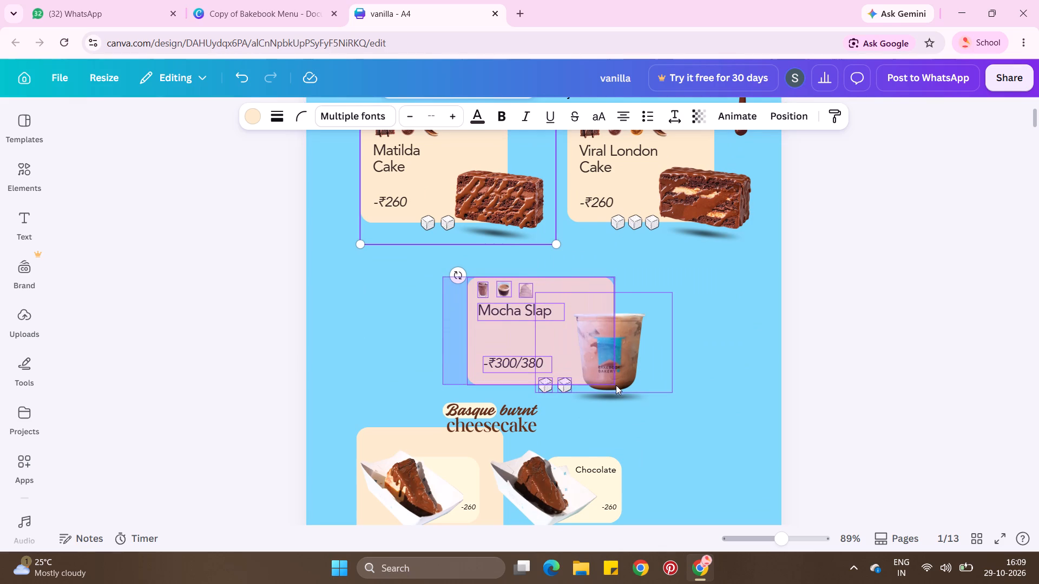
drag(616, 385, 632, 397)
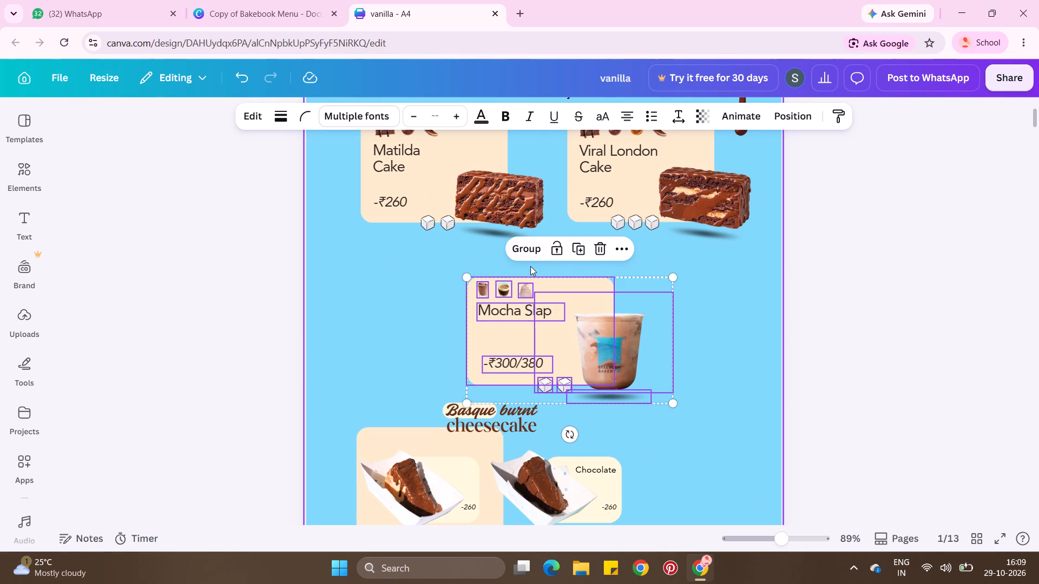
click(532, 256)
Move the Mocha Slap card up, closer beneath the two cake cards.
scroll(532, 256, up, 1)
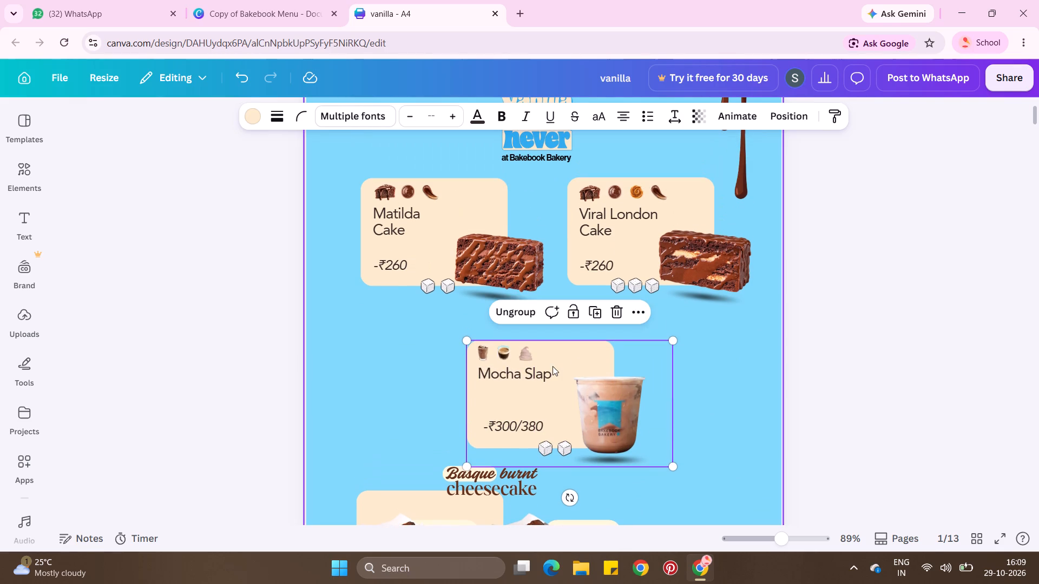
drag(553, 366, 554, 335)
scroll(554, 335, up, 1)
scroll(554, 335, down, 2)
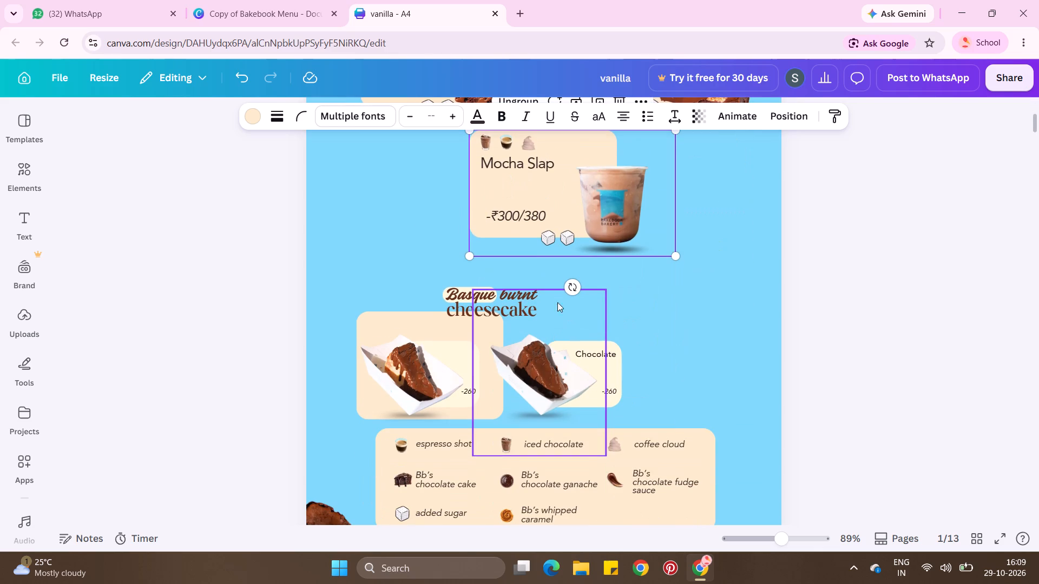
Group the "Basque burnt cheesecake" heading text with the cream highlight behind "Basque".
drag(491, 289, 532, 268)
key(ctrl+z)
drag(421, 277, 499, 288)
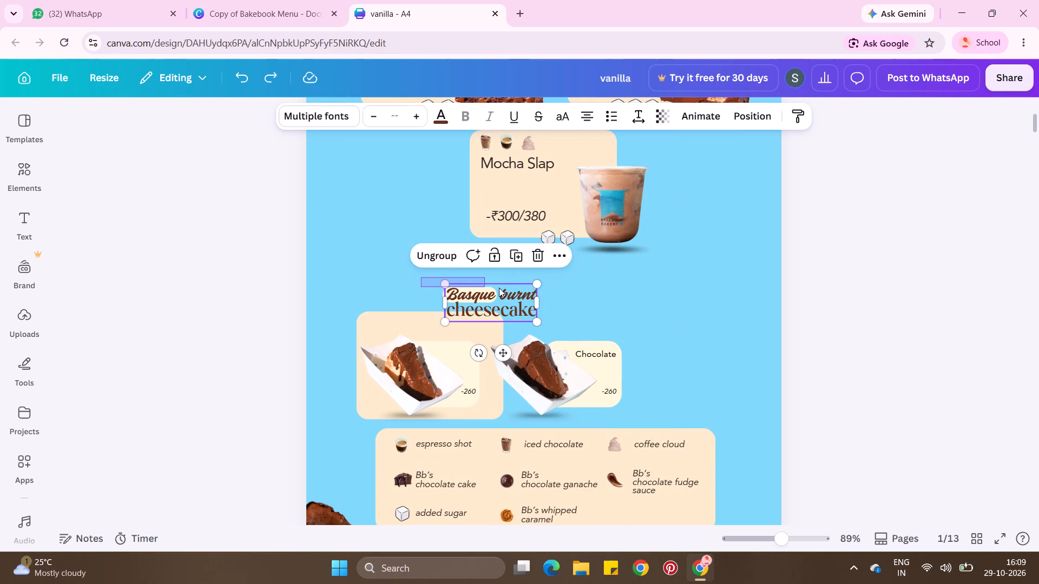
drag(499, 288, 535, 296)
drag(424, 270, 464, 292)
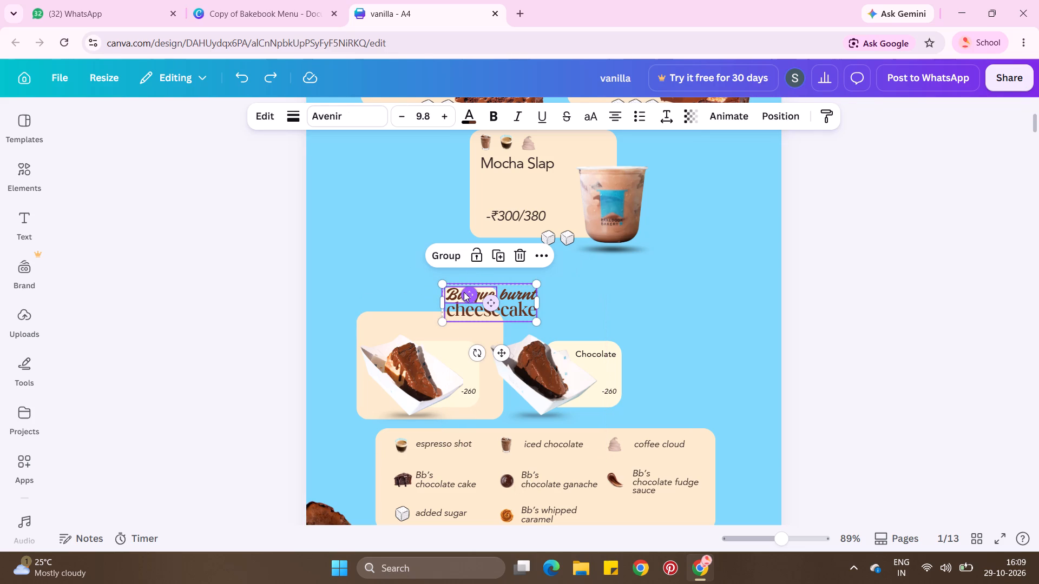
click(445, 249)
Enlarge the "Basque burnt cheesecake" heading and place it centred between the Mocha Slap card and the cheesecake items.
drag(510, 294, 529, 282)
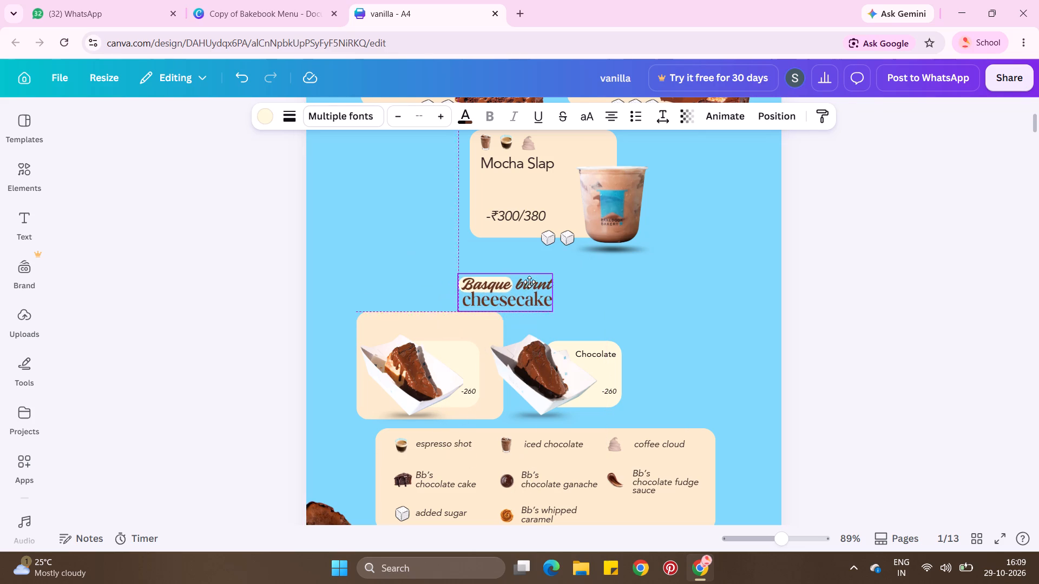
drag(529, 282, 530, 281)
drag(557, 308, 602, 321)
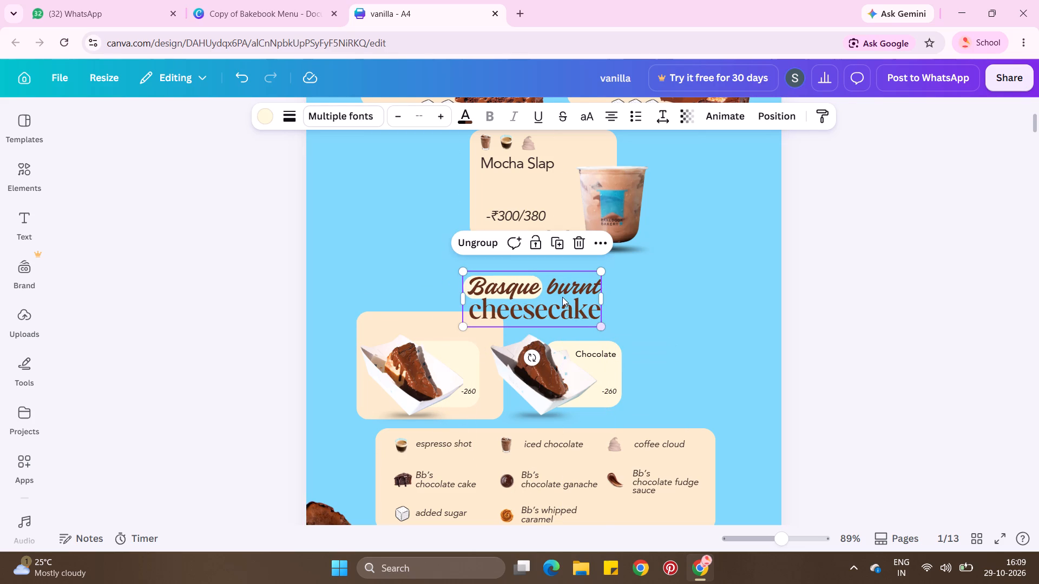
drag(562, 297, 574, 282)
drag(613, 308, 603, 297)
click(557, 283)
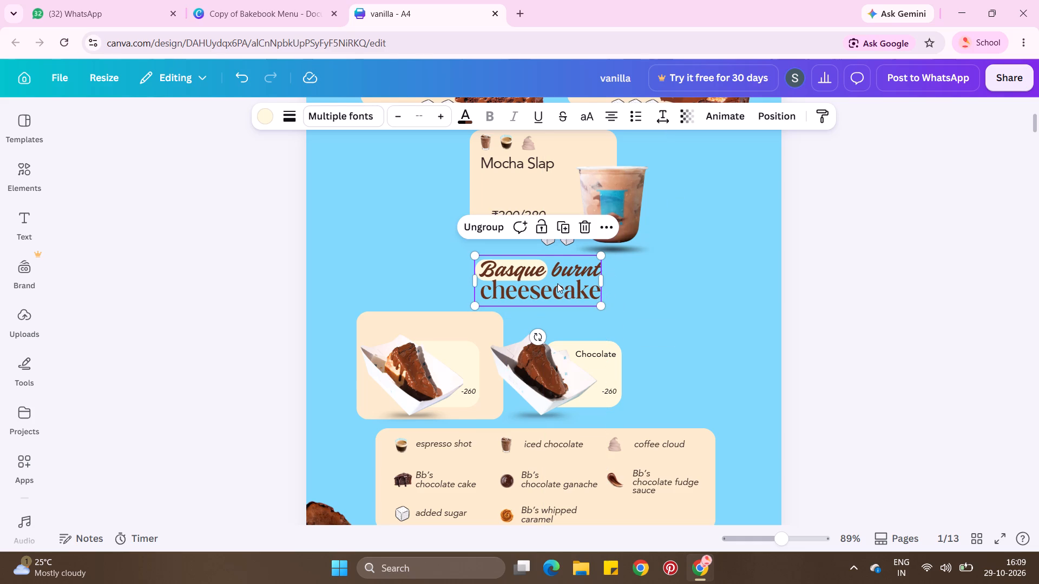
Crop the empty lower area of the first cheesecake picture so its frame clears the ingredient legend.
scroll(561, 284, up, 1)
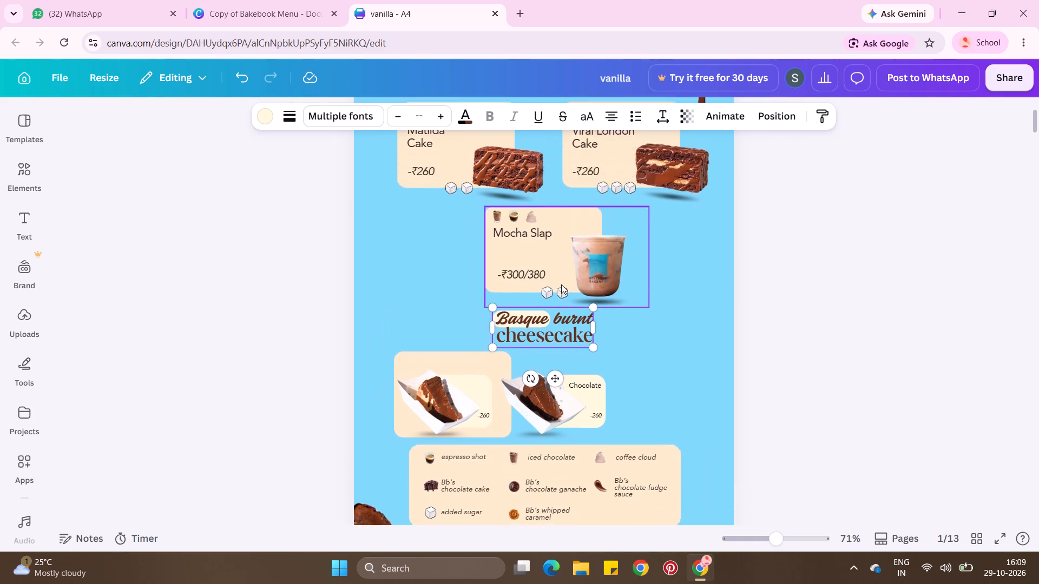
scroll(561, 284, up, 1)
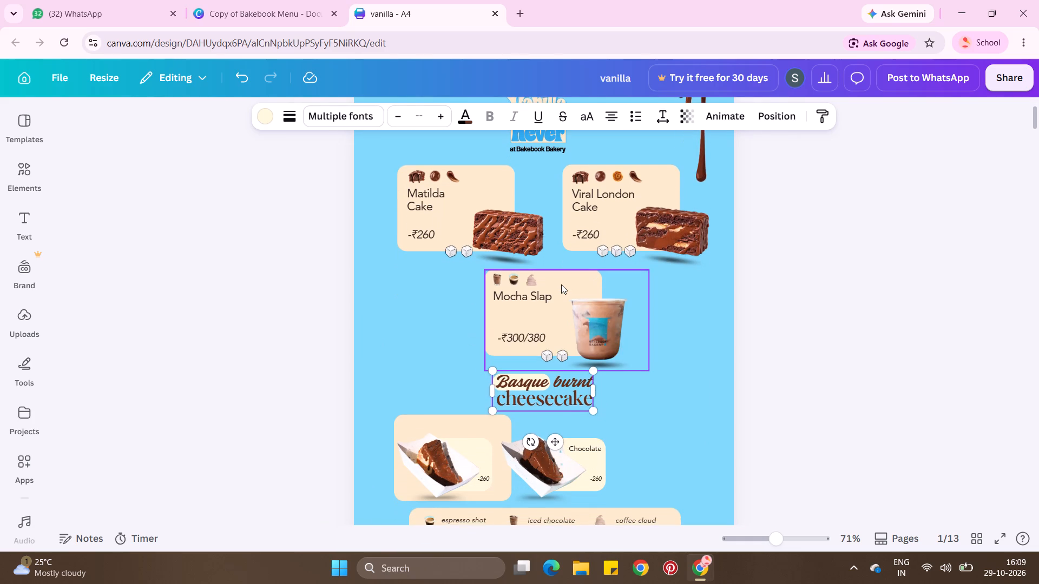
scroll(561, 284, down, 1)
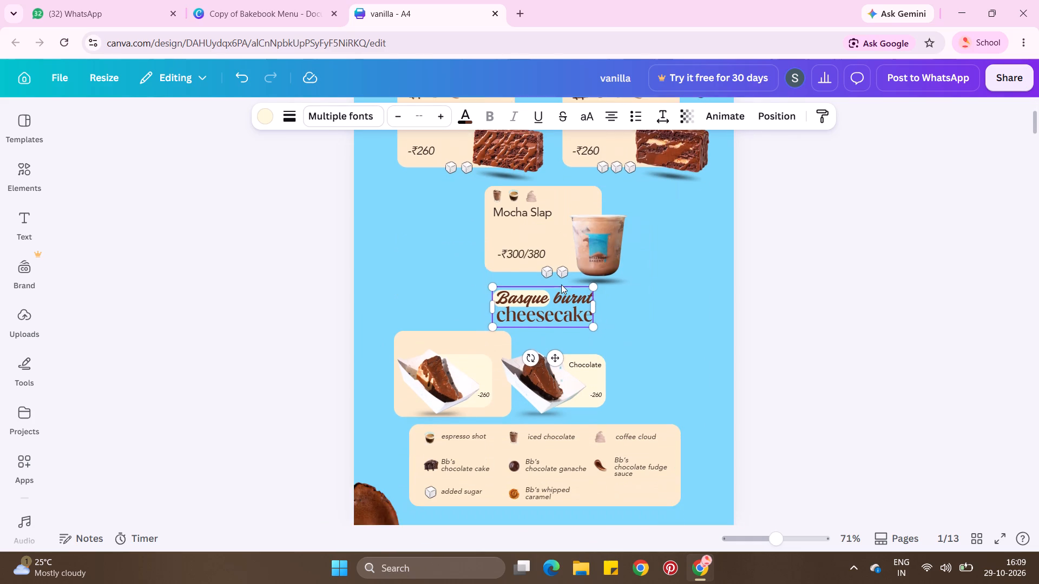
double_click(665, 308)
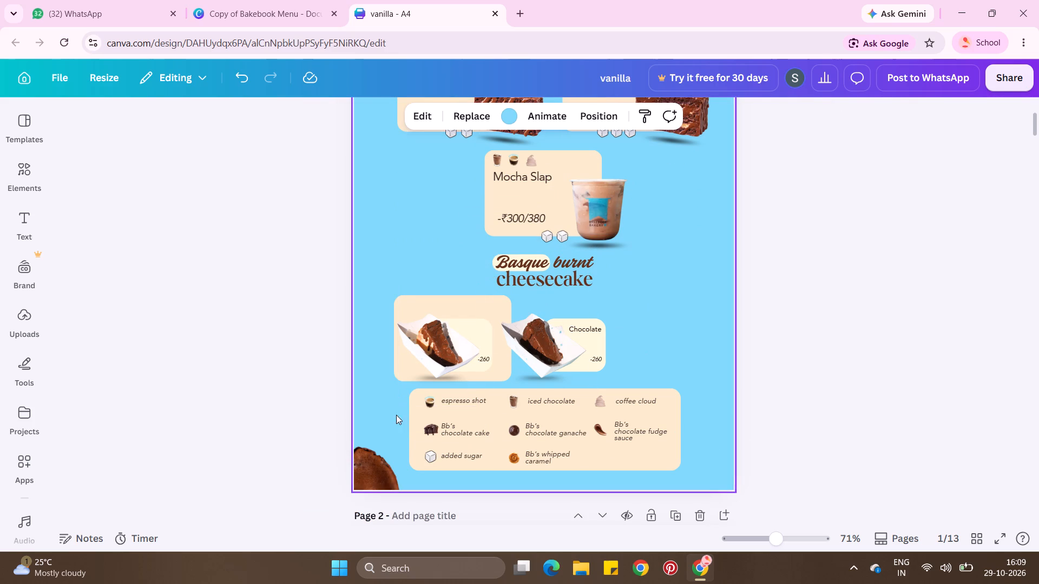
click(425, 363)
drag(435, 406, 447, 373)
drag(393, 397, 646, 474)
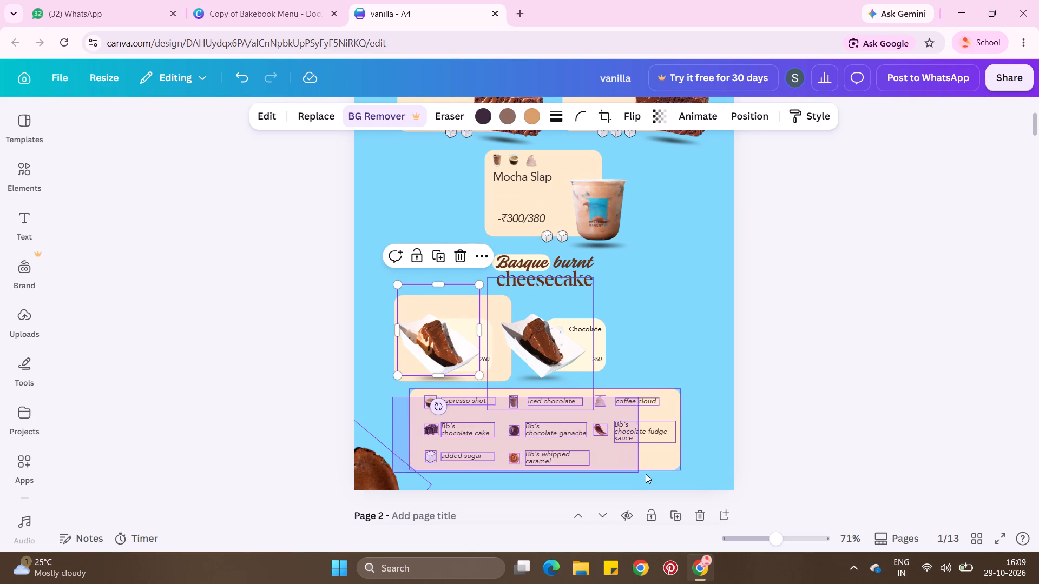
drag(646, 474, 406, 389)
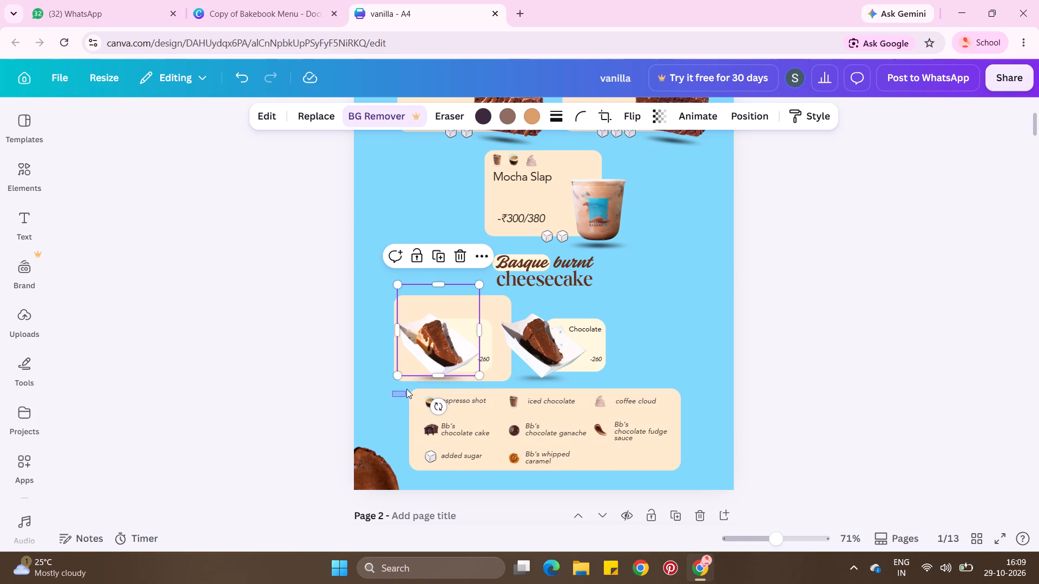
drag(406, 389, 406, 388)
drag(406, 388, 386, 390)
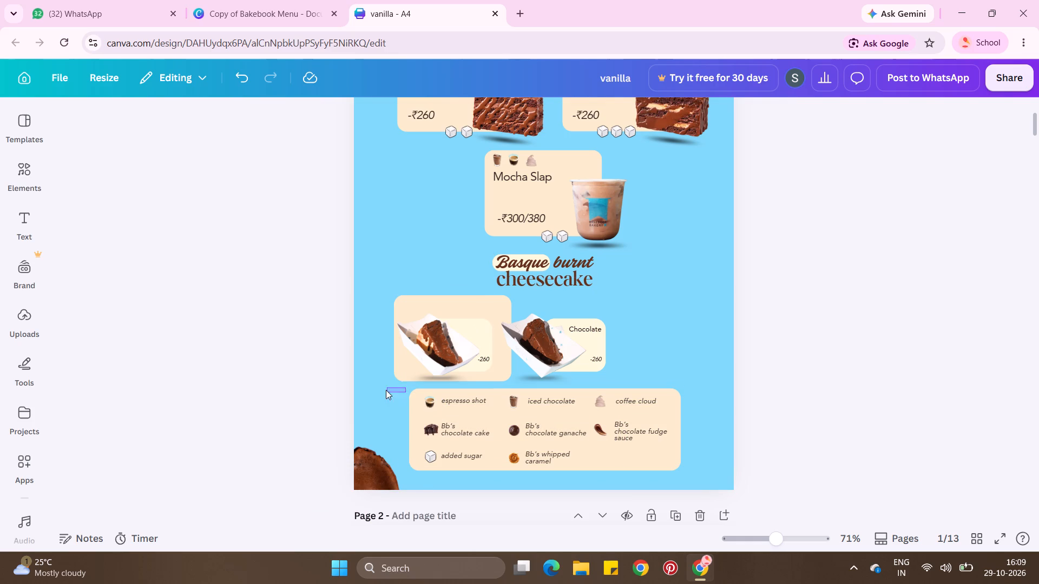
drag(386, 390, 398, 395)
Crop the empty lower area of the second cheesecake picture so its frame clears the ingredient legend.
click(550, 350)
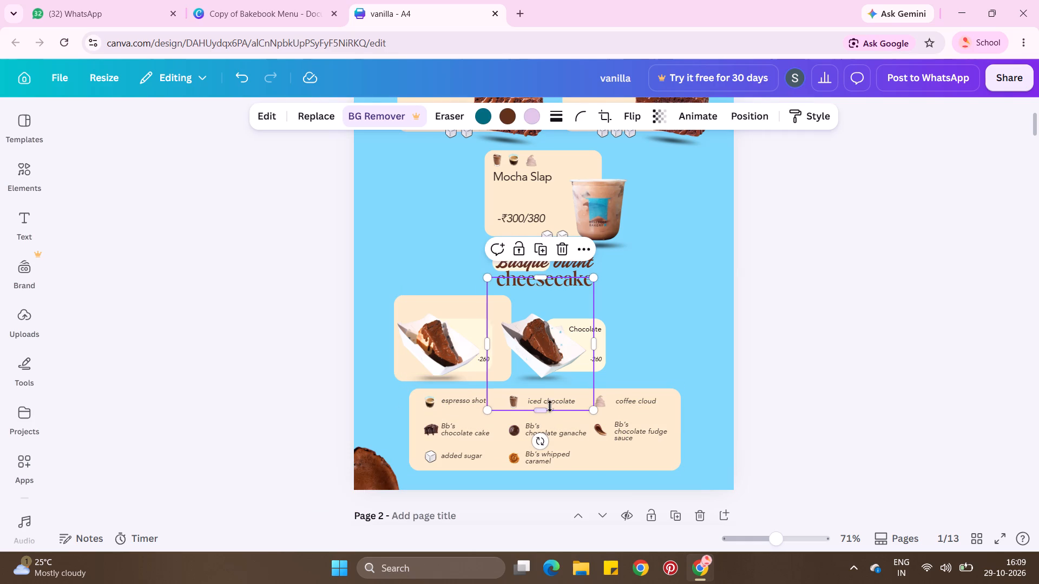
drag(546, 408, 556, 373)
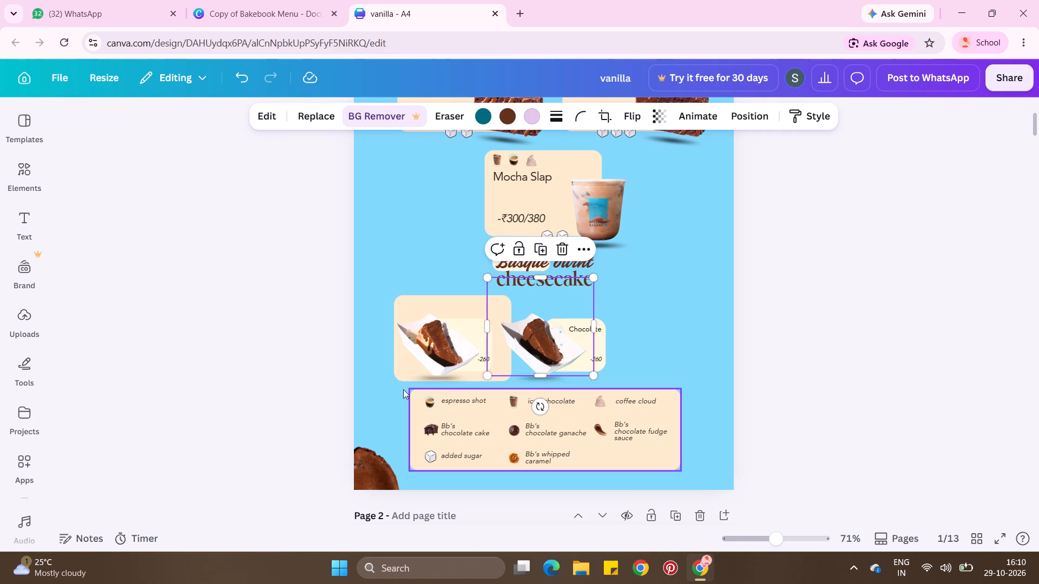
Group the ingredient legend's icons and labels with their cream card and move the legend slightly further below the cheesecake items.
drag(403, 389, 641, 450)
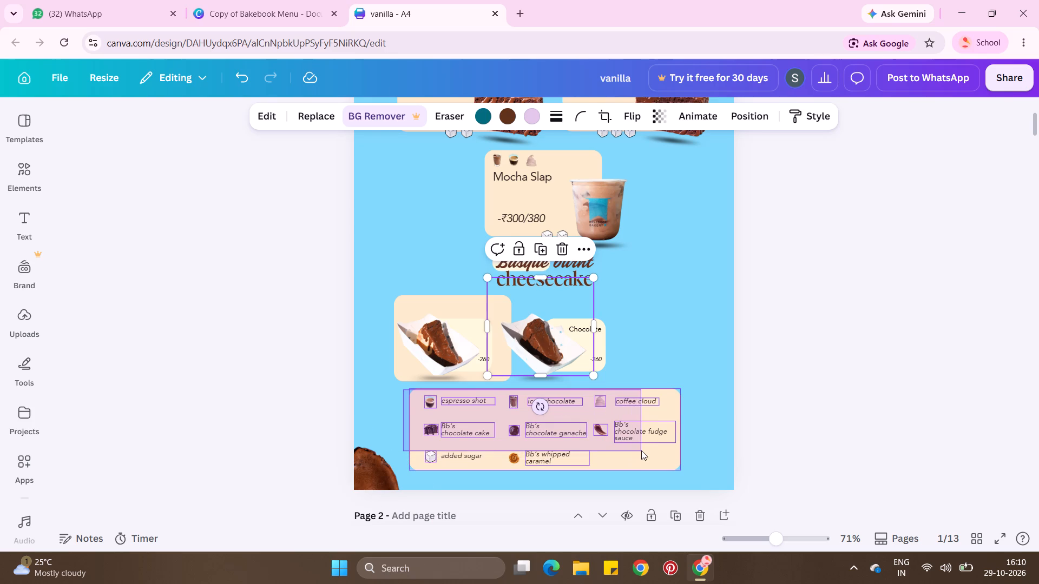
drag(641, 450, 650, 454)
click(509, 362)
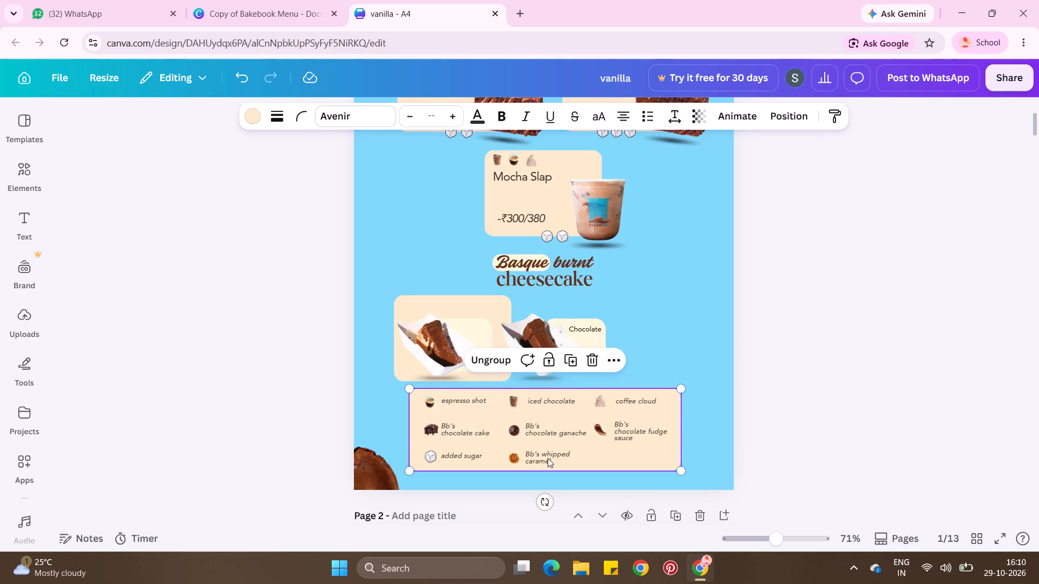
scroll(548, 458, down, 1)
drag(566, 392, 568, 395)
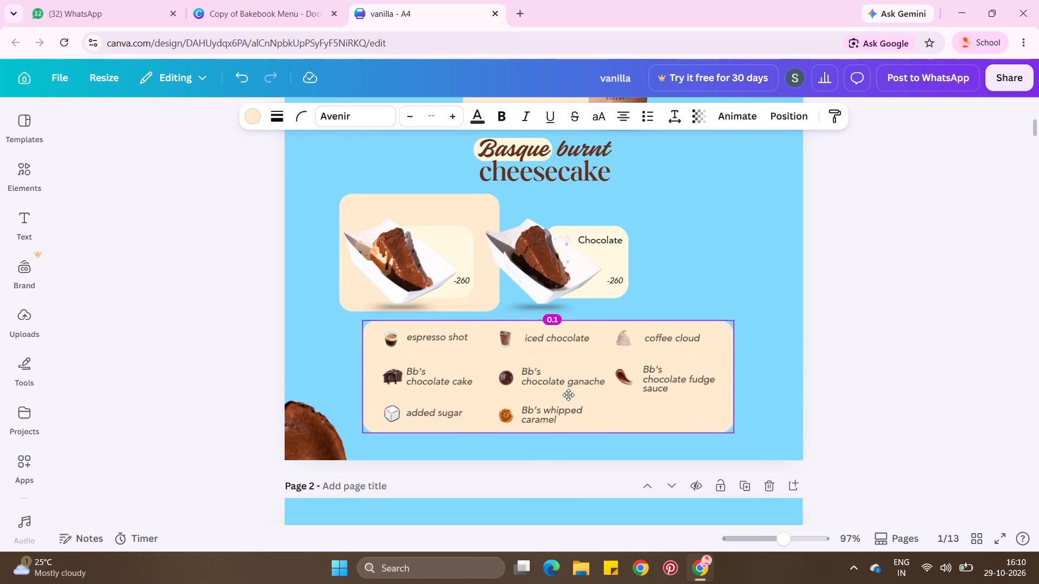
drag(568, 395, 568, 402)
Move the picture and the -260 price off the first cheesecake card and delete the pale inner card behind them.
scroll(568, 402, up, 2)
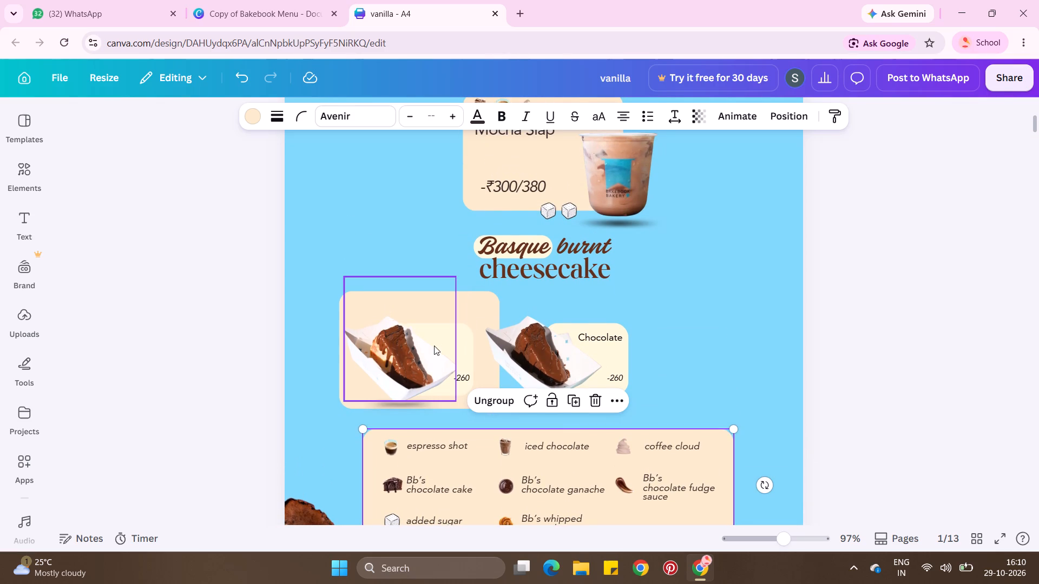
scroll(434, 346, up, 1)
drag(424, 379, 486, 377)
click(437, 412)
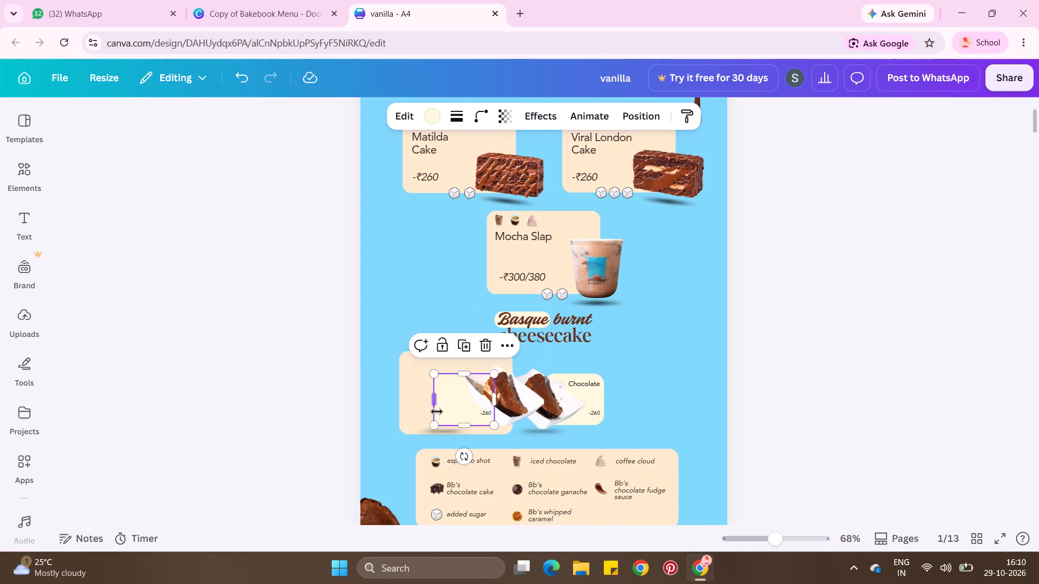
key(BackSpace)
click(491, 414)
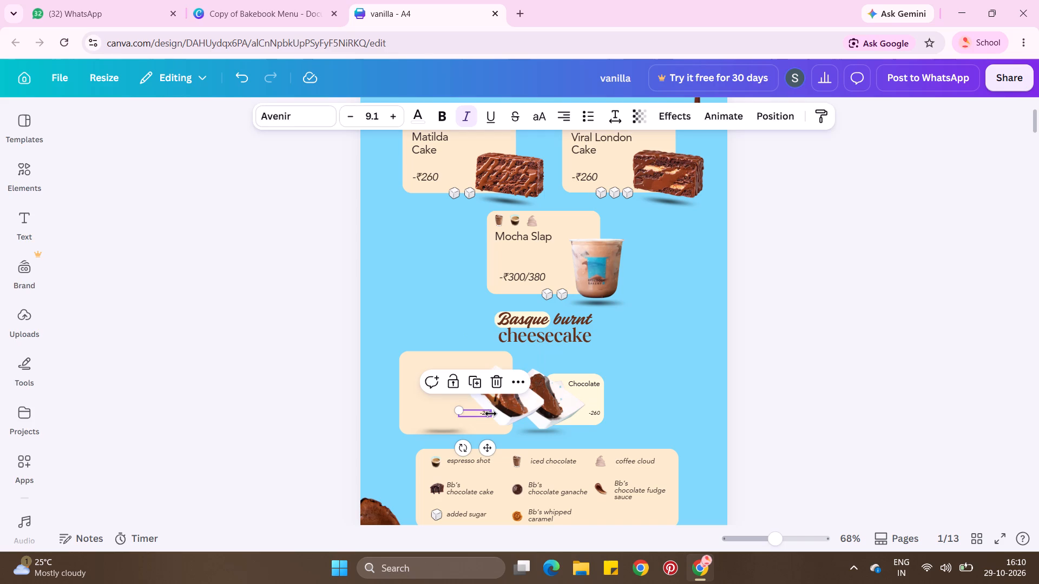
drag(488, 444, 487, 441)
drag(487, 441, 450, 324)
Replace the first cheesecake item's cream card and shadow with a duplicate of the Matilda Cake card, aligned beneath the original.
scroll(412, 285, up, 1)
click(439, 169)
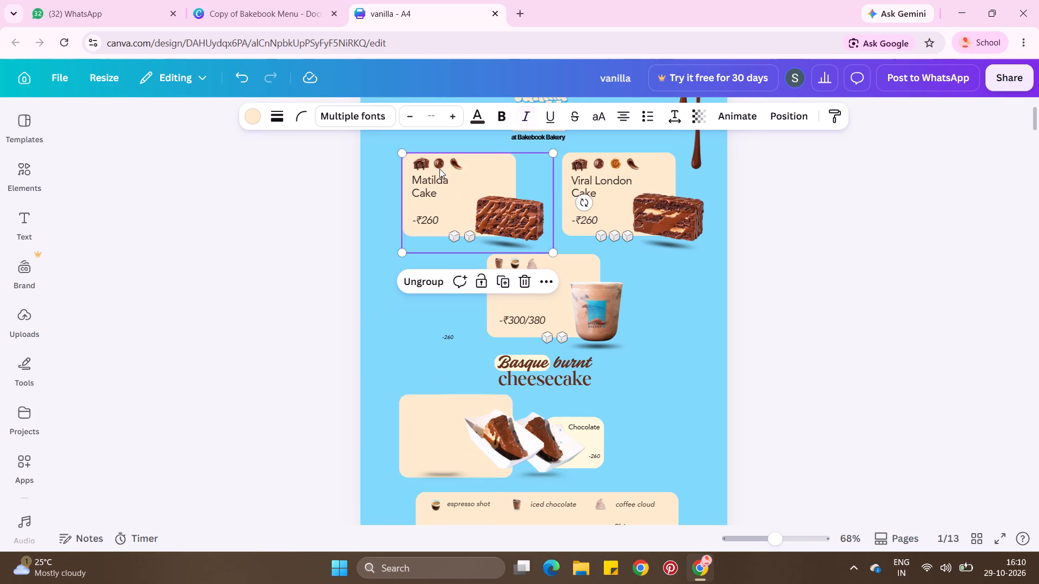
click(506, 275)
drag(512, 205, 493, 397)
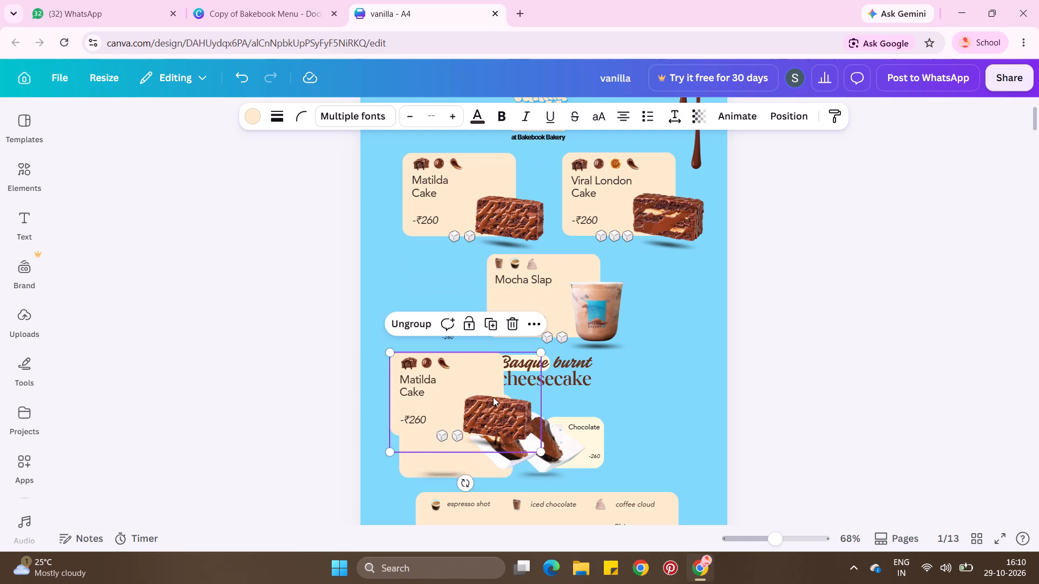
click(414, 469)
key(BackSpace)
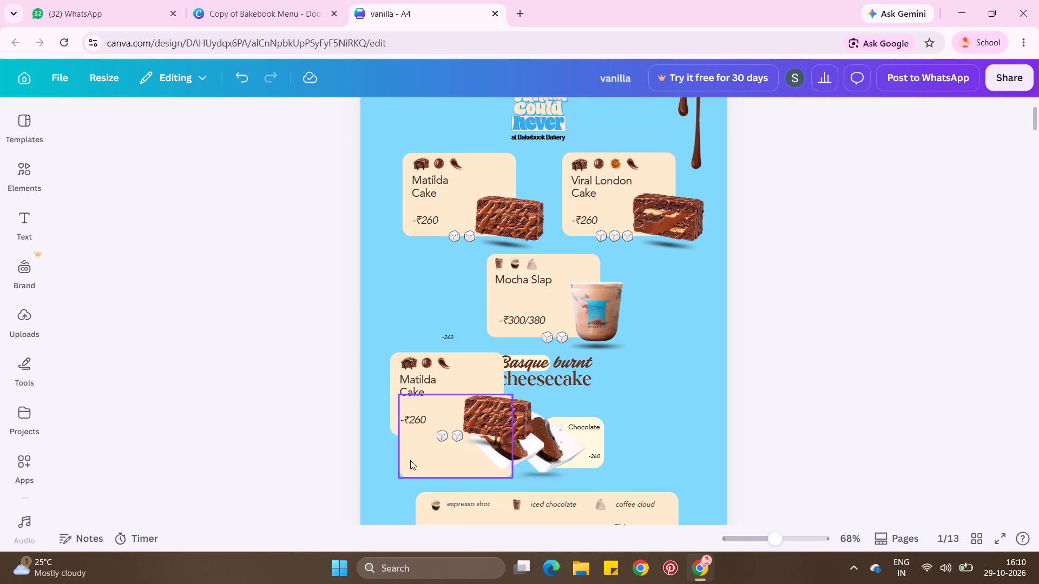
click(412, 459)
key(BackSpace)
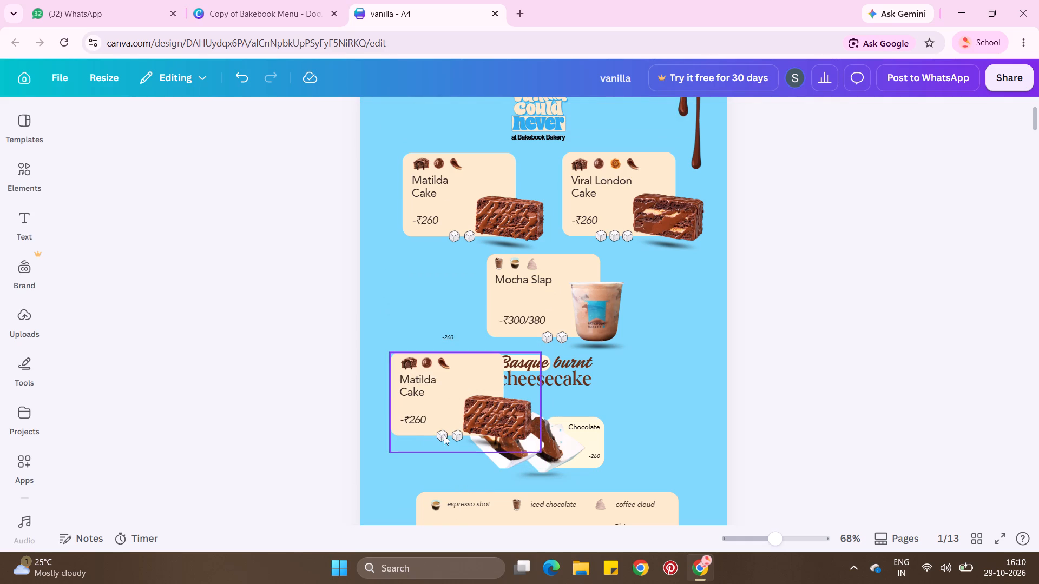
drag(432, 401, 448, 426)
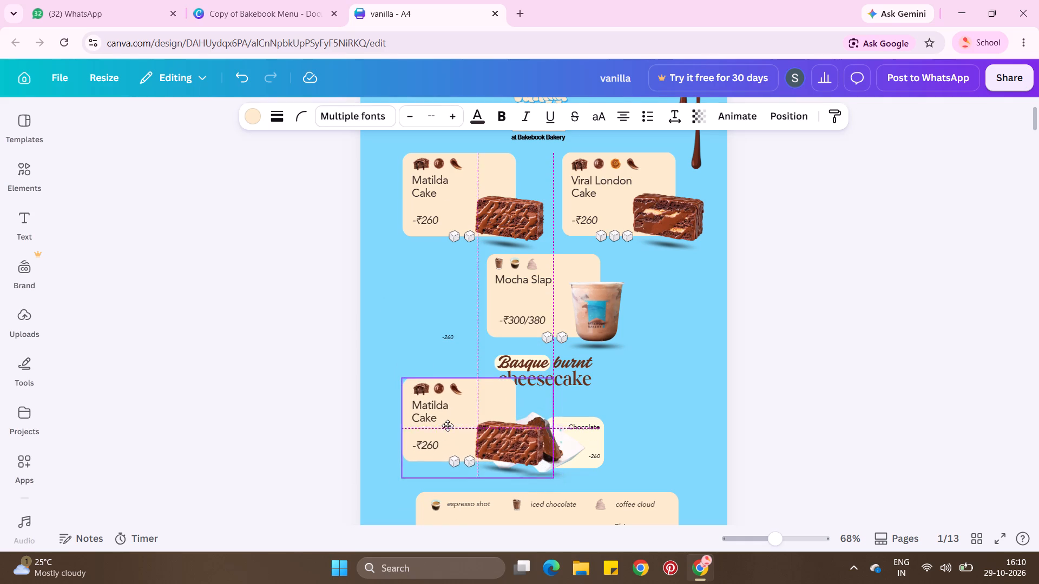
drag(448, 426, 446, 443)
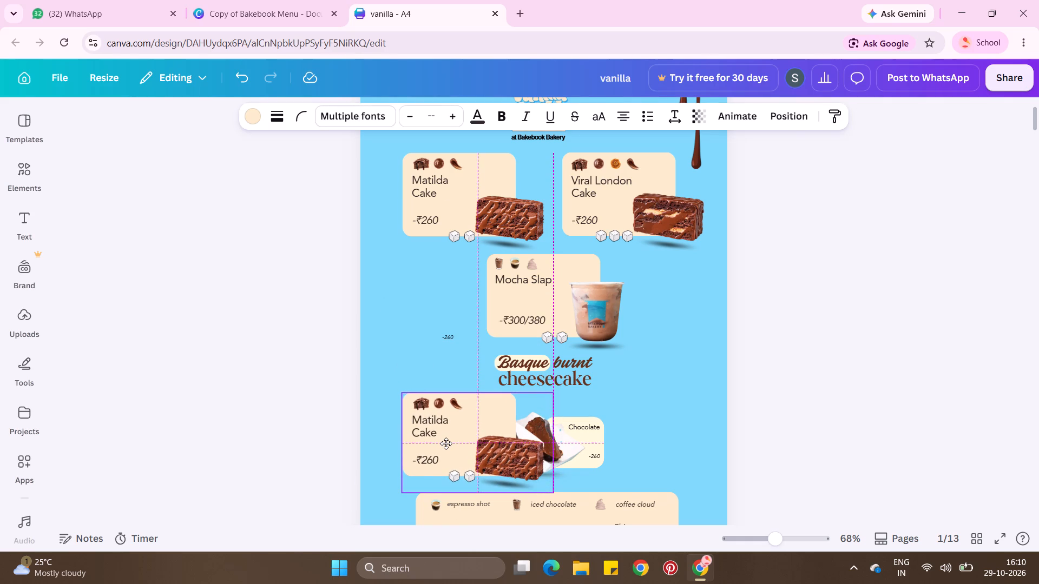
drag(446, 443, 444, 443)
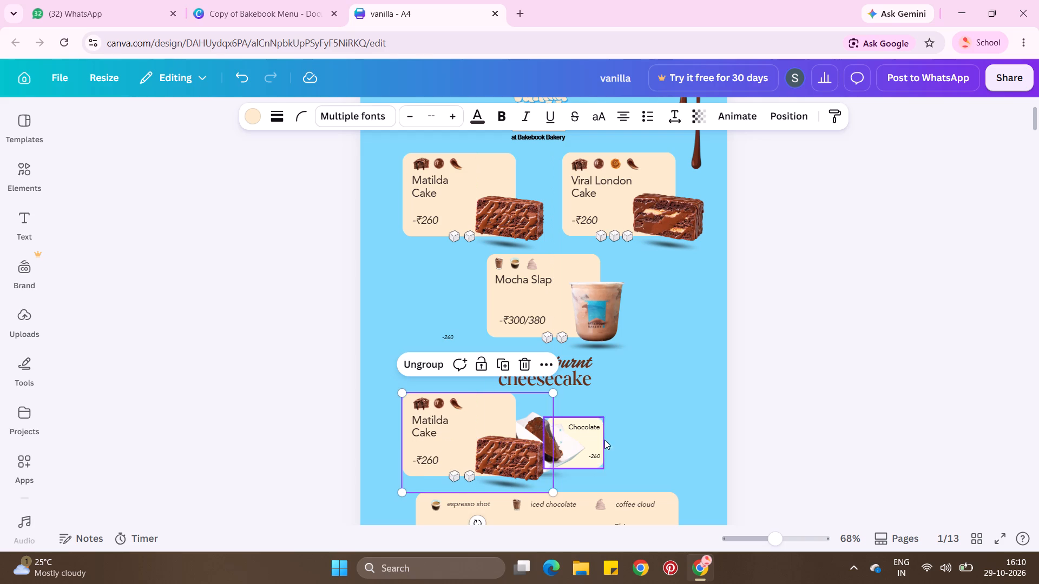
Delete the second cheesecake item's picture, pale card, "Chocolate" name and price.
drag(617, 437, 570, 449)
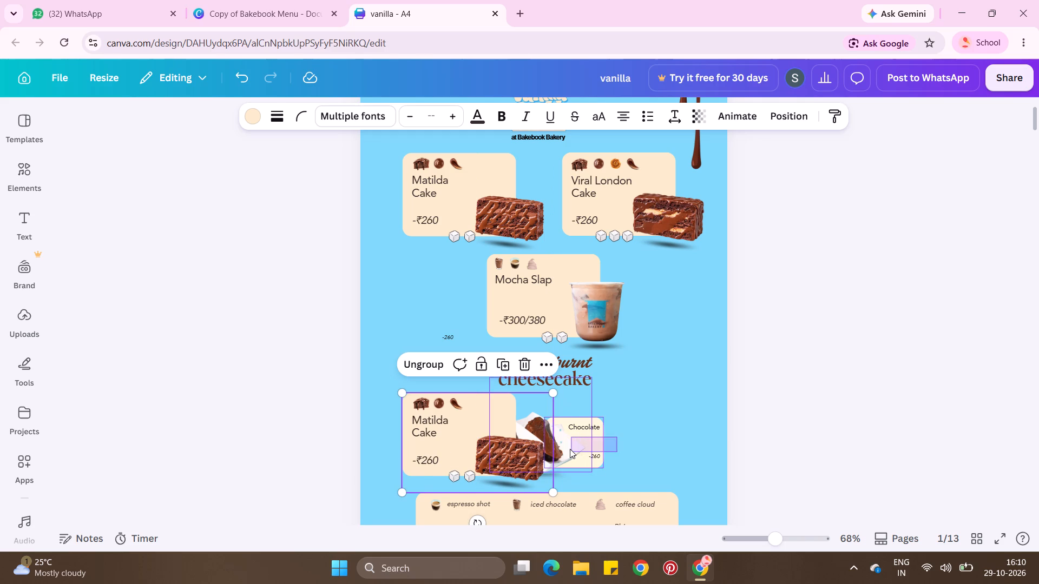
drag(570, 449, 616, 417)
drag(617, 417, 574, 458)
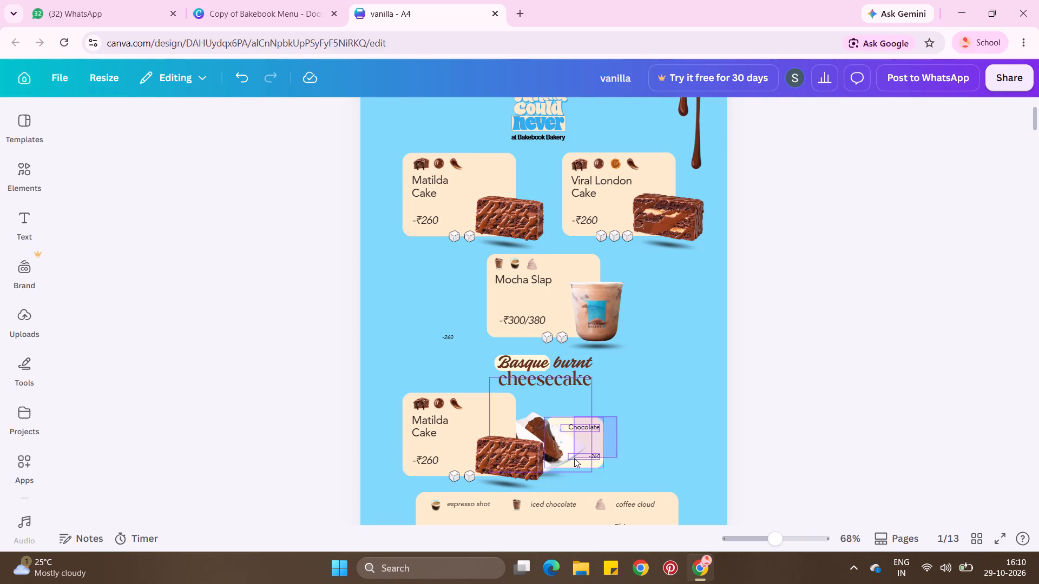
key(BackSpace)
Move the duplicated Matilda Cake card aside and delete the leftover cheesecake picture, the loose -260 price and the remaining shadow.
click(527, 431)
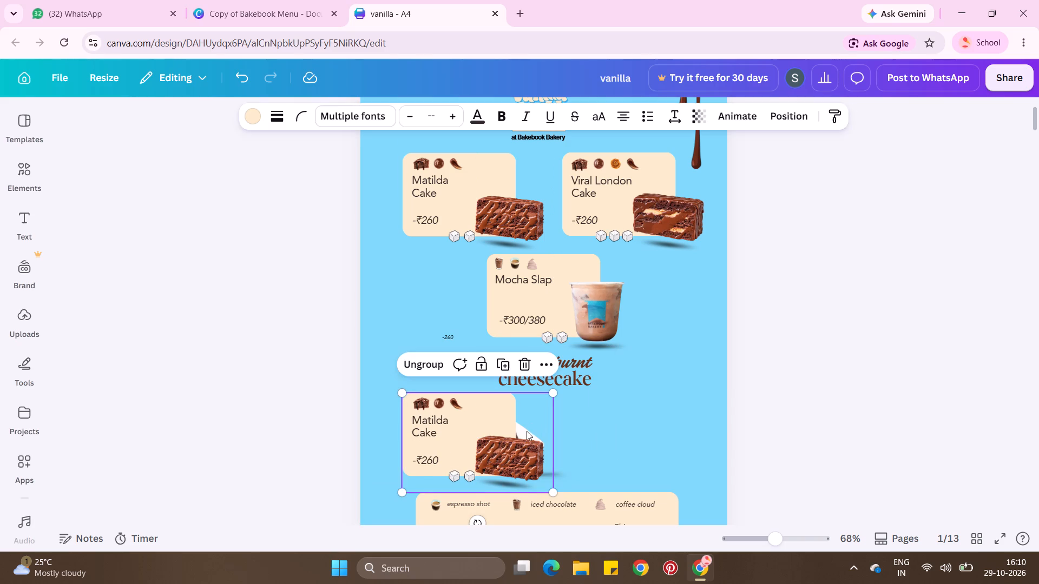
drag(535, 433, 704, 437)
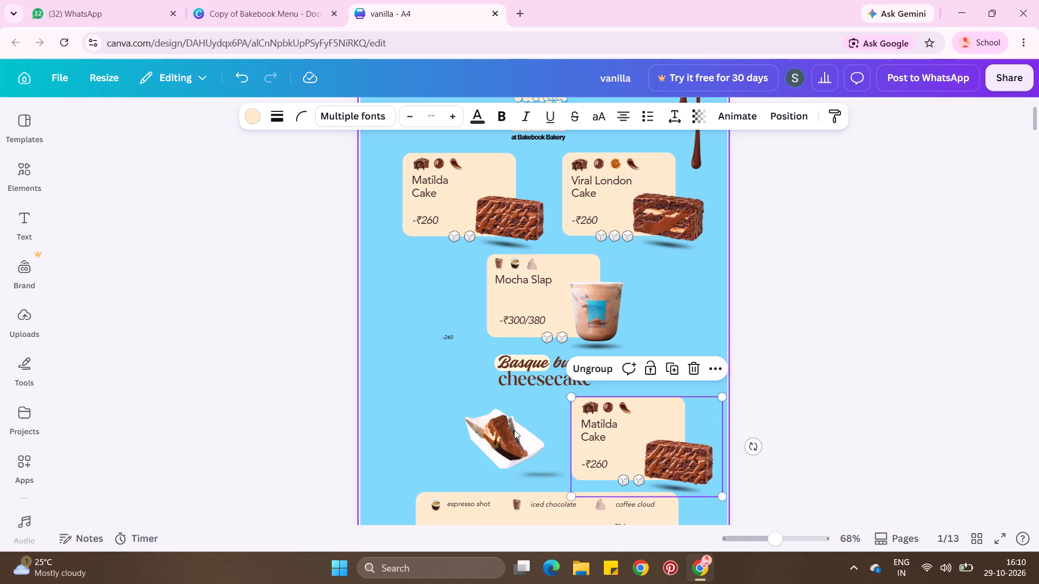
click(514, 430)
drag(514, 430, 446, 332)
drag(446, 332, 403, 373)
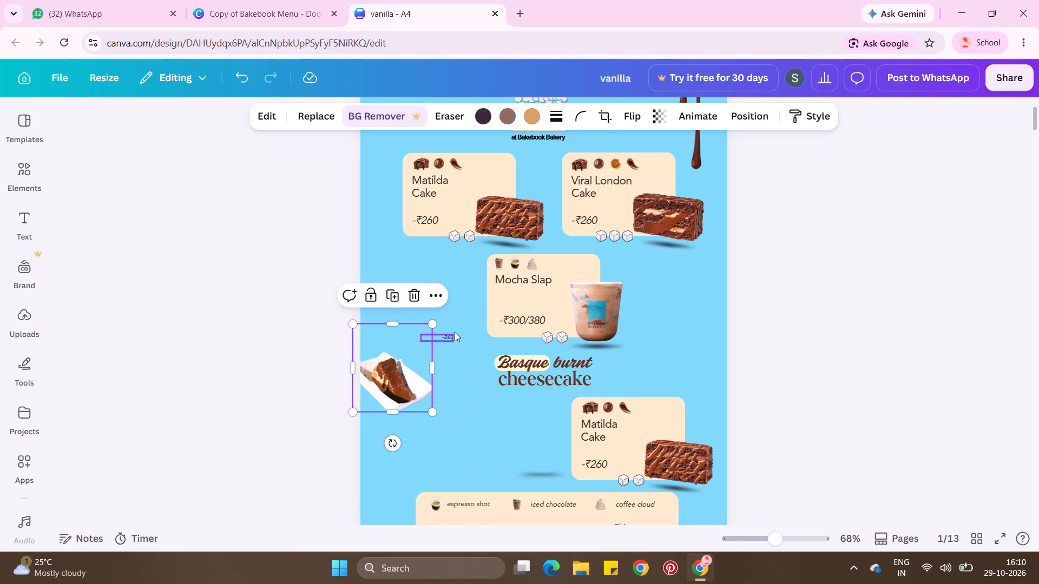
click(453, 334)
key(BackSpace)
click(417, 409)
key(BackSpace)
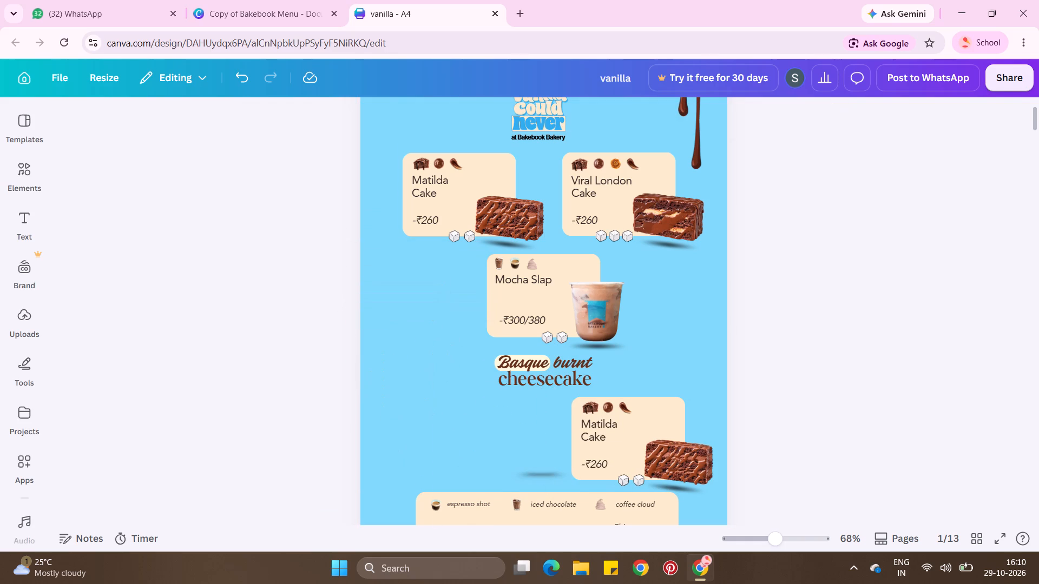
click(545, 471)
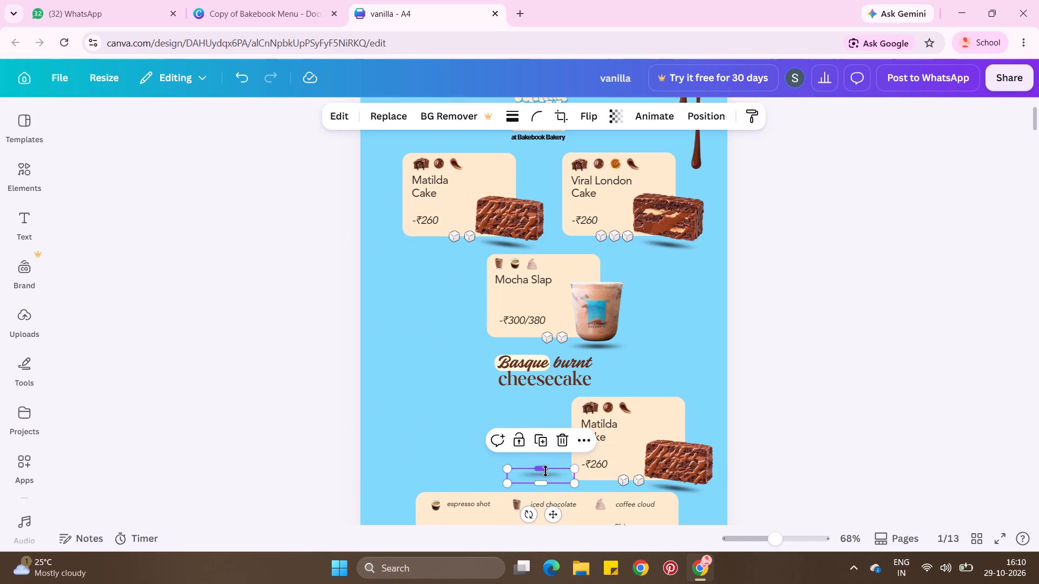
key(BackSpace)
Place the duplicated Matilda Cake card just below the "Basque burnt cheesecake" heading, left-aligned with the original Matilda Cake card.
drag(621, 454, 458, 443)
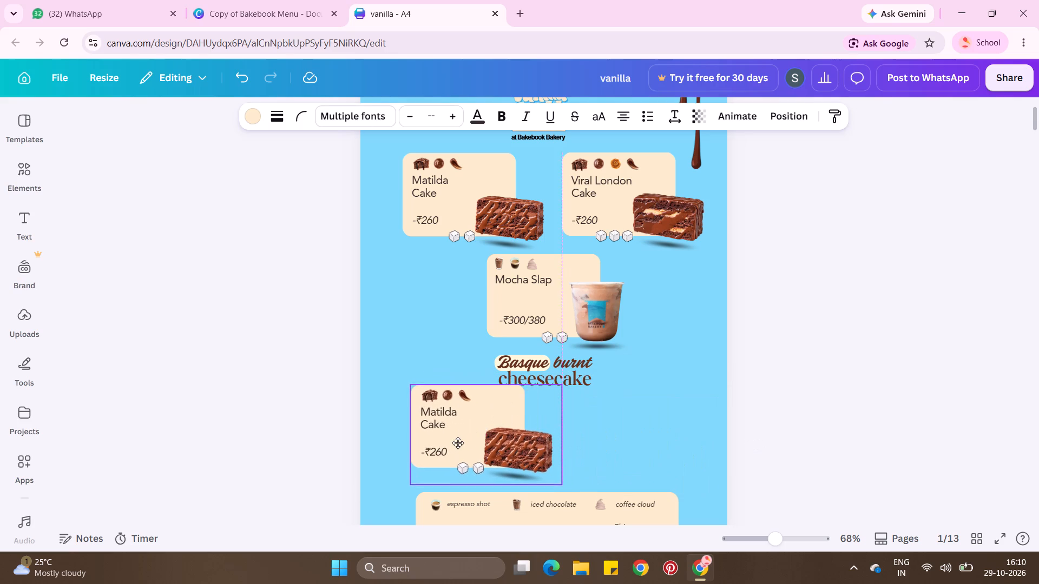
drag(458, 443, 453, 441)
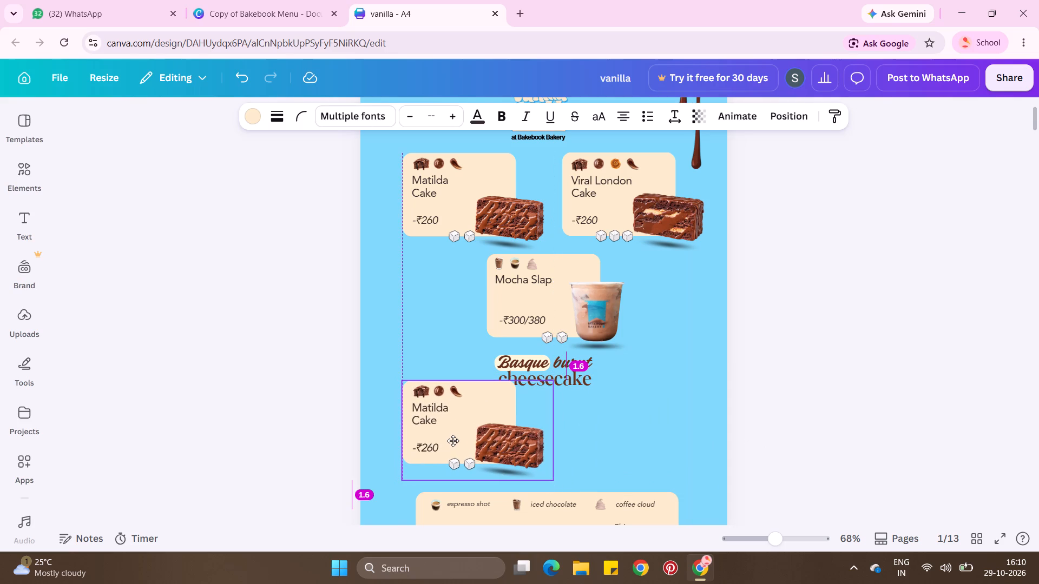
drag(453, 441, 453, 453)
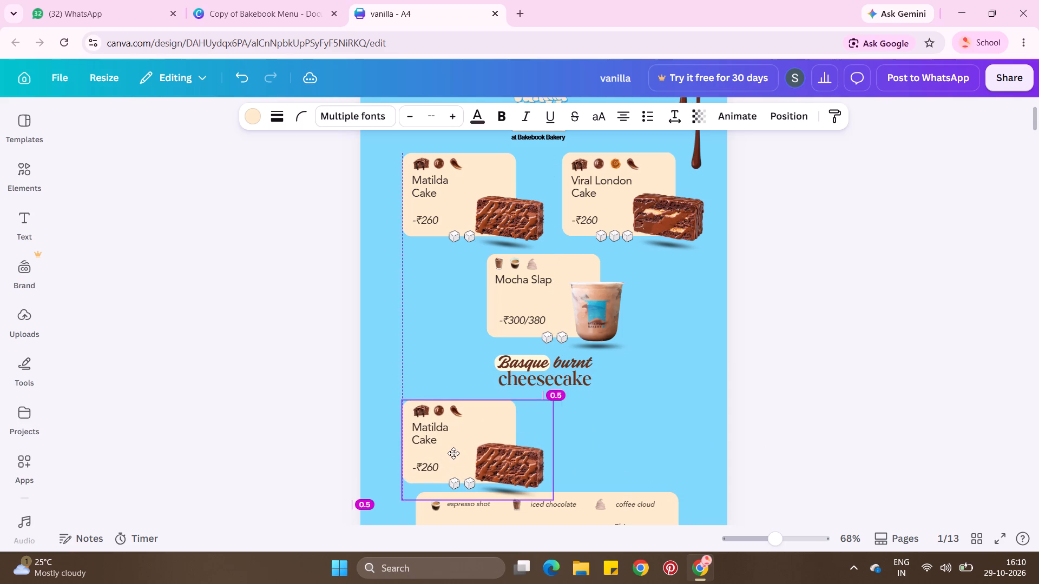
drag(453, 453, 453, 452)
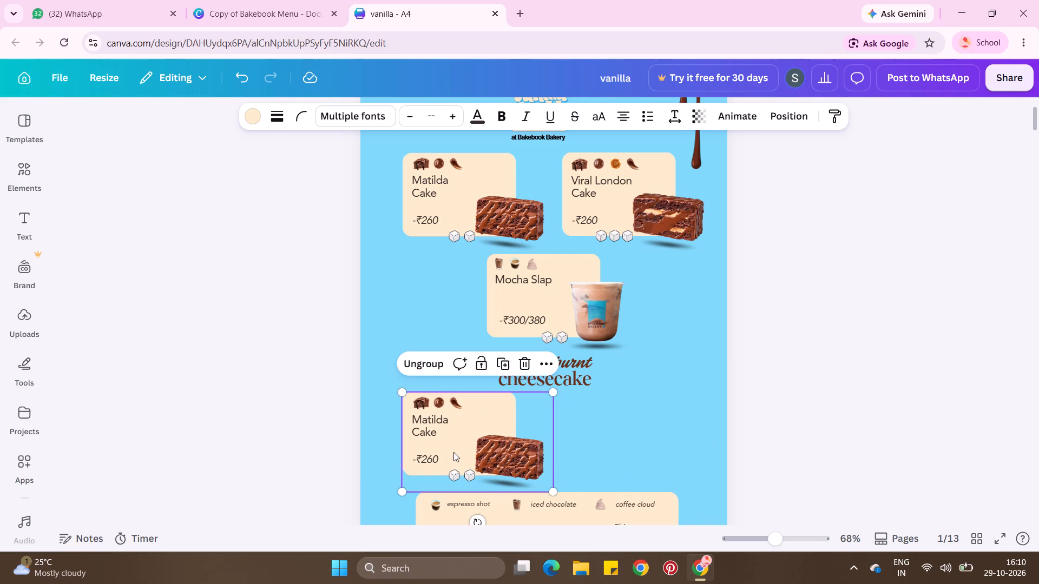
Copy the Viral London Cake card and place the copy beside the duplicated Matilda Cake card, aligned beneath the original.
click(583, 229)
key(ctrl+c)
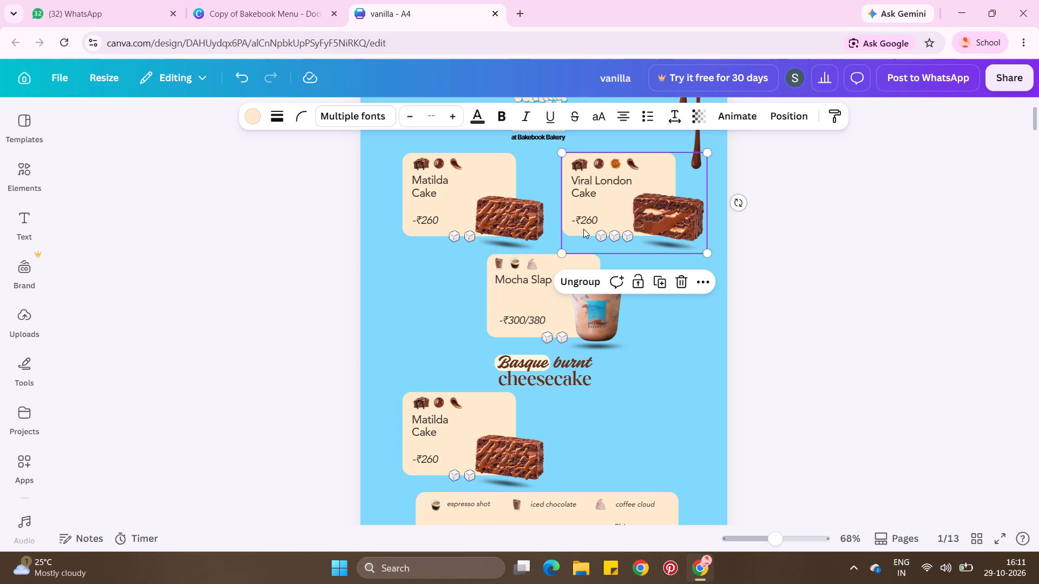
key(ctrl+v)
drag(611, 216, 603, 447)
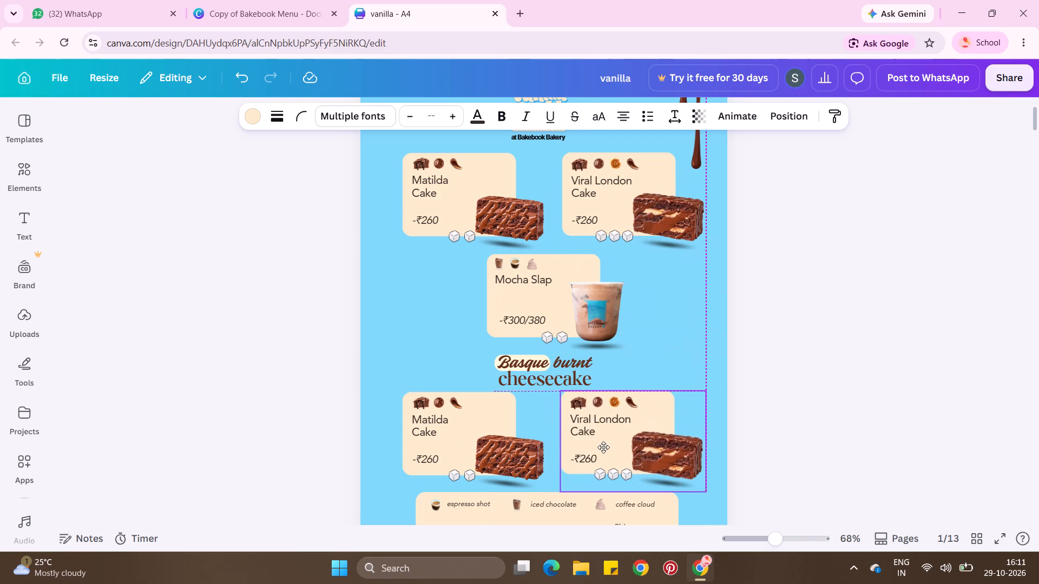
drag(603, 447, 607, 449)
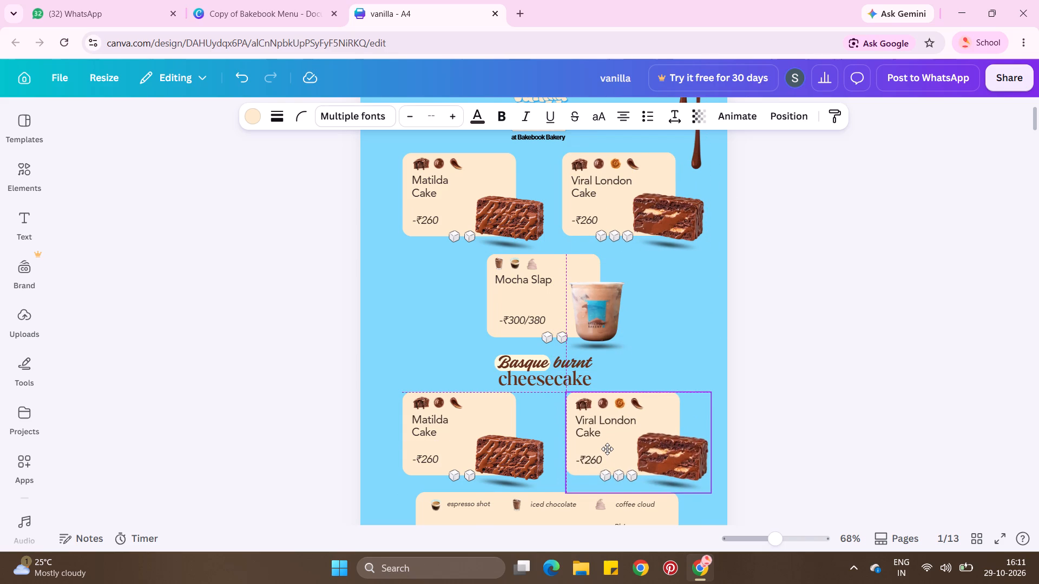
drag(607, 449, 606, 444)
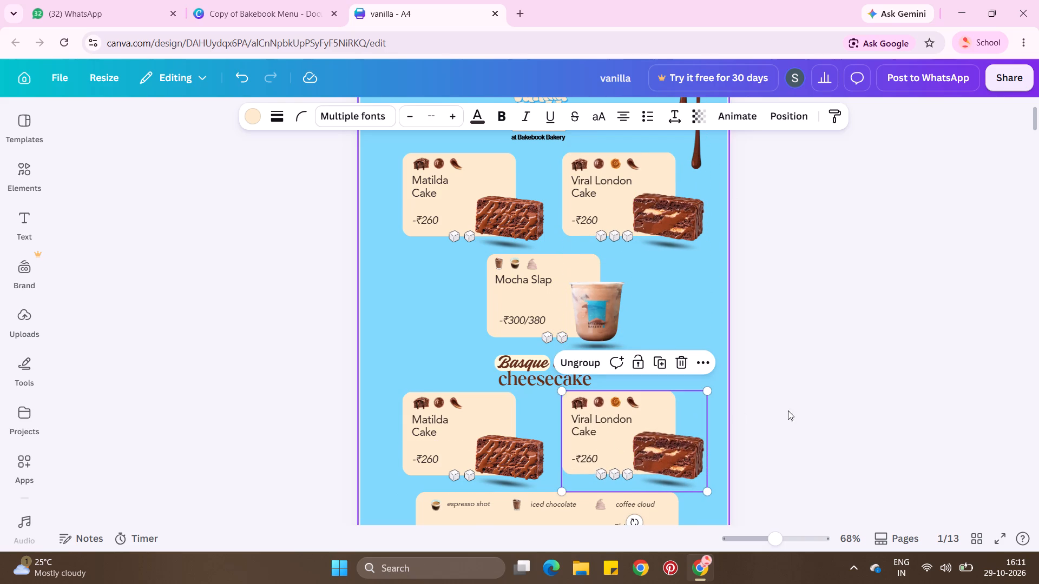
double_click(798, 411)
scroll(674, 391, down, 1)
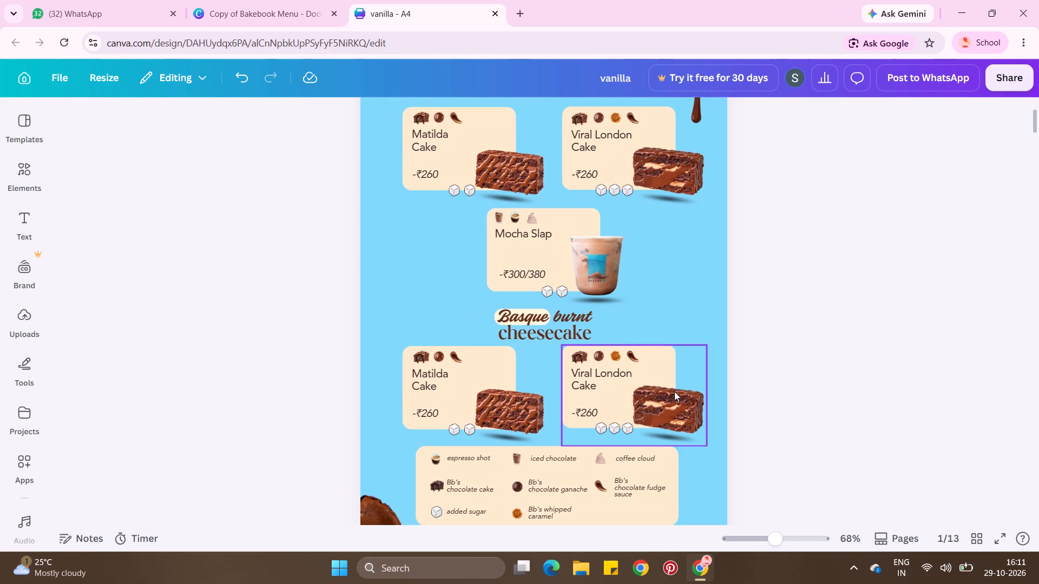
Switch to the Copy of Bakebook Menu design and copy the Classic cheesecake picture on page 22.
click(268, 5)
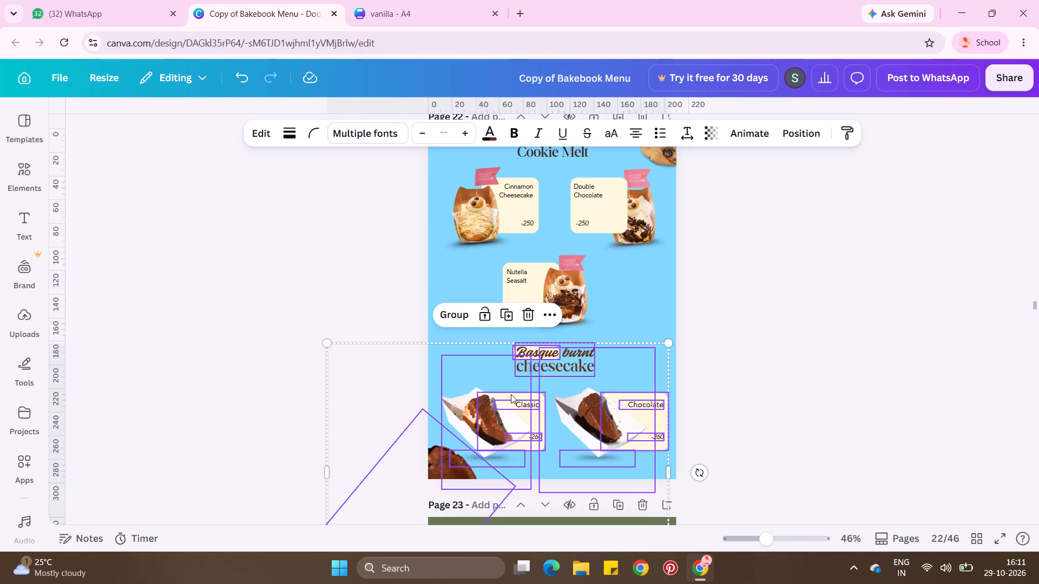
double_click(687, 355)
click(488, 436)
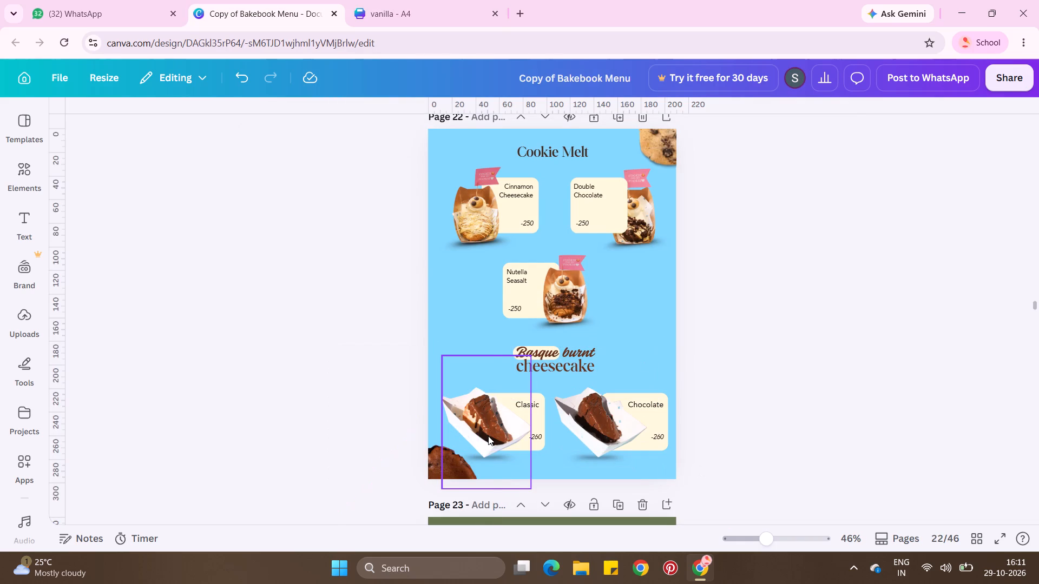
key(ctrl+c)
Back in the vanilla design, ungroup the duplicated Matilda Cake card, delete its cake picture and paste the Classic cheesecake picture.
click(403, 0)
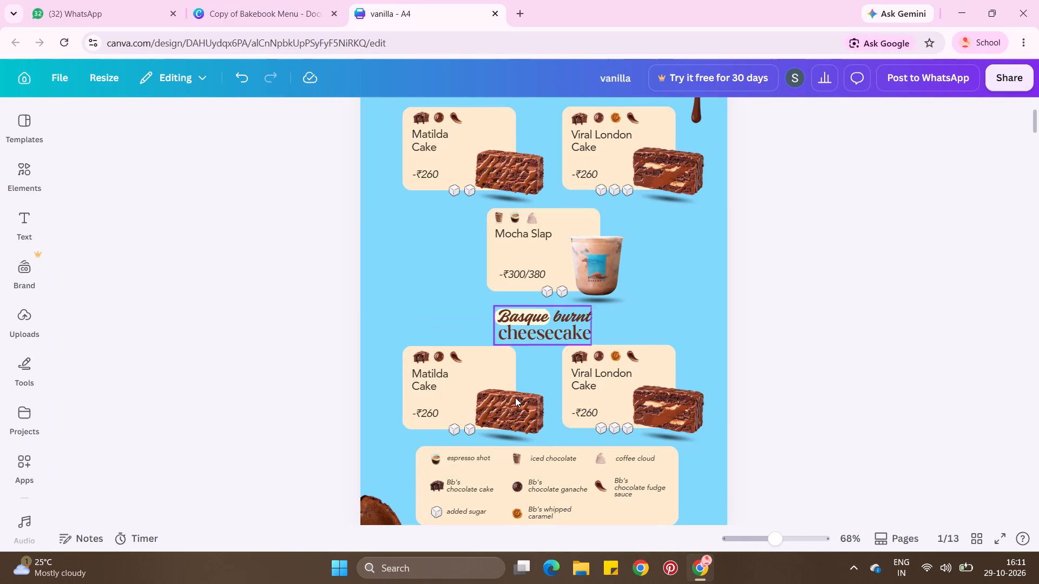
click(496, 419)
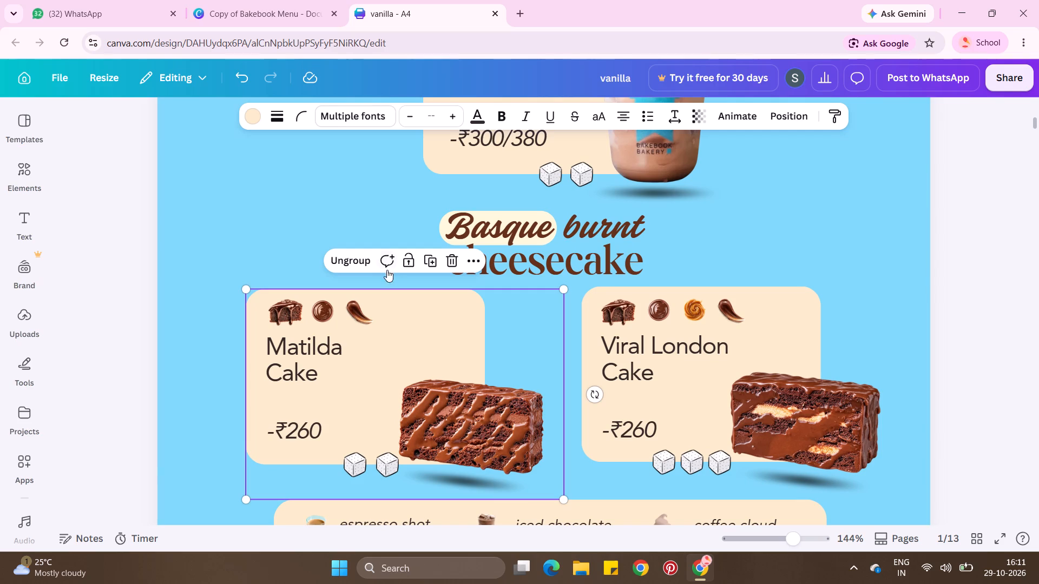
click(354, 253)
double_click(366, 196)
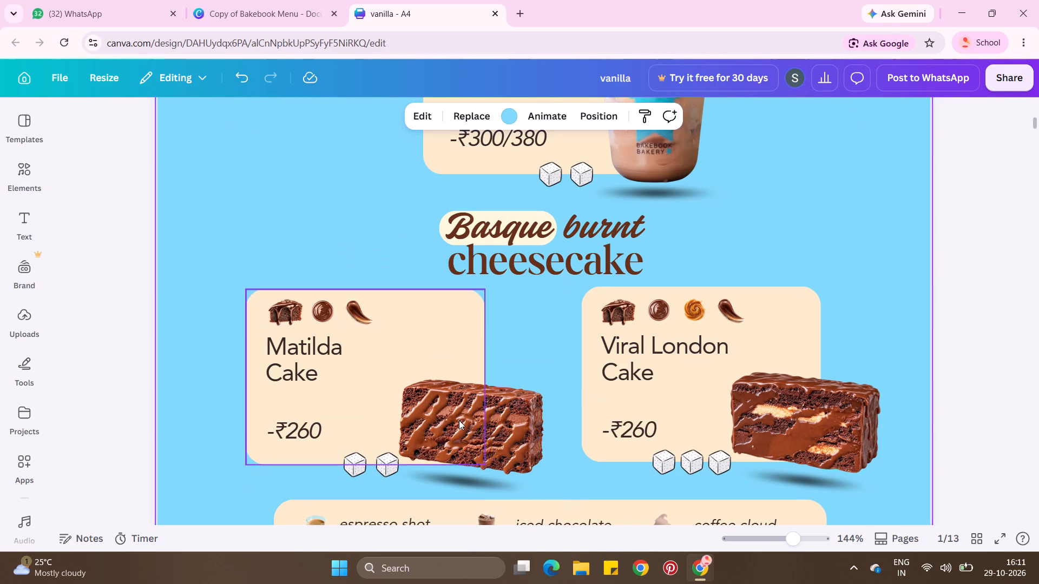
click(459, 420)
key(BackSpace)
key(ctrl+v)
Shrink the pasted Classic cheesecake picture and place it over the lower right of the duplicated Matilda Cake card, above its shadow.
scroll(430, 420, down, 1)
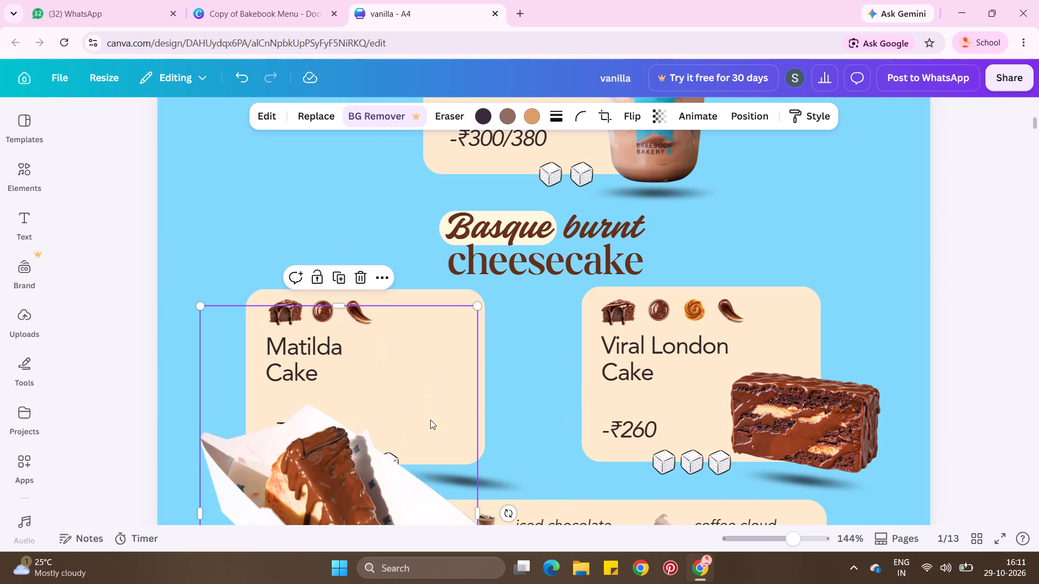
scroll(430, 420, down, 1)
drag(344, 419, 516, 303)
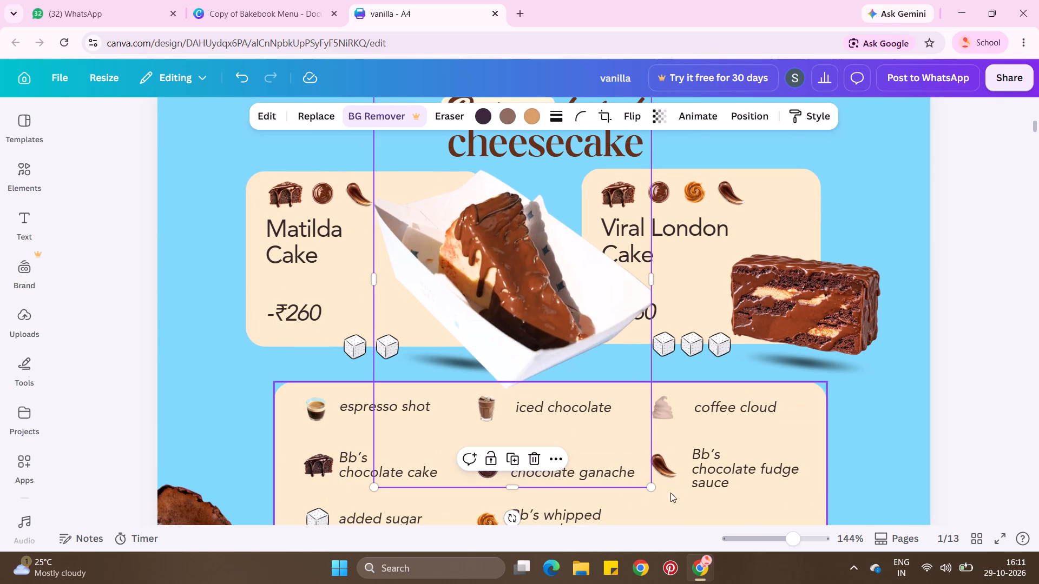
drag(654, 488, 605, 423)
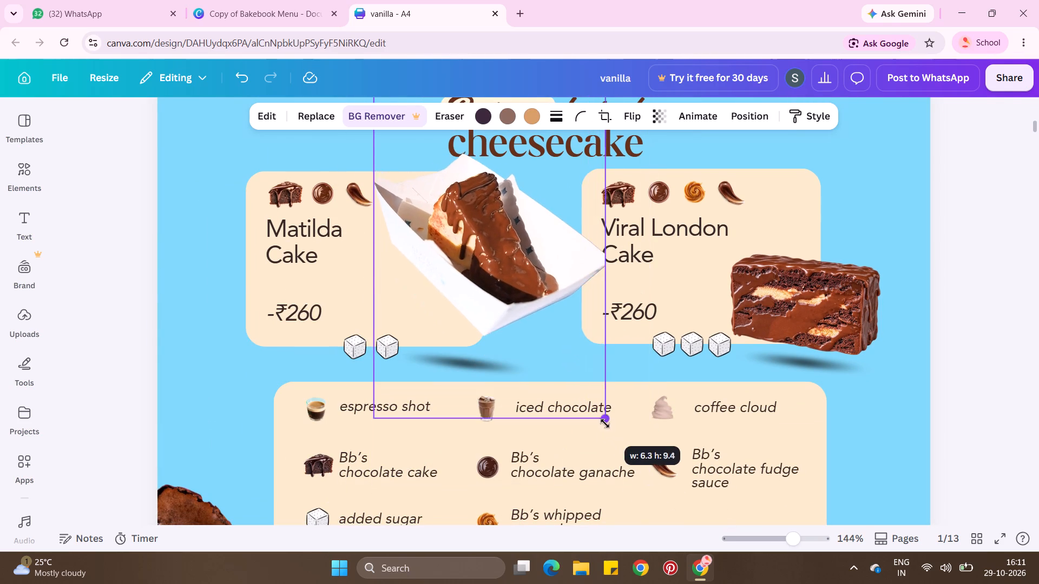
drag(605, 423, 537, 347)
drag(491, 218, 505, 273)
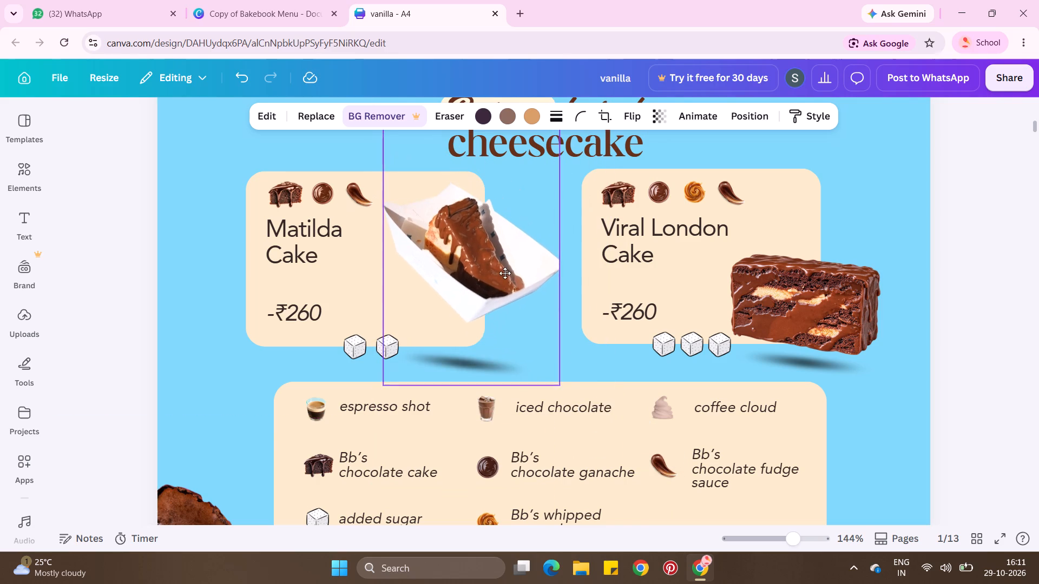
drag(505, 273, 521, 304)
Tilt the Classic cheesecake picture slightly counter-clockwise and nudge it down toward the shadow.
scroll(400, 304, up, 1)
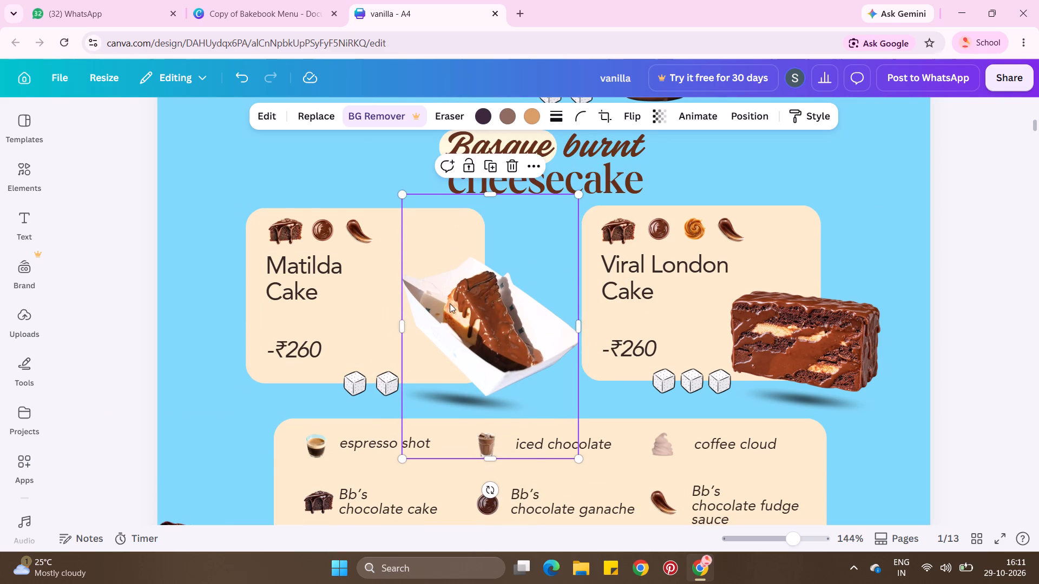
drag(494, 492, 495, 492)
drag(495, 492, 523, 461)
drag(484, 350, 484, 360)
drag(529, 495, 531, 494)
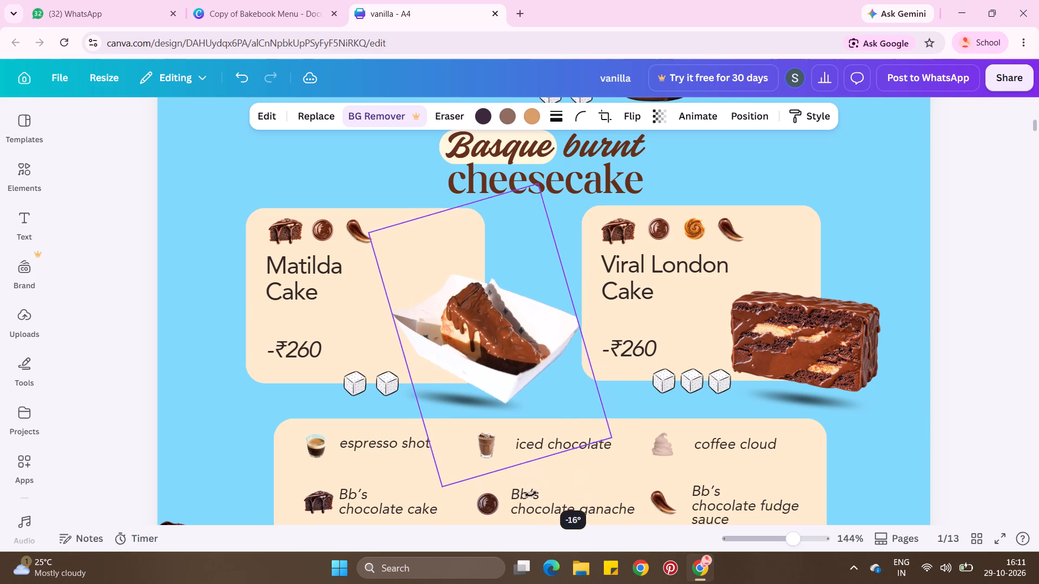
drag(531, 494, 484, 516)
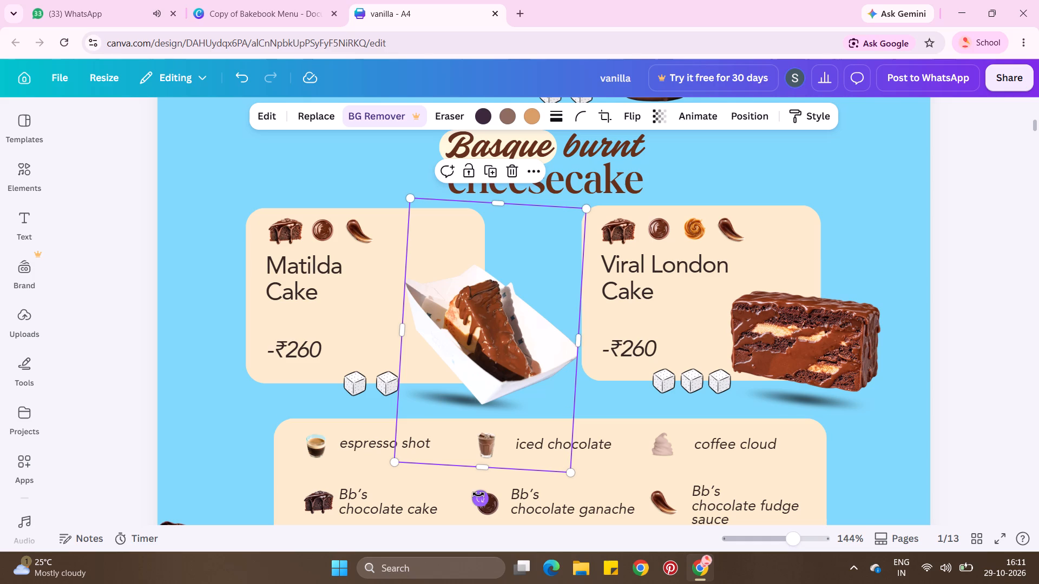
drag(478, 494, 496, 492)
Ungroup the duplicated Viral London Cake card and delete its cake picture.
click(798, 407)
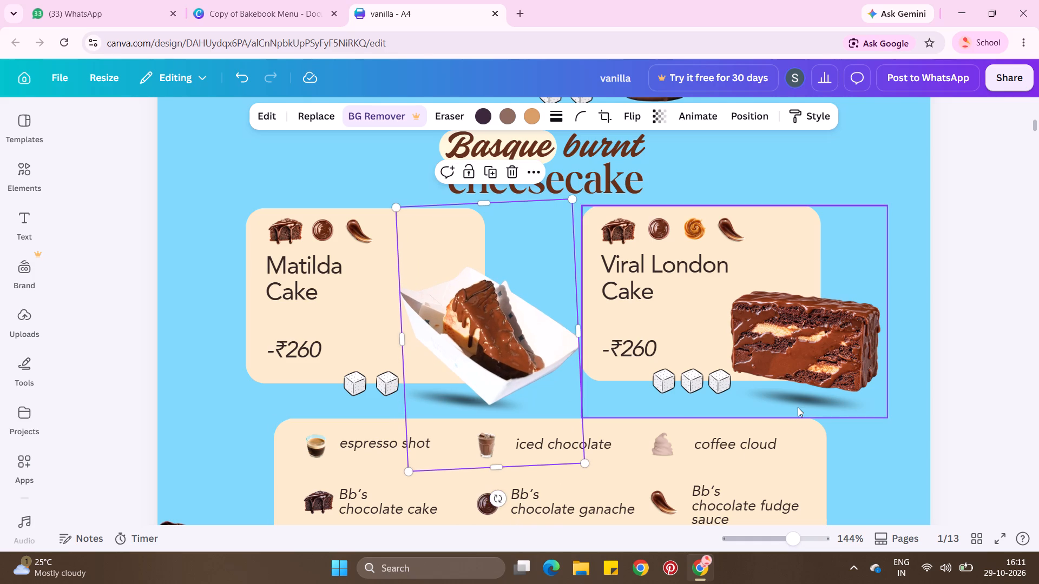
click(687, 169)
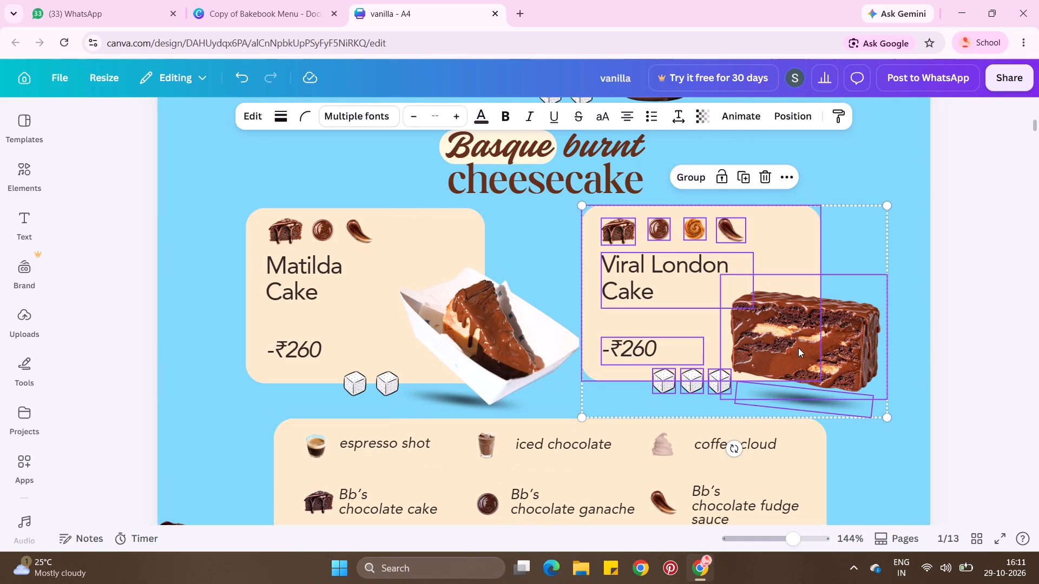
click(798, 348)
click(951, 261)
click(798, 371)
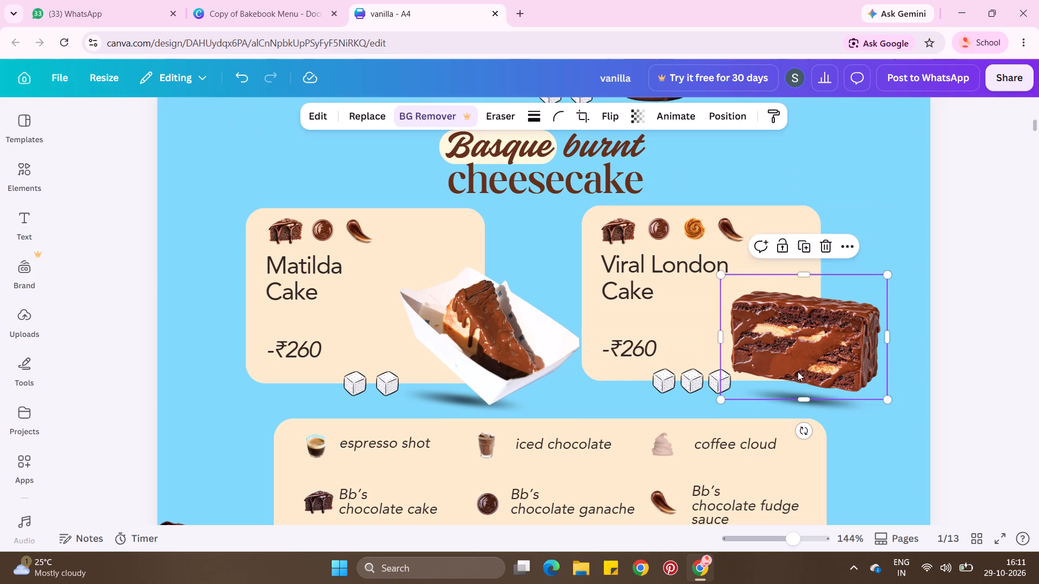
key(BackSpace)
Copy the Chocolate cheesecake picture from the Copy of Bakebook Menu design and paste it into the vanilla design.
click(319, 0)
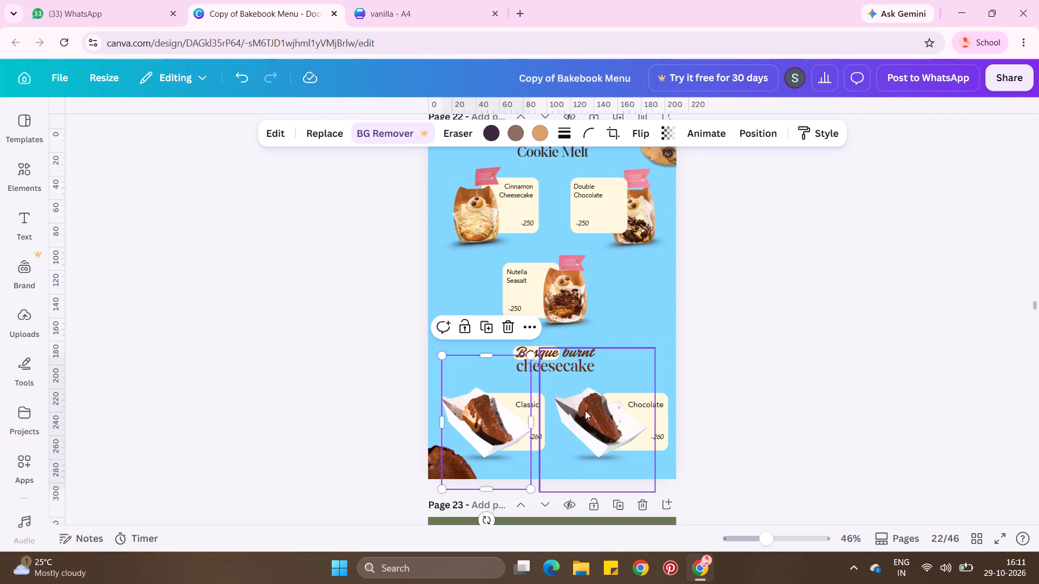
click(590, 434)
key(ctrl+c)
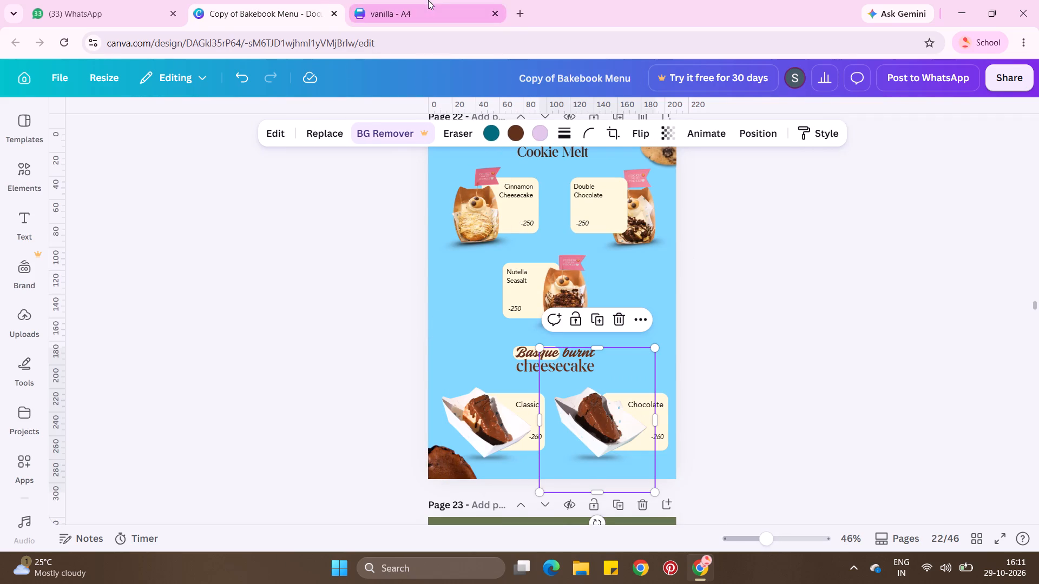
click(428, 0)
click(803, 276)
key(ctrl+v)
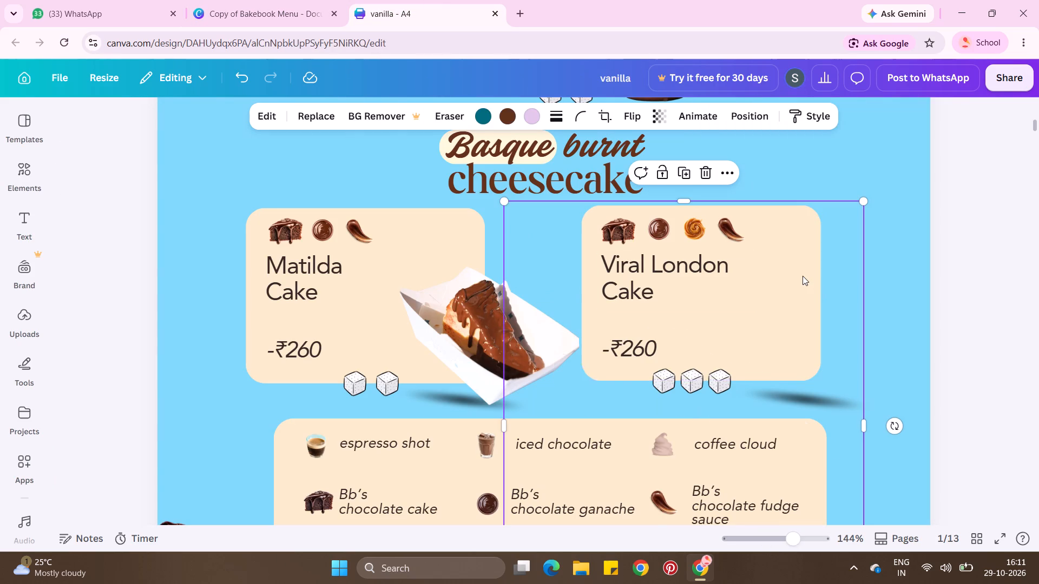
Shrink the Chocolate cheesecake picture to about 6 by 7.5 and place it above the shadow of the duplicated Viral London Cake card.
drag(713, 396, 808, 322)
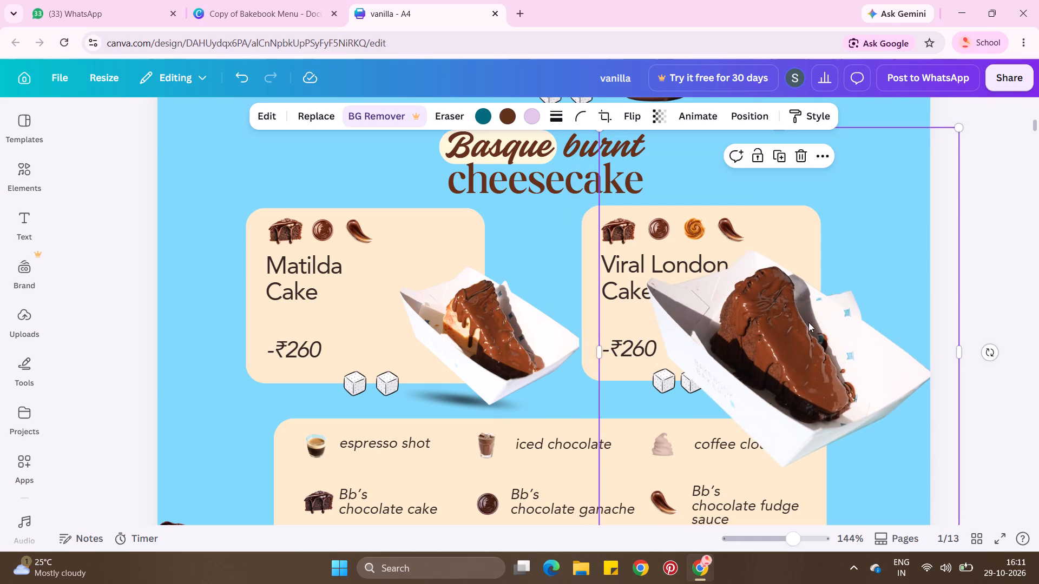
scroll(821, 485, down, 1)
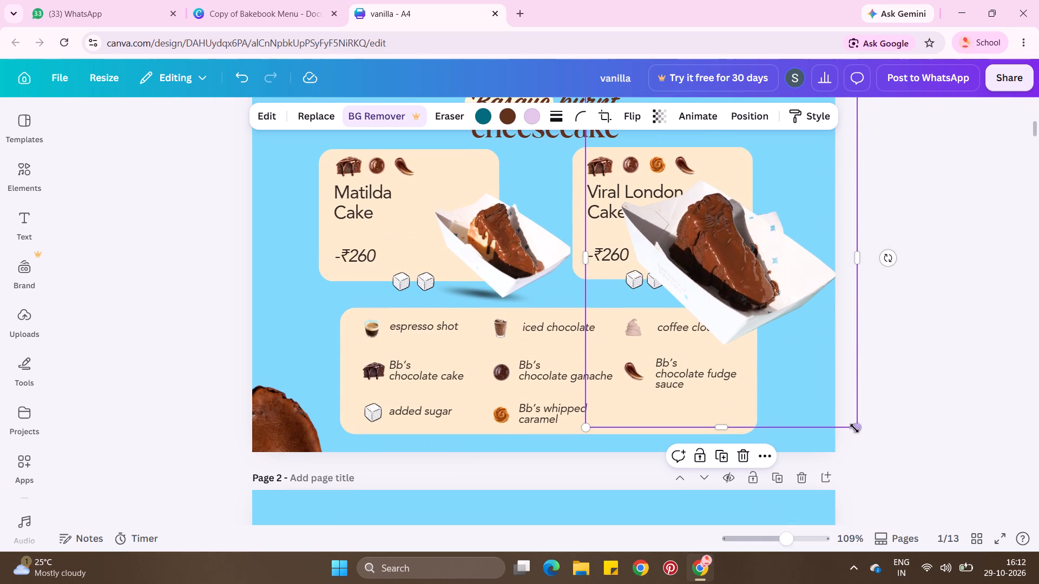
drag(854, 428, 766, 289)
scroll(731, 350, up, 1)
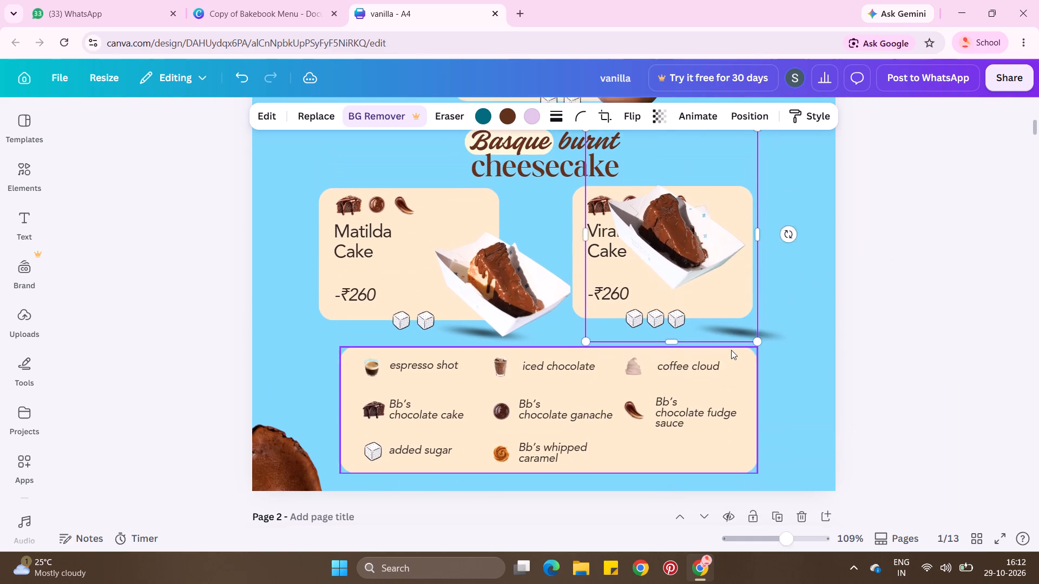
scroll(731, 350, up, 1)
drag(696, 367, 778, 409)
drag(838, 233, 830, 248)
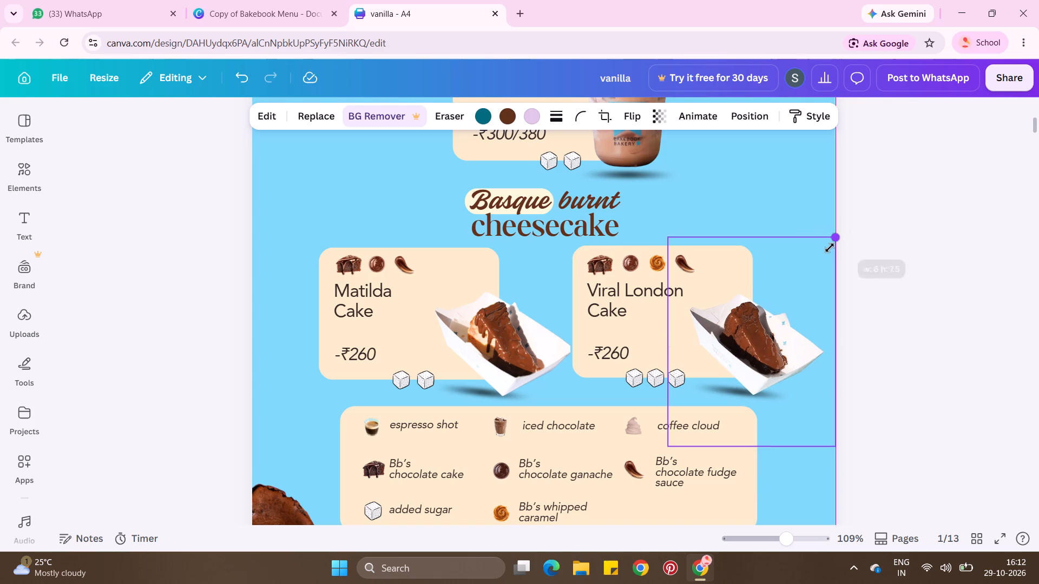
drag(830, 248, 836, 242)
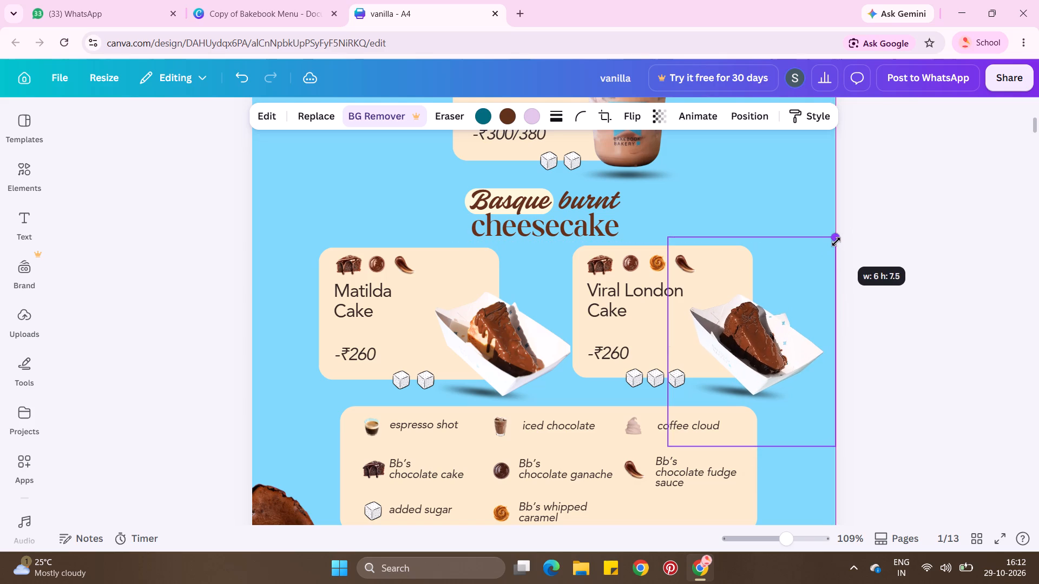
drag(836, 242, 829, 238)
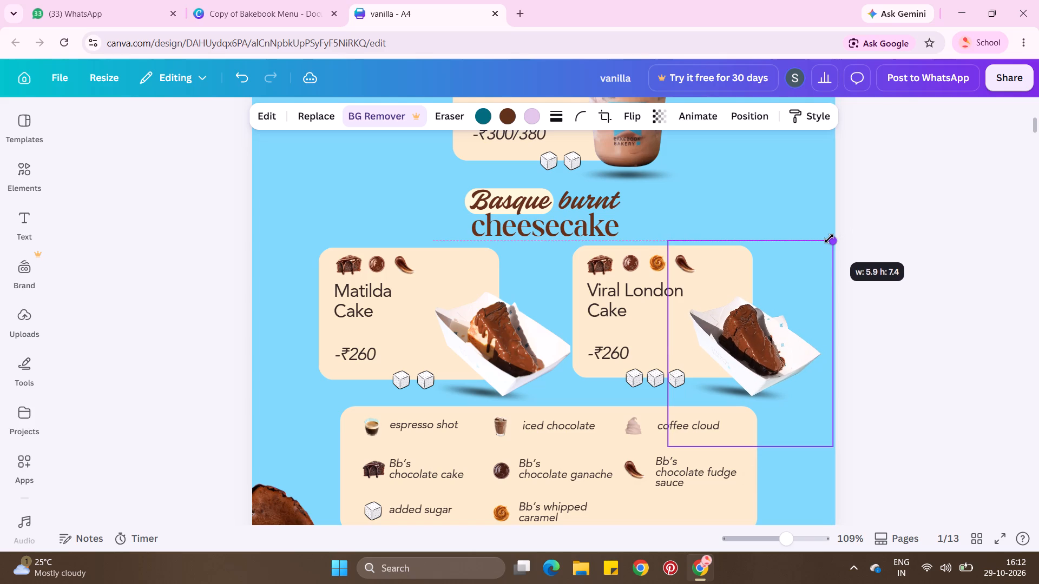
drag(829, 238, 832, 238)
Replace the name on the duplicated Viral London Cake card with "Chocolate".
double_click(625, 295)
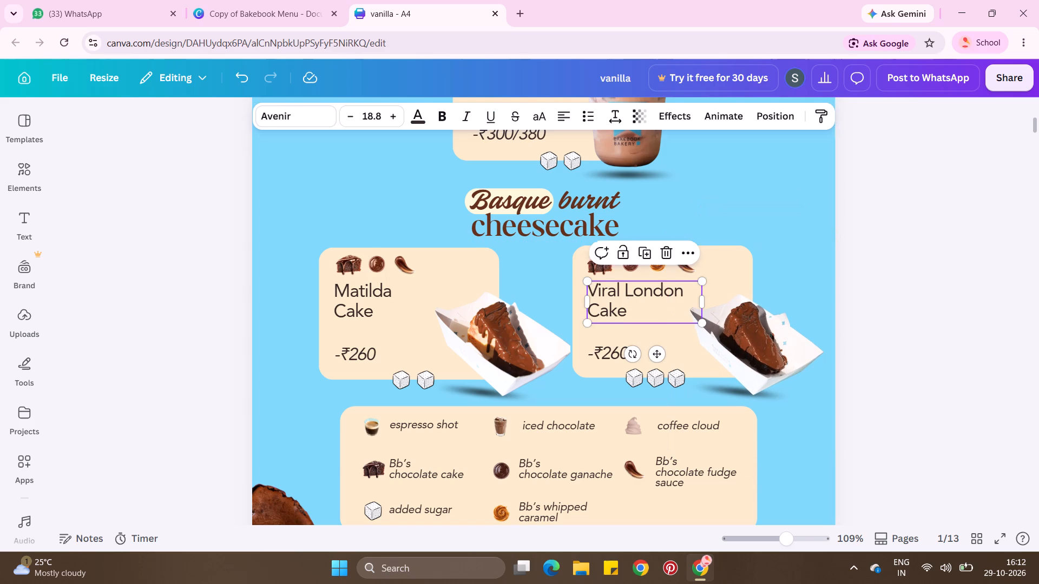
text(ch)
key(BackSpace)
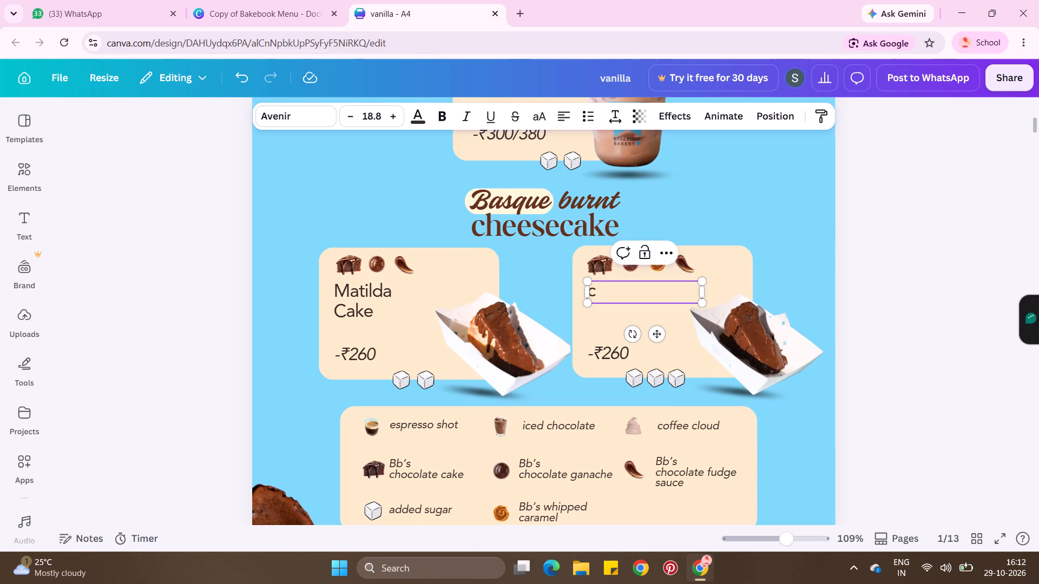
key(BackSpace)
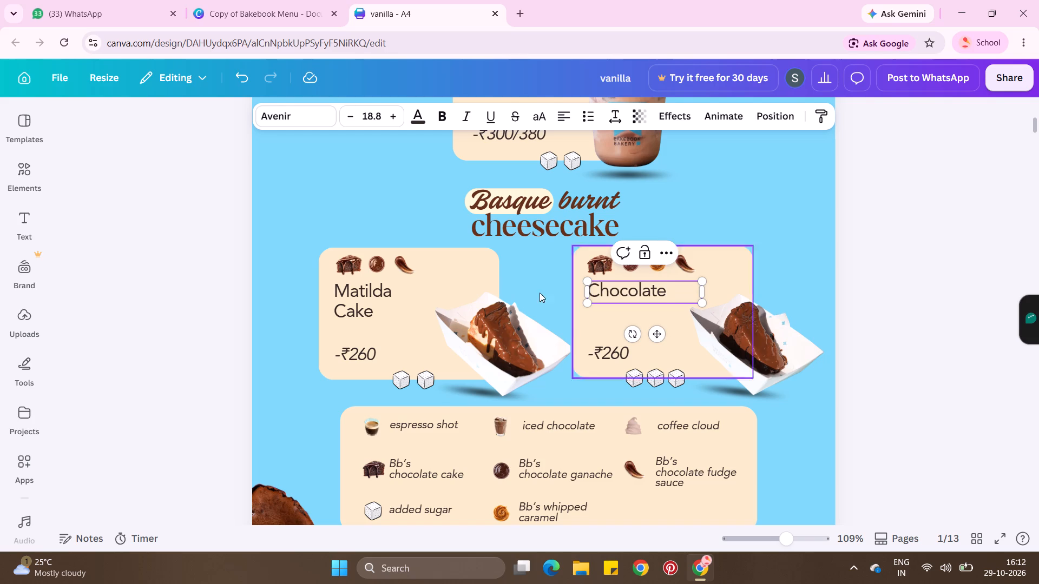
Replace the name on the duplicated Matilda Cake card with "Classic".
triple_click(386, 309)
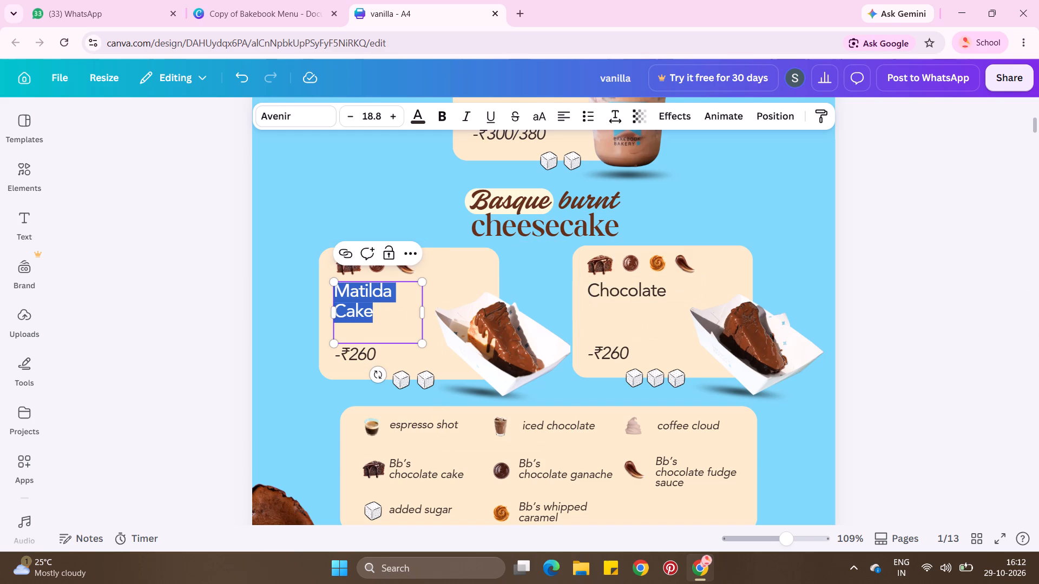
text(BA)
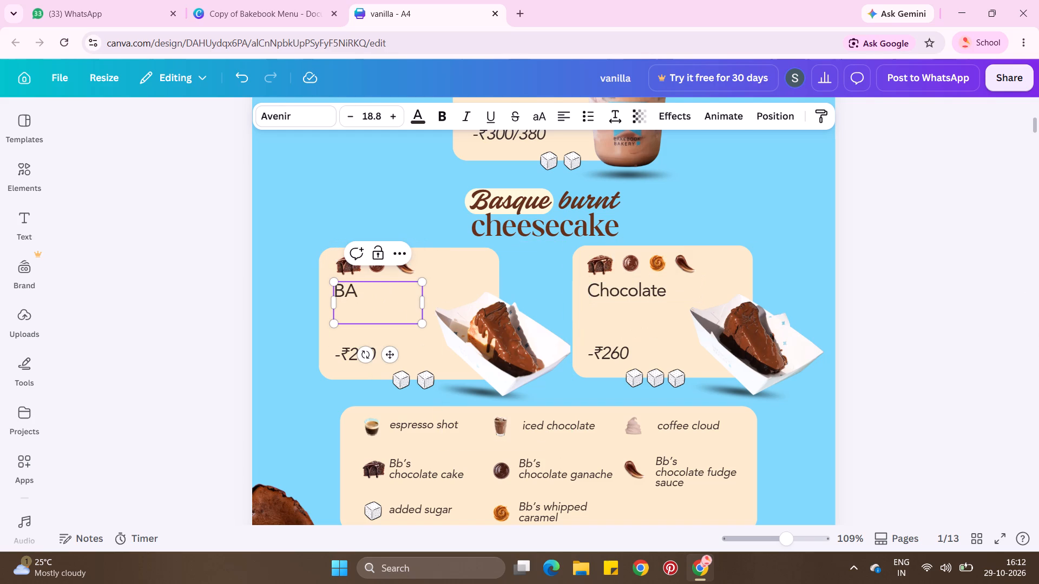
click(305, 0)
click(379, 0)
key(BackSpace)
key(BackSpace)
key(c)
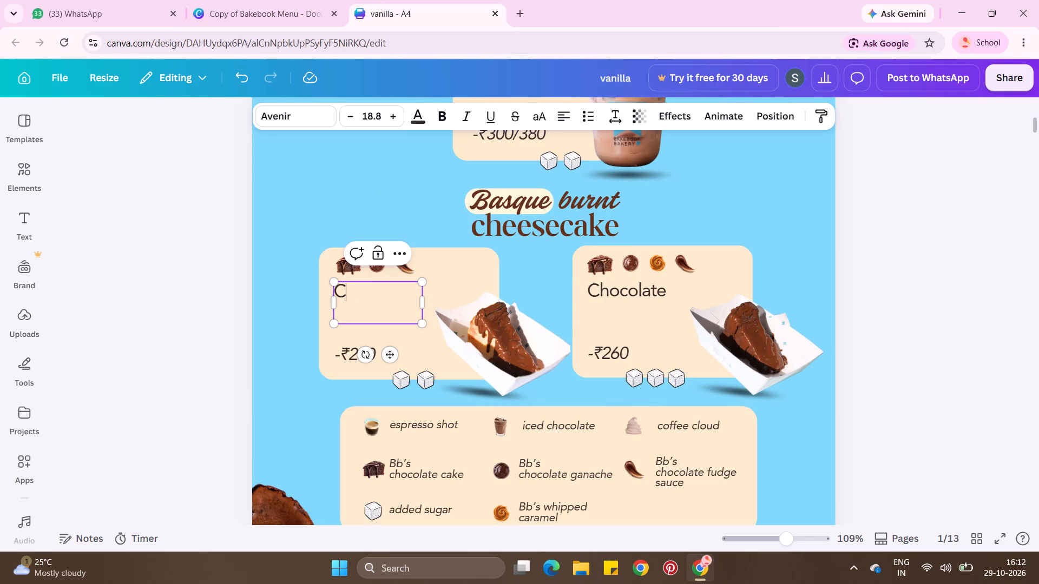
text(lassic)
Delete the chocolate cake, ganache and fudge sauce ingredient icons above the "Classic" name.
click(347, 270)
key(BackSpace)
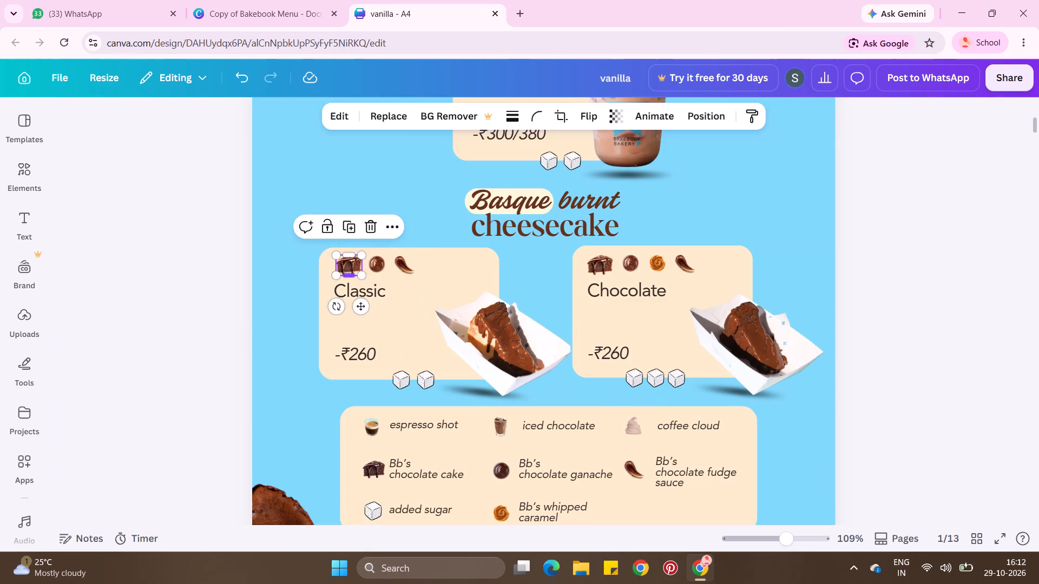
click(383, 261)
key(BackSpace)
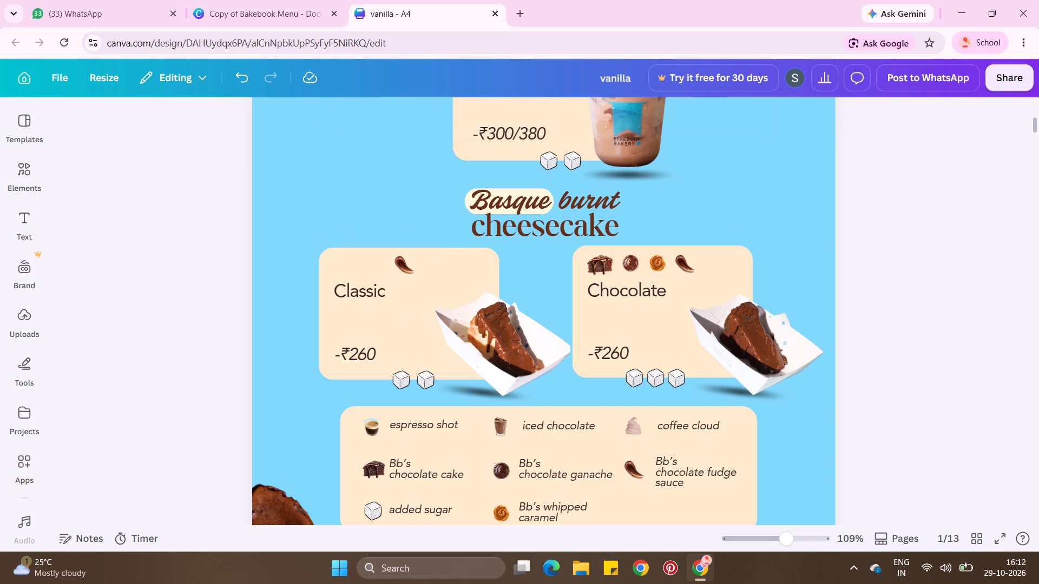
click(396, 262)
key(BackSpace)
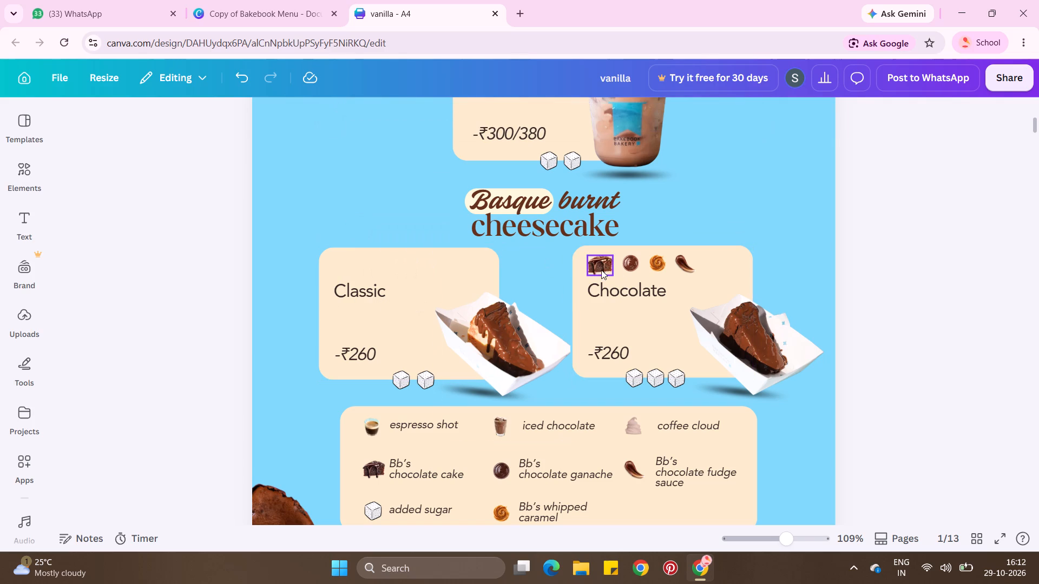
Delete the four ingredient icons above the "Chocolate" name, trimming the cheesecake picture's frame clear of the fudge sauce icon.
click(601, 270)
key(BackSpace)
click(633, 262)
key(BackSpace)
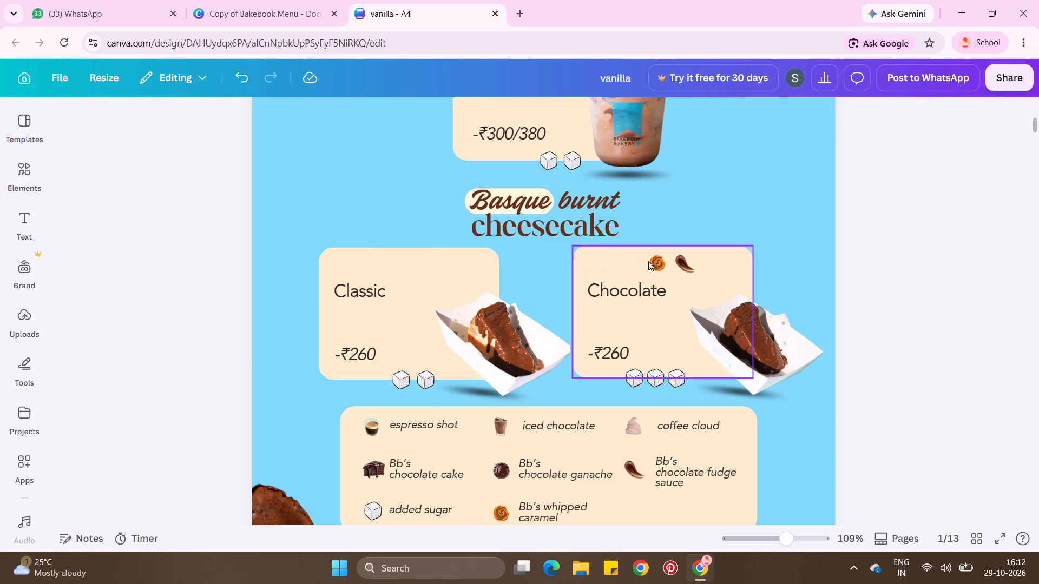
click(656, 262)
key(BackSpace)
click(685, 263)
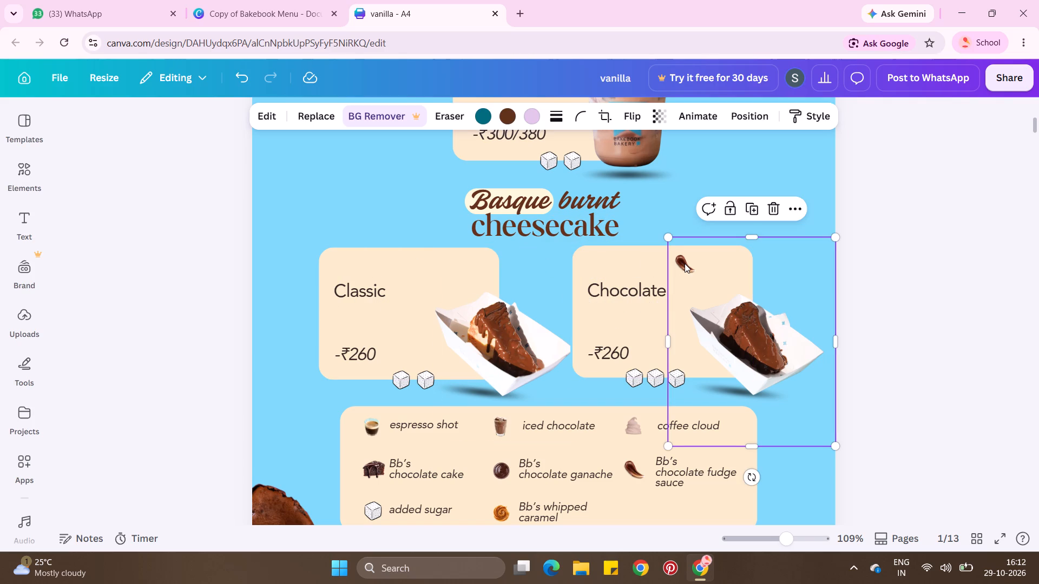
drag(670, 308, 682, 313)
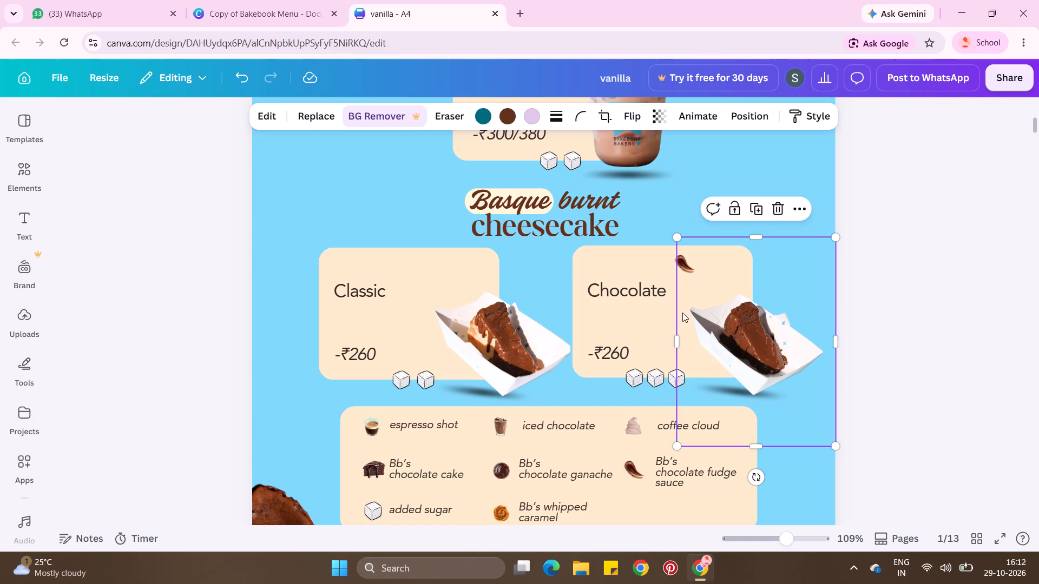
drag(680, 310, 687, 319)
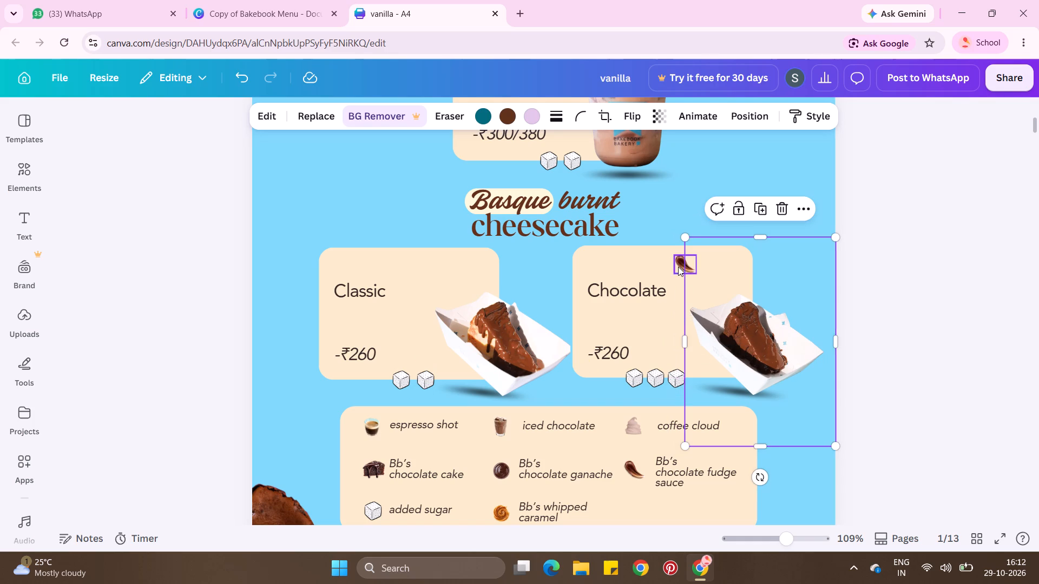
click(677, 265)
key(BackSpace)
Delete all the added-sugar cube icons along the bottom edges of the Chocolate and Classic cheesecake cards.
click(634, 380)
key(BackSpace)
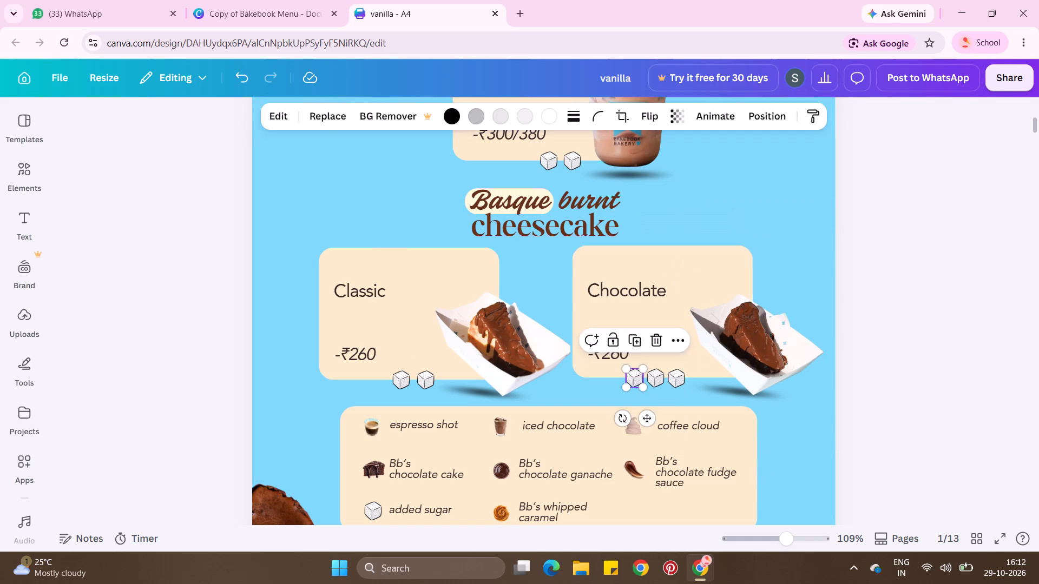
click(651, 382)
key(BackSpace)
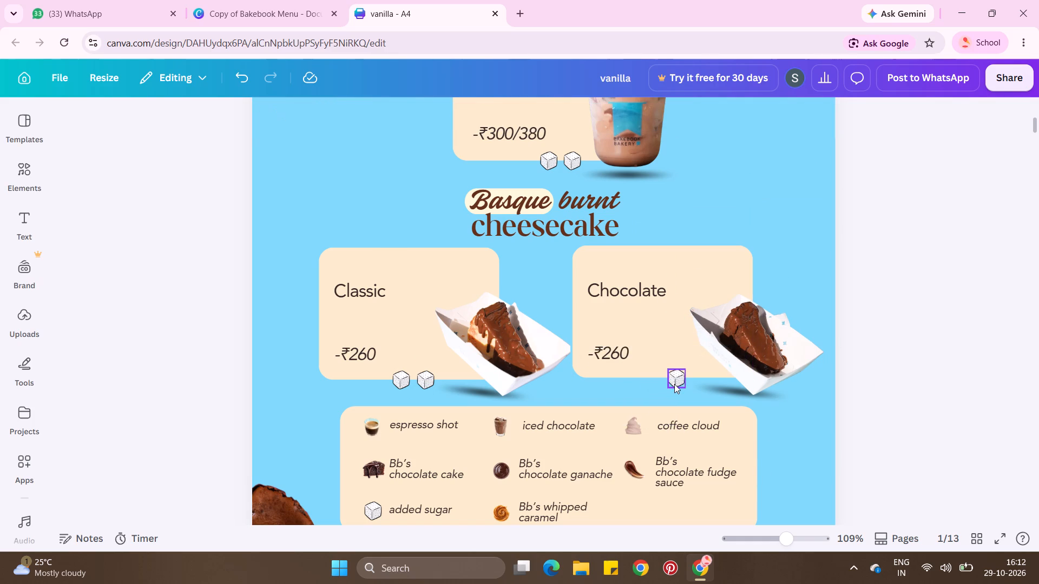
click(674, 384)
key(BackSpace)
click(425, 376)
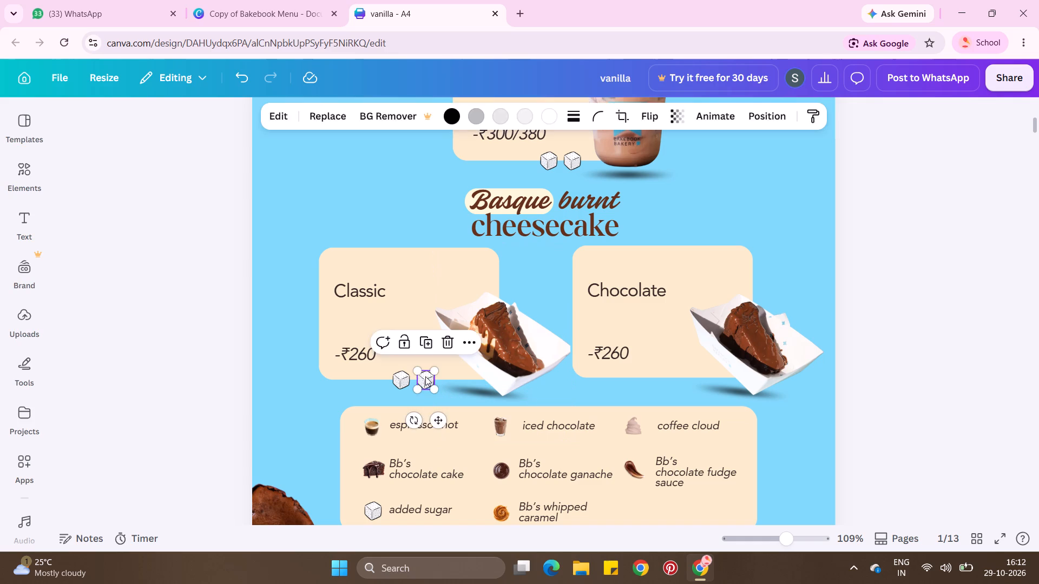
key(BackSpace)
click(412, 383)
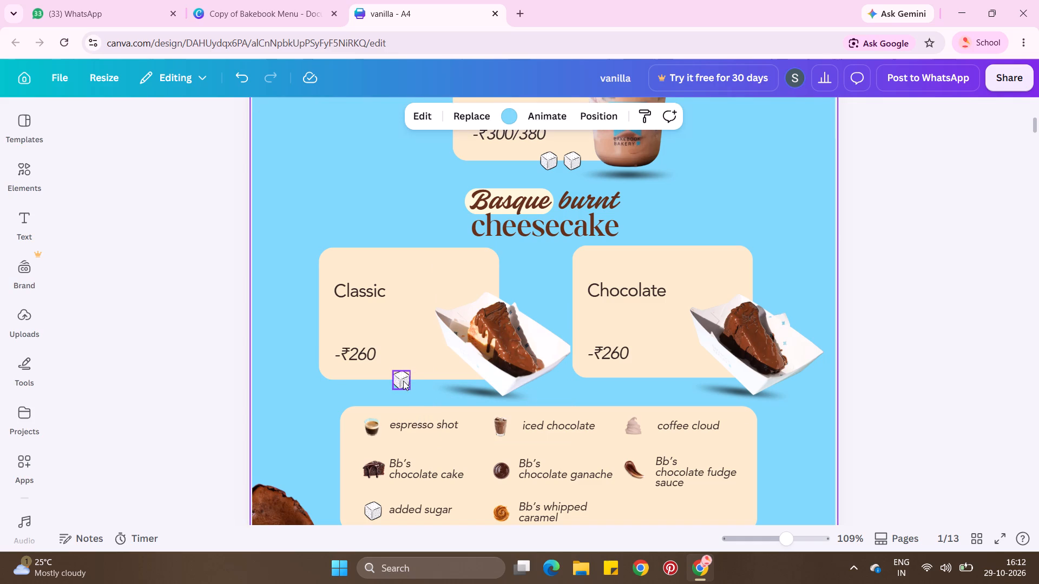
click(403, 381)
key(BackSpace)
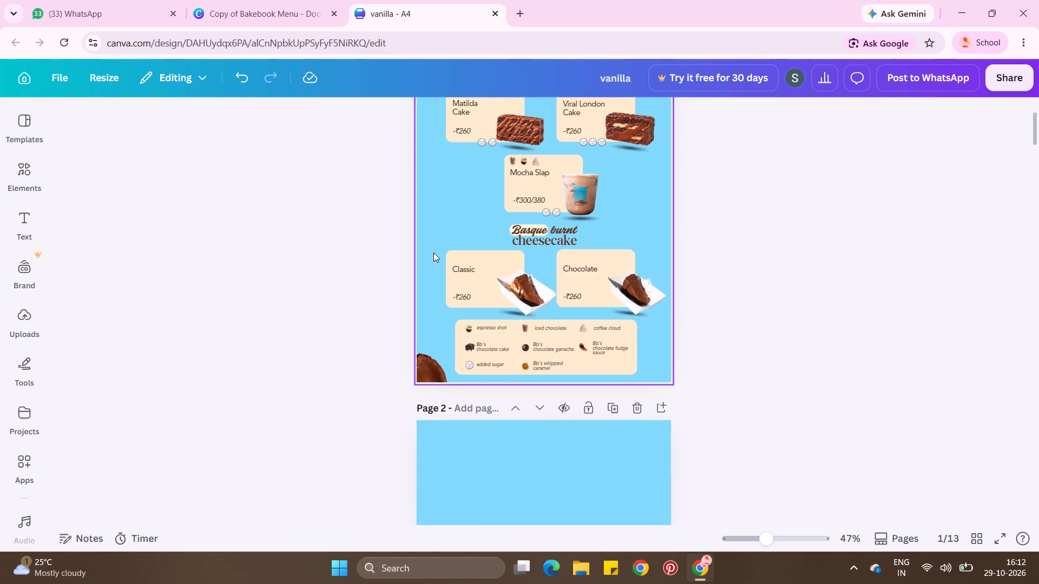
Nudge the "Vanilla could never" title on page 1 slightly right, toward the page's horizontal centre.
scroll(433, 253, up, 2)
double_click(710, 267)
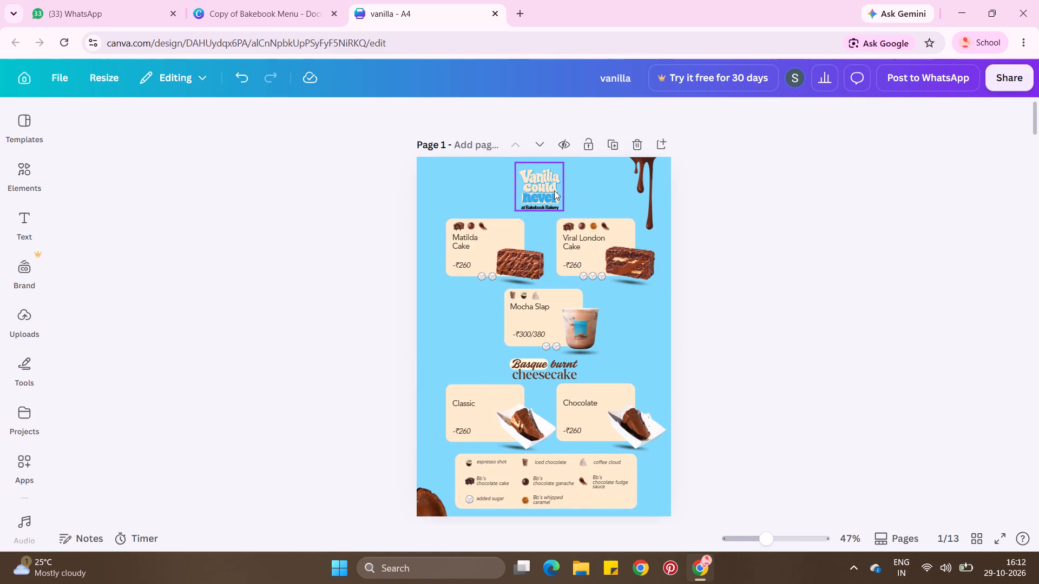
drag(554, 190, 560, 190)
scroll(636, 304, down, 5)
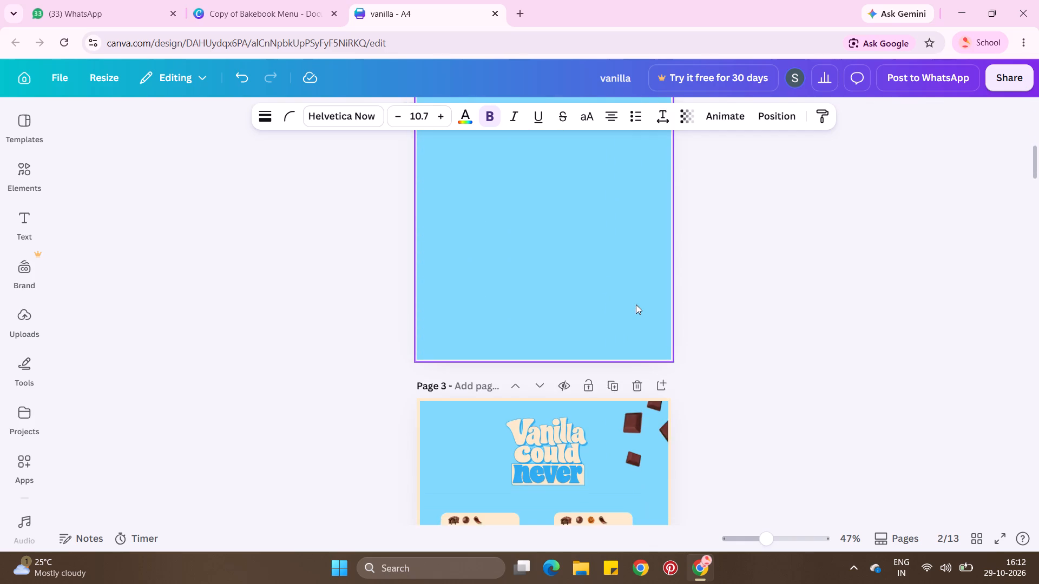
Copy the cream border frame from page 3 and paste it onto page 1 around the menu's edges.
scroll(636, 304, down, 2)
ctrl+click(447, 322)
key(ctrl+c)
scroll(447, 322, up, 9)
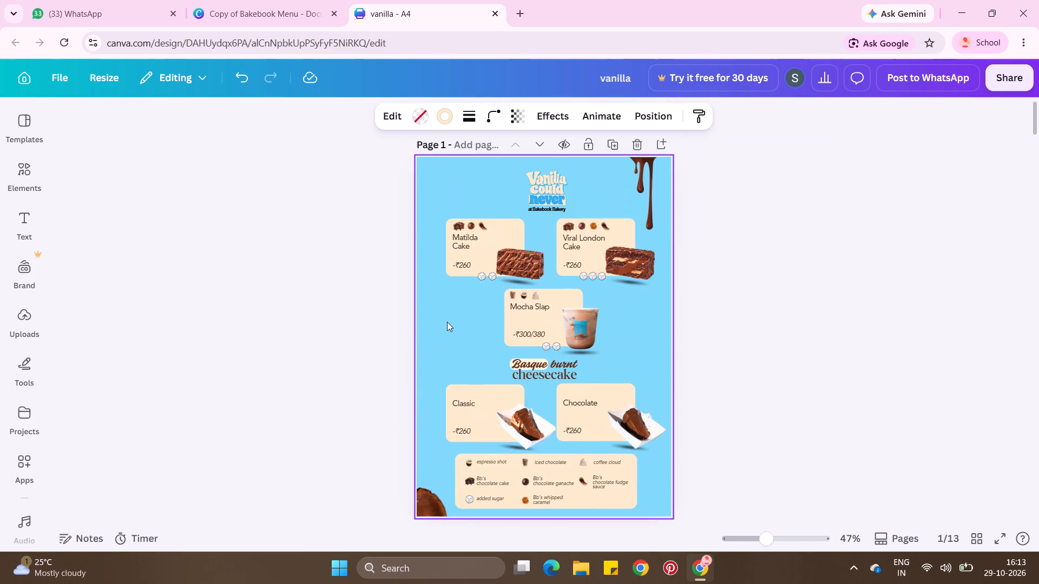
scroll(447, 322, up, 2)
key(ctrl+v)
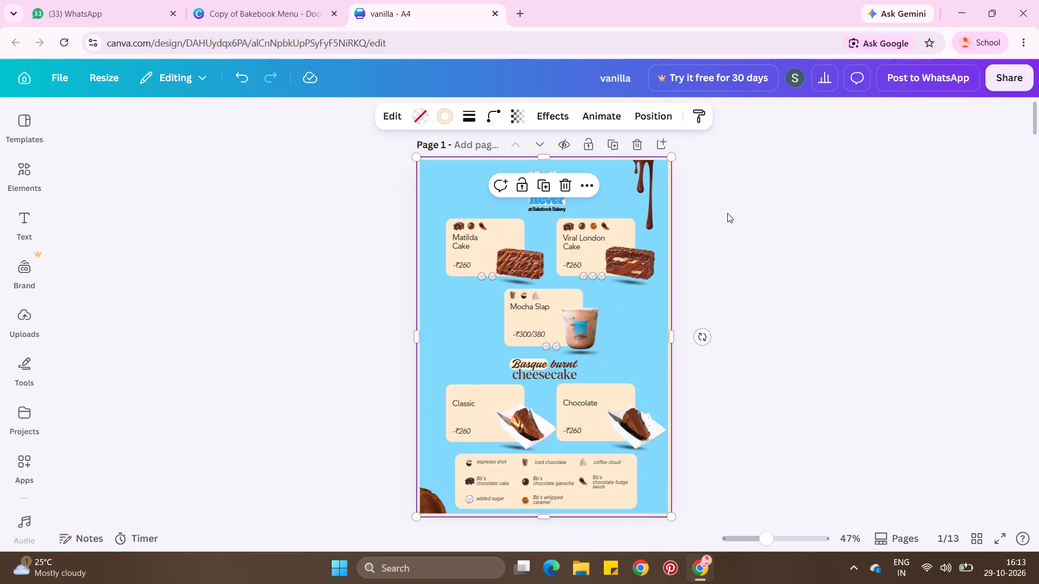
triple_click(727, 213)
Show all the design's pages as a grid and select page 13, "The all new Fries" menu.
scroll(727, 213, down, 1)
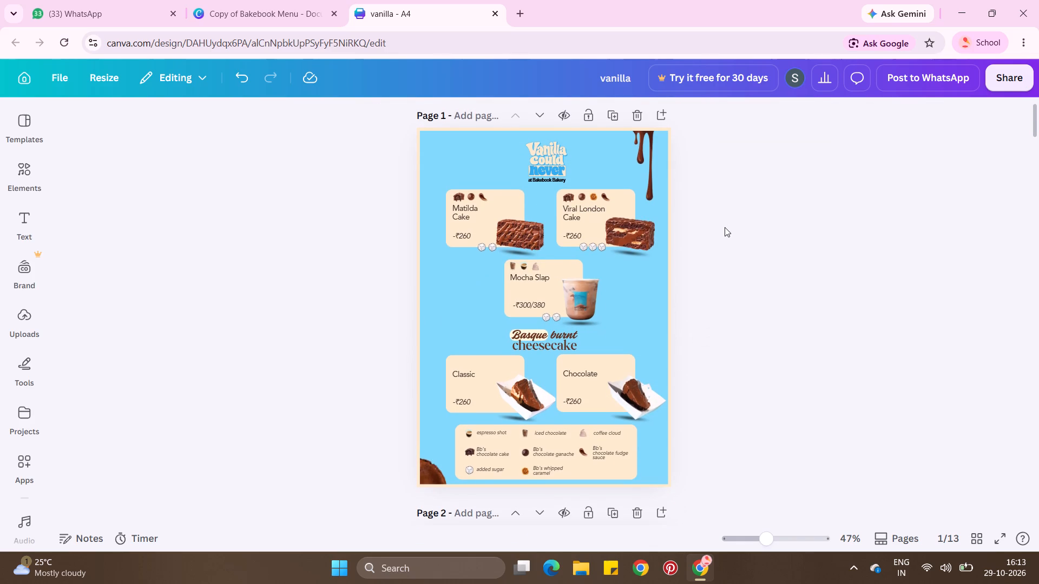
scroll(724, 234, down, 3)
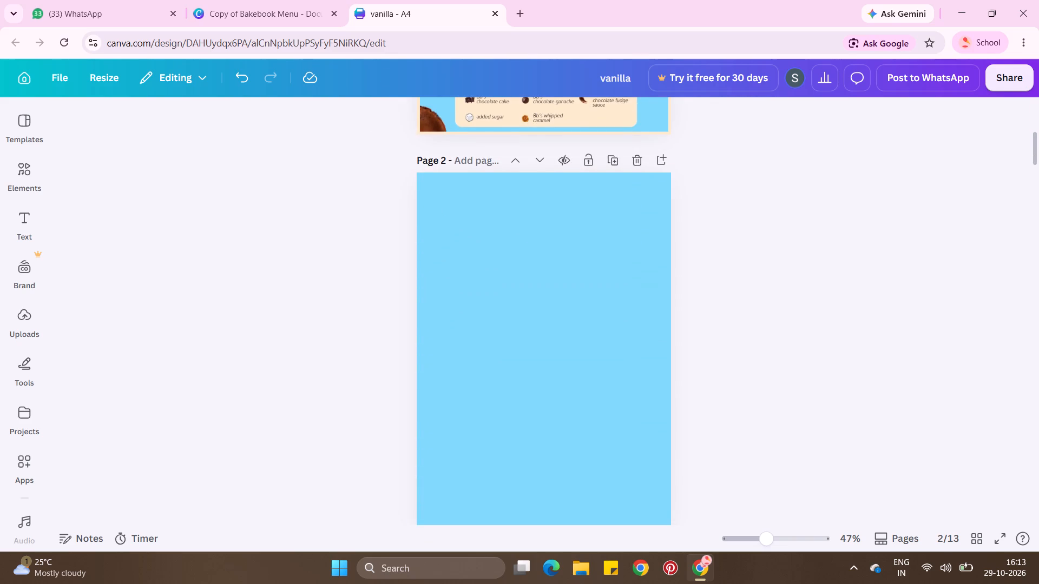
scroll(541, 298, down, 1)
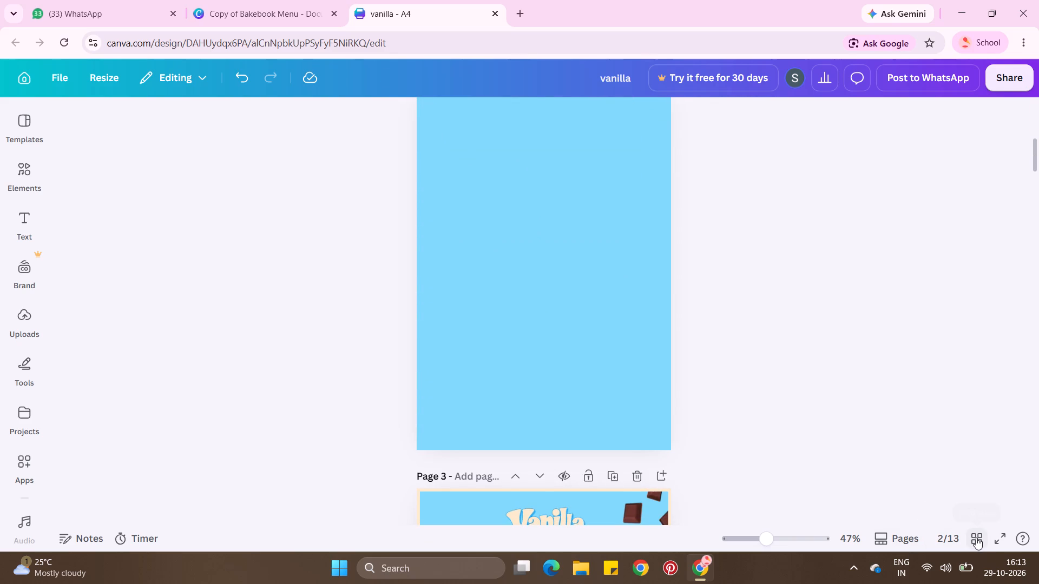
click(976, 537)
scroll(535, 359, down, 2)
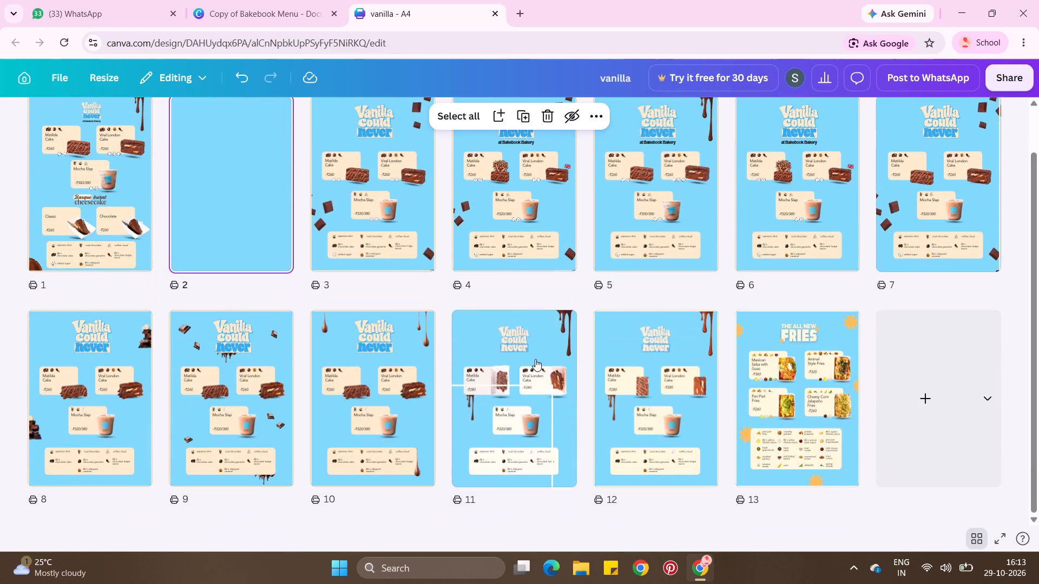
click(775, 368)
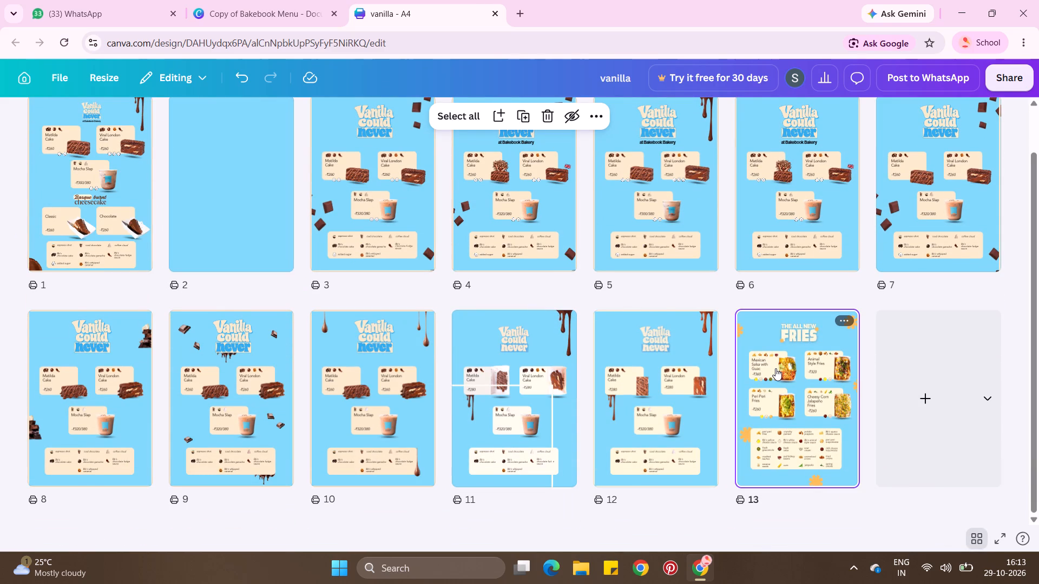
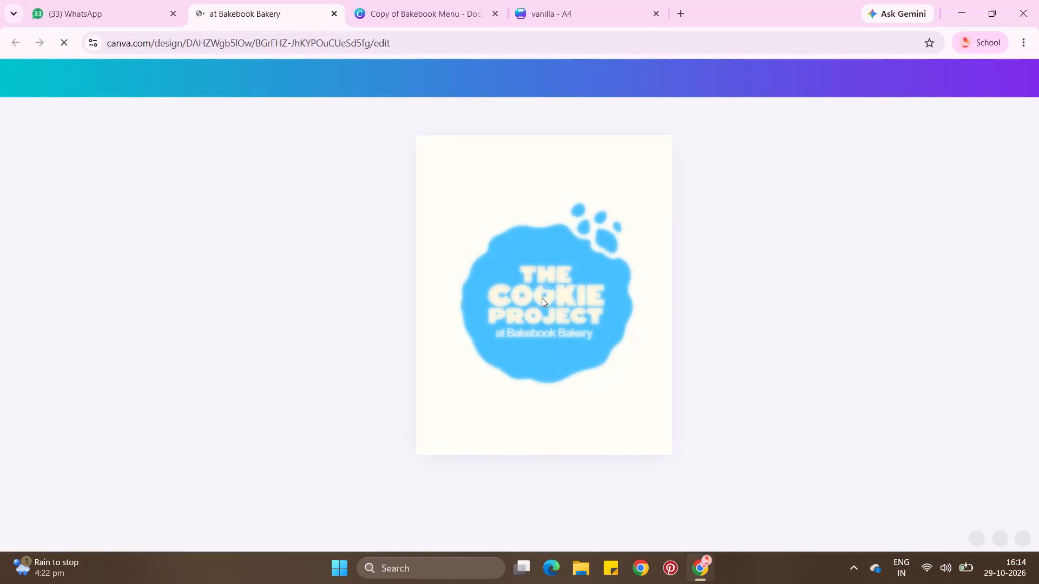
Group The Cookie Project cookie logo with its "at Bakebook Bakery" text on page 1 and copy the group.
click(542, 298)
drag(465, 191, 478, 218)
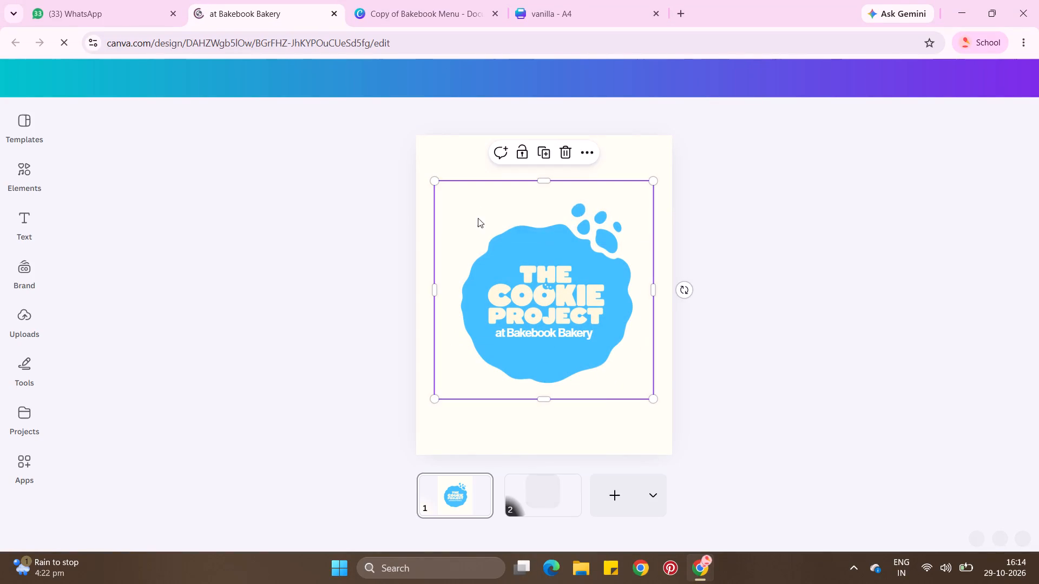
drag(478, 218, 540, 314)
key(ctrl+z)
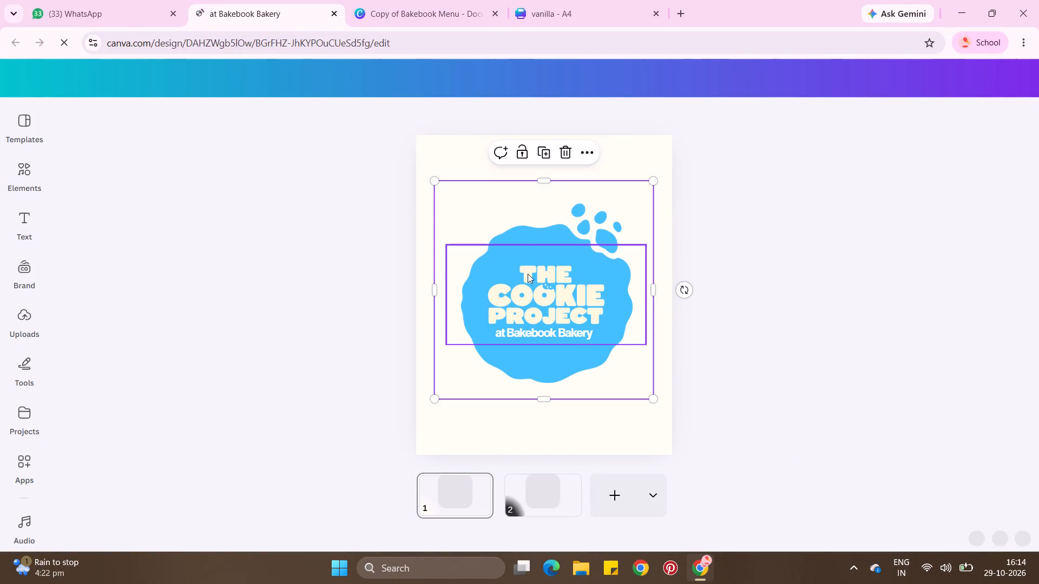
drag(393, 194, 614, 375)
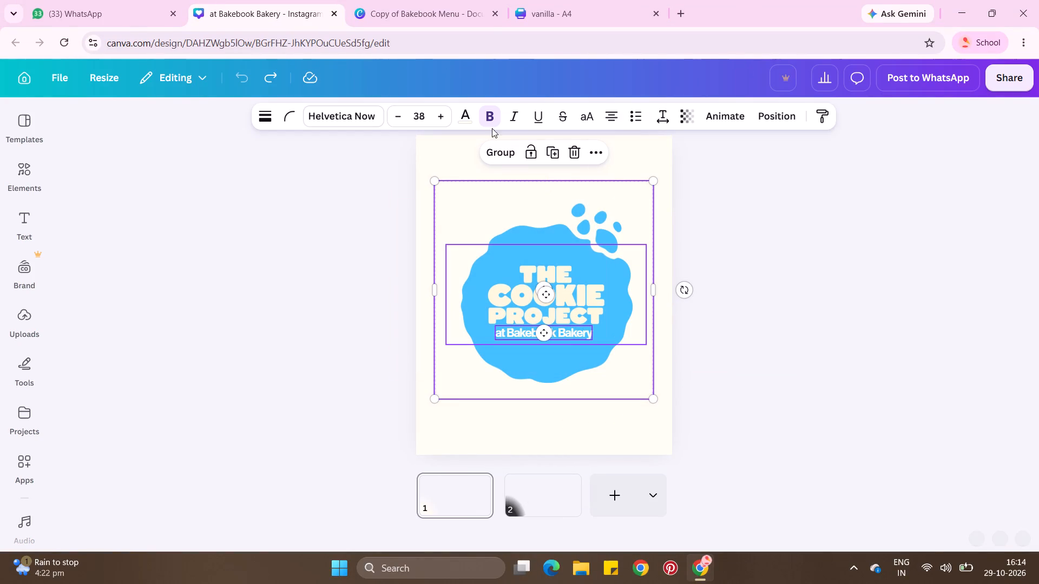
click(506, 157)
key(ctrl+c)
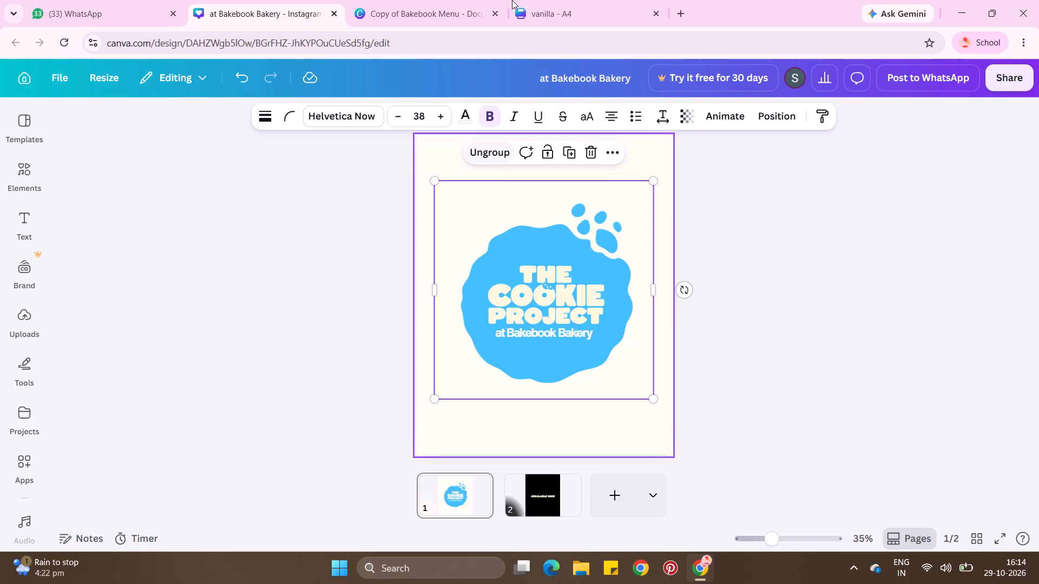
Switch to the vanilla A4 design and paste the copied logo group onto page 1.
click(456, 15)
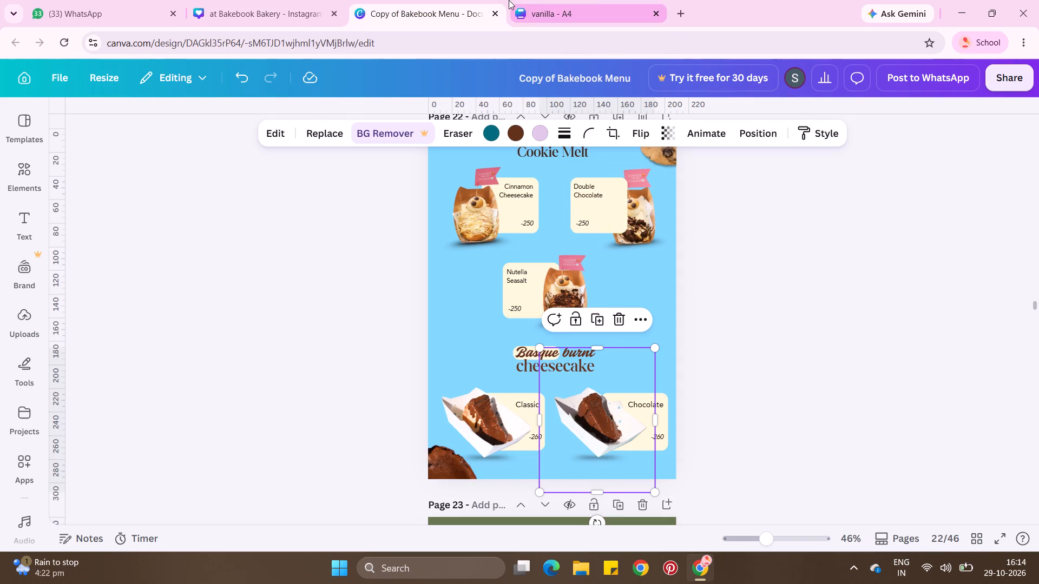
click(593, 0)
click(578, 184)
key(ctrl+v)
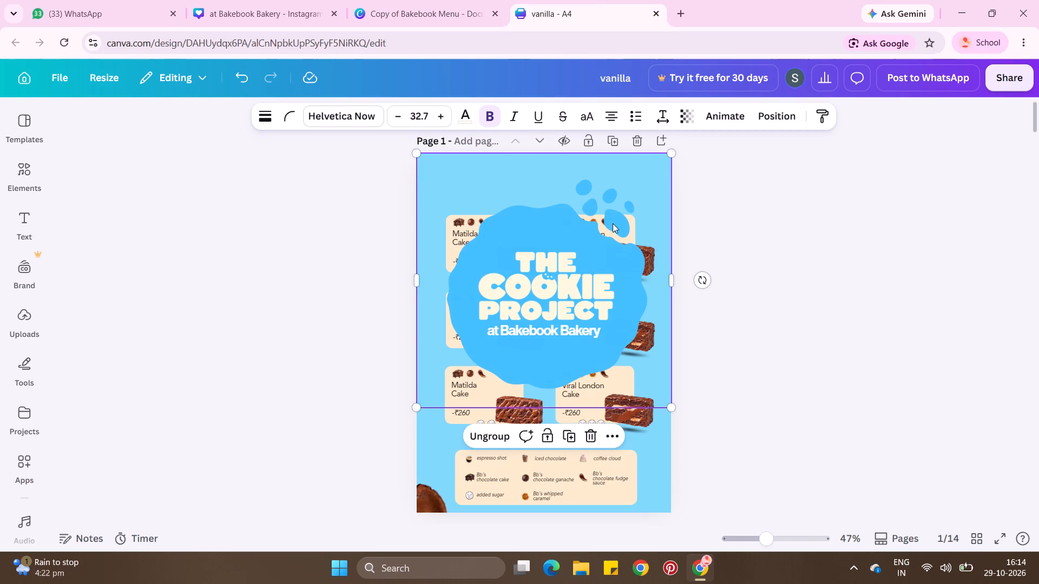
Shrink the pasted logo group to a text size of about 10.4 and place it at the page's top centre, above the cake cards.
drag(672, 403, 556, 282)
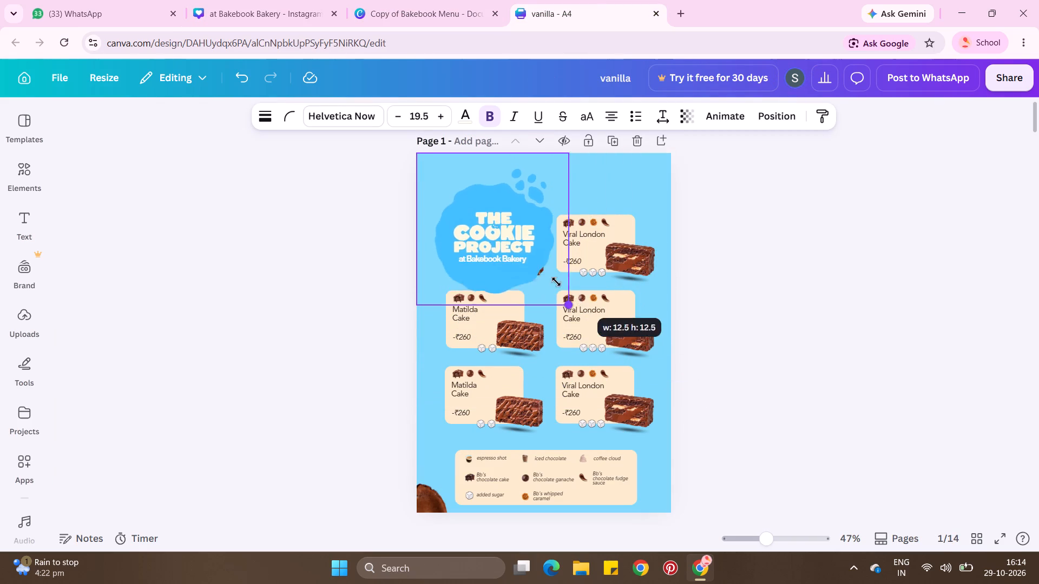
drag(556, 282, 509, 250)
drag(471, 195, 549, 184)
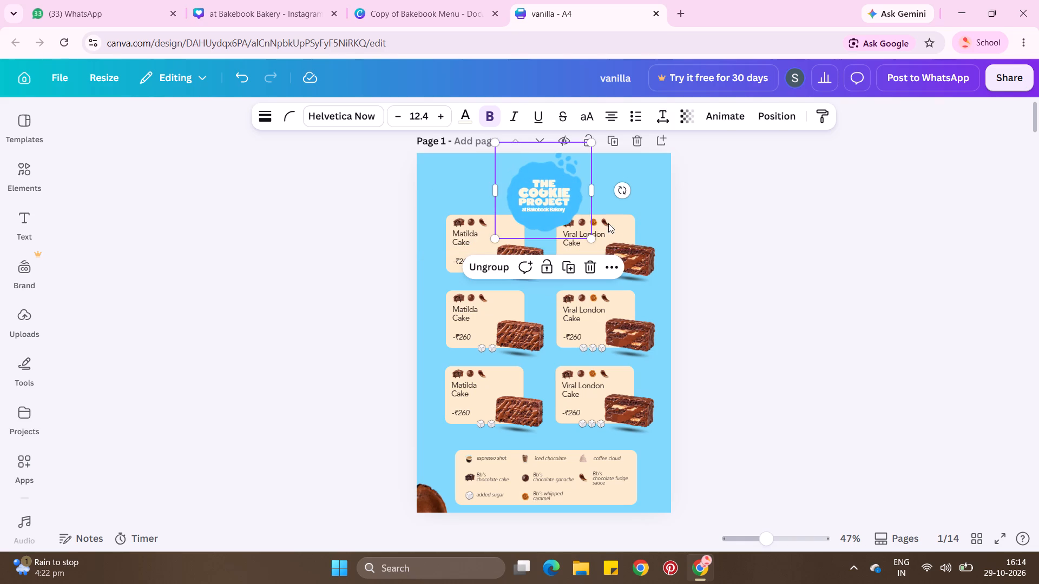
drag(595, 240, 581, 224)
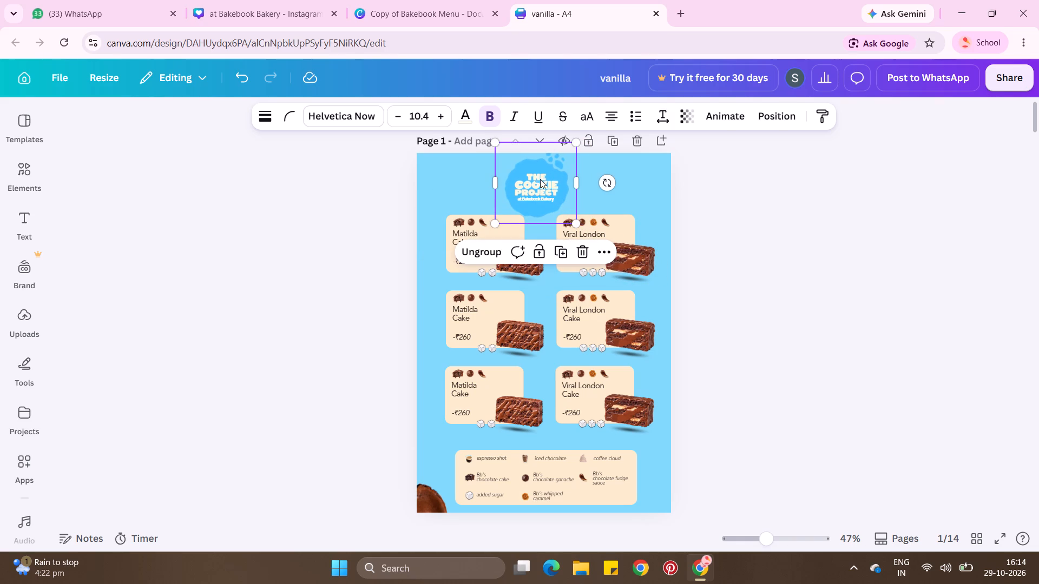
Shrink "The Cookie Project" logo on page 1 to a text size of about 9.3 and centre it horizontally above the cake cards.
drag(495, 220, 509, 215)
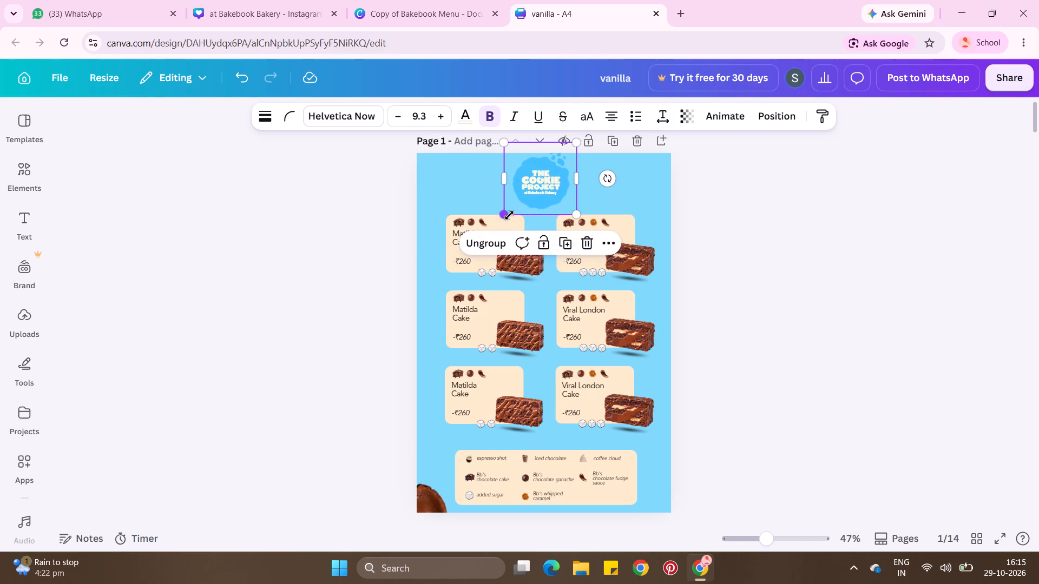
drag(549, 178, 549, 184)
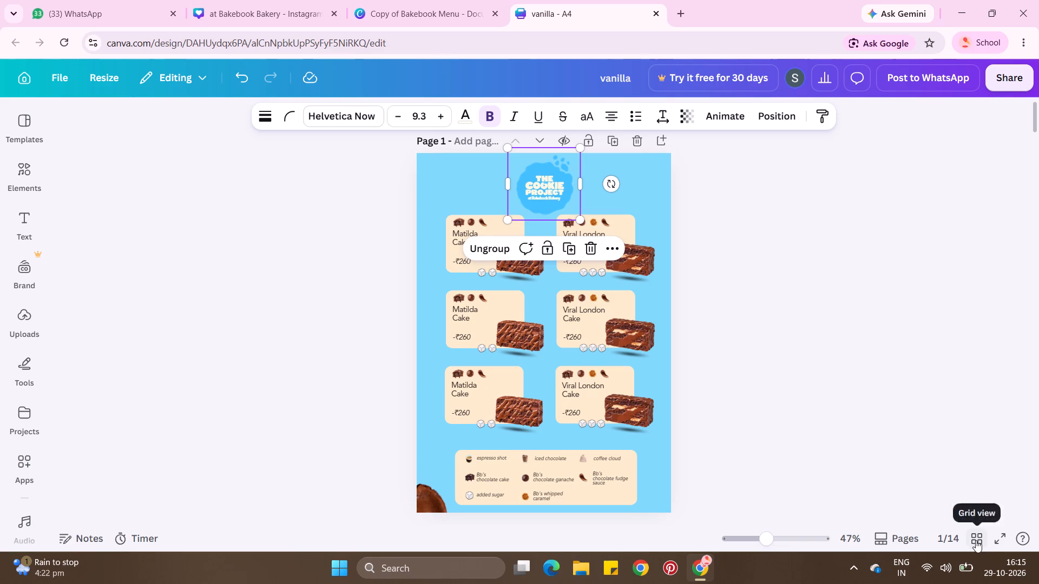
Scale all six Matilda Cake and Viral London Cake cards on page 1 down slightly together, keeping their top-left corner in place.
click(976, 540)
scroll(731, 371, down, 5)
scroll(950, 198, up, 1)
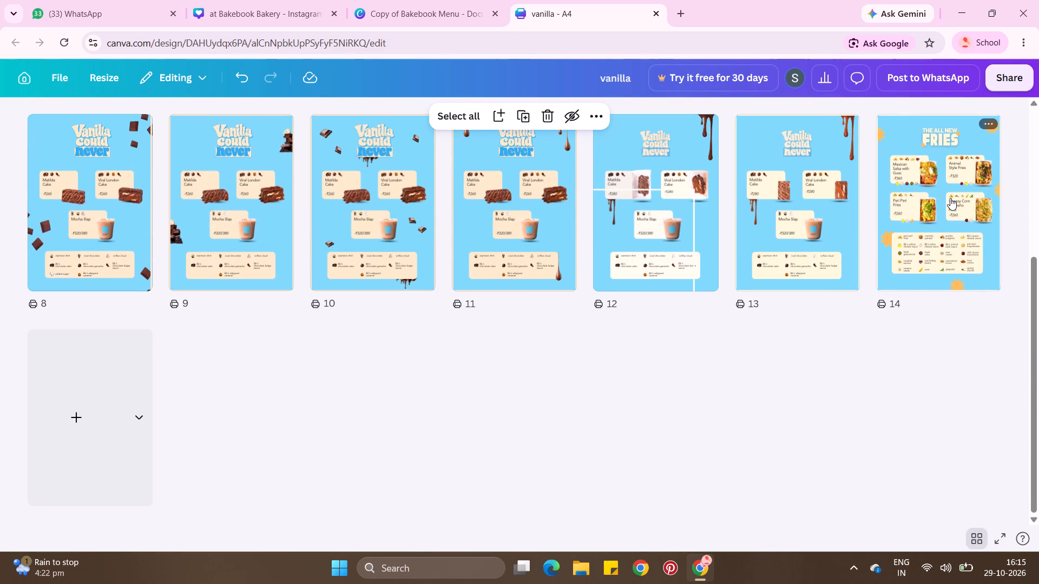
scroll(950, 198, up, 4)
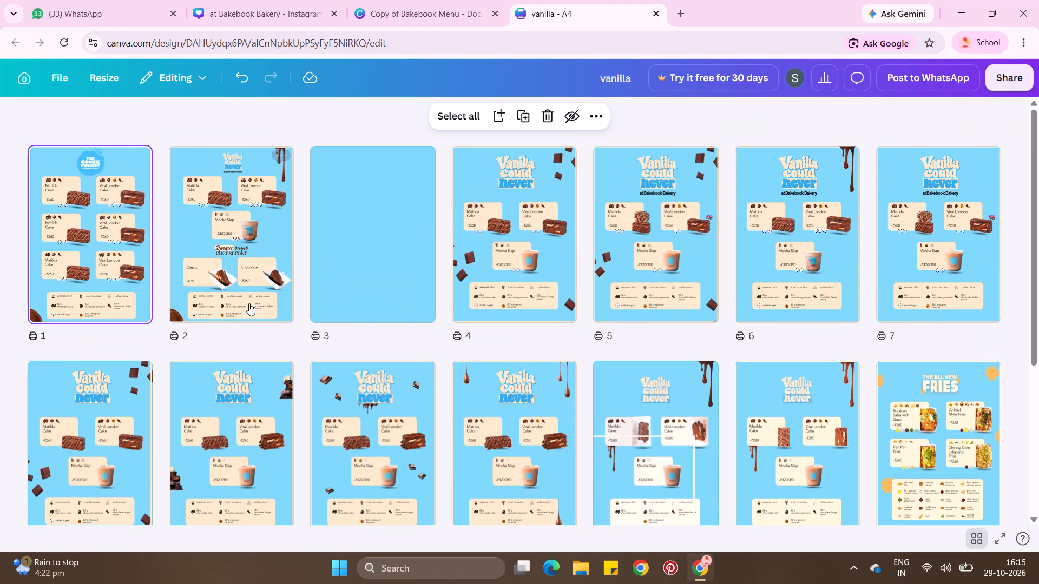
double_click(82, 244)
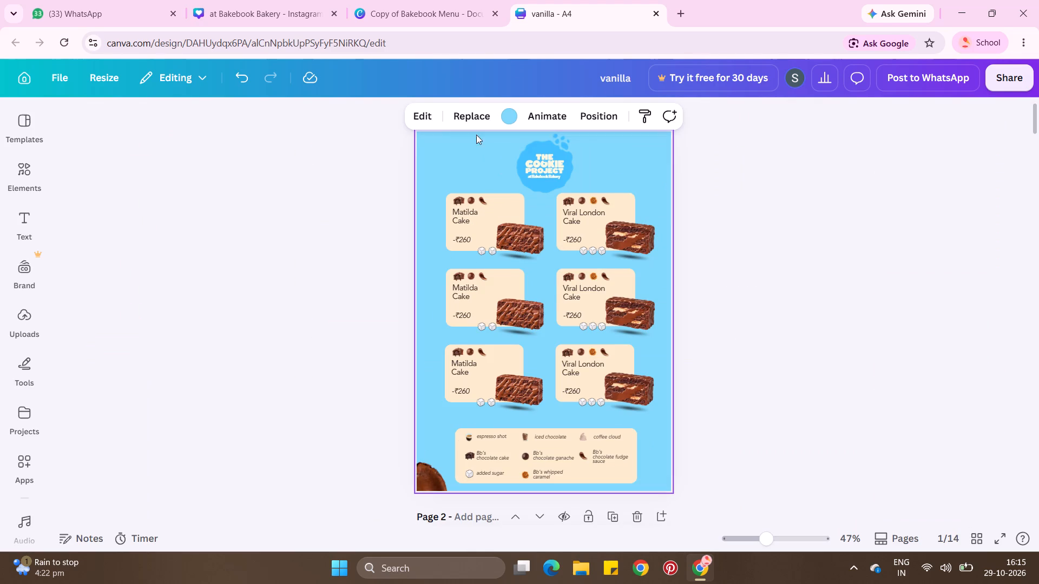
drag(422, 202, 660, 403)
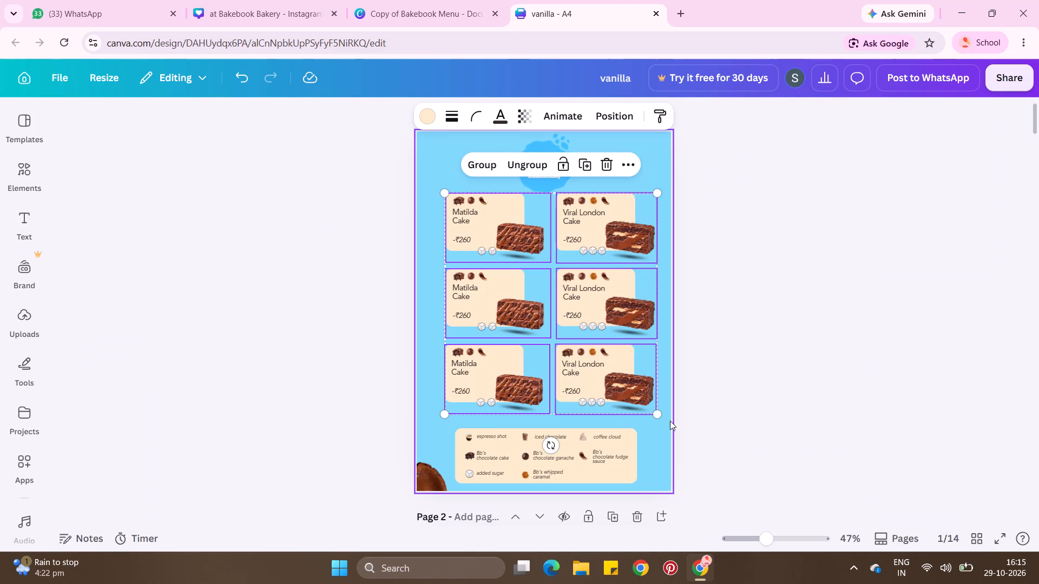
drag(659, 415, 648, 404)
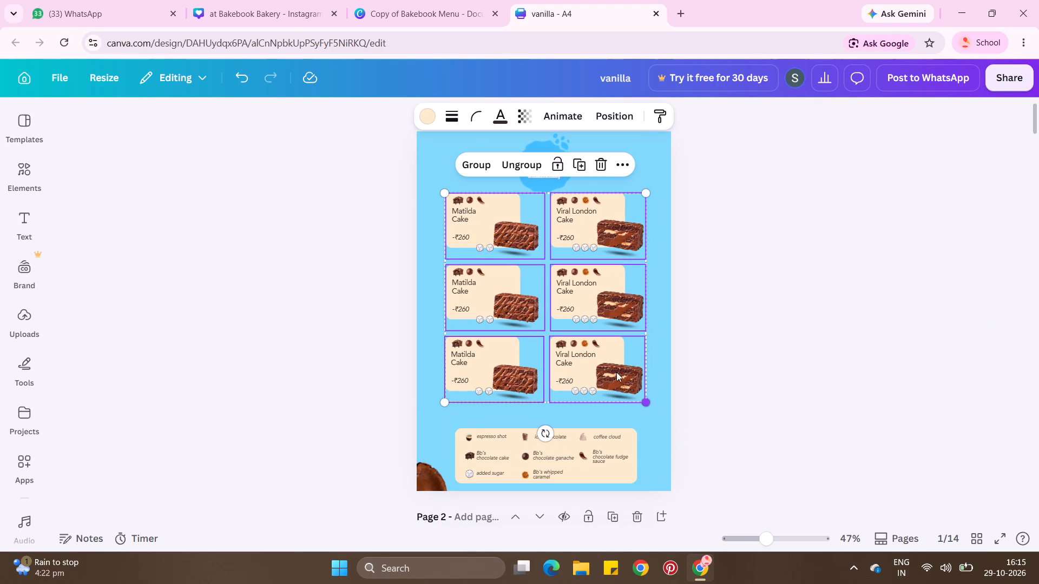
Move the six cake cards on page 1 slightly down and right together, centring them horizontally over the ingredient legend.
drag(602, 347, 606, 353)
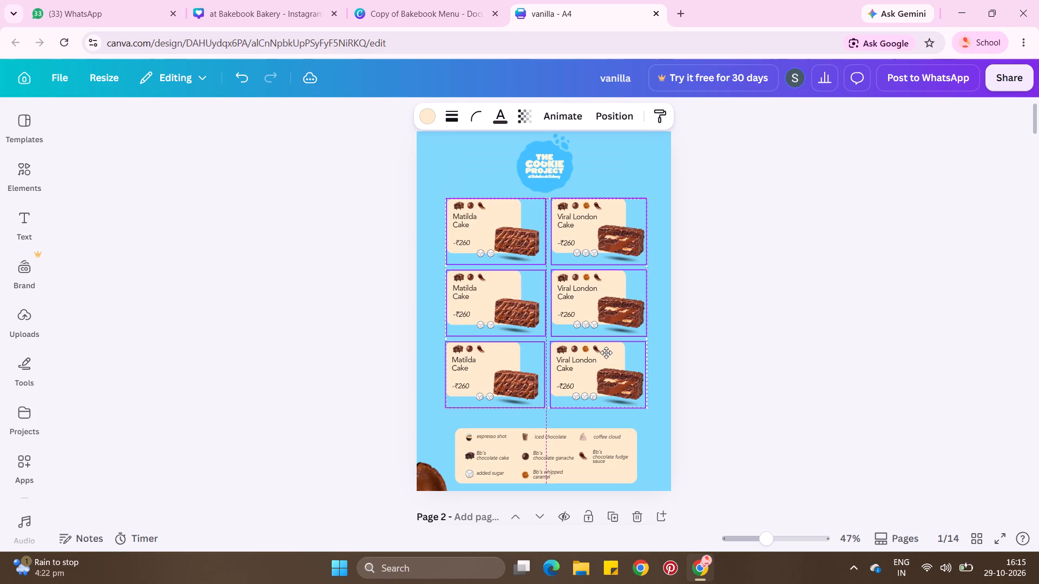
drag(606, 353, 606, 353)
double_click(765, 305)
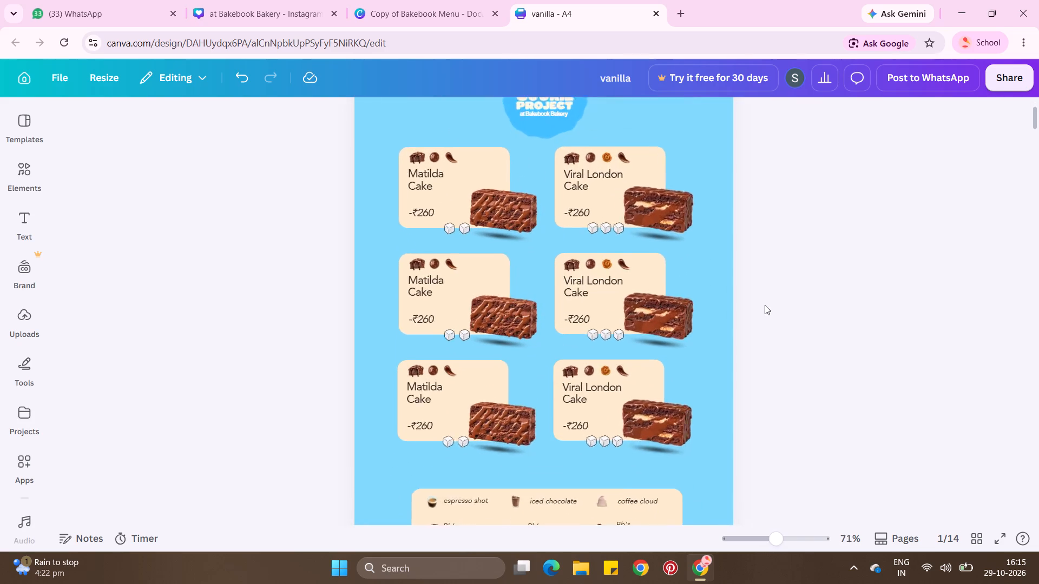
Nudge "The Cookie Project" logo on page 1 slightly down, keeping it horizontally centred above the cake cards.
scroll(765, 305, up, 1)
scroll(543, 138, up, 1)
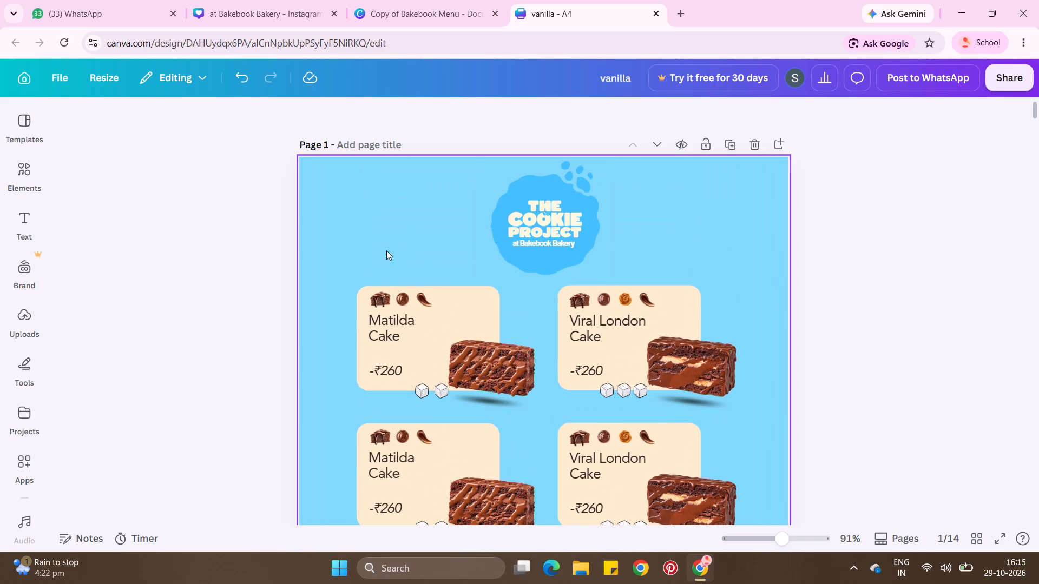
drag(527, 237, 525, 243)
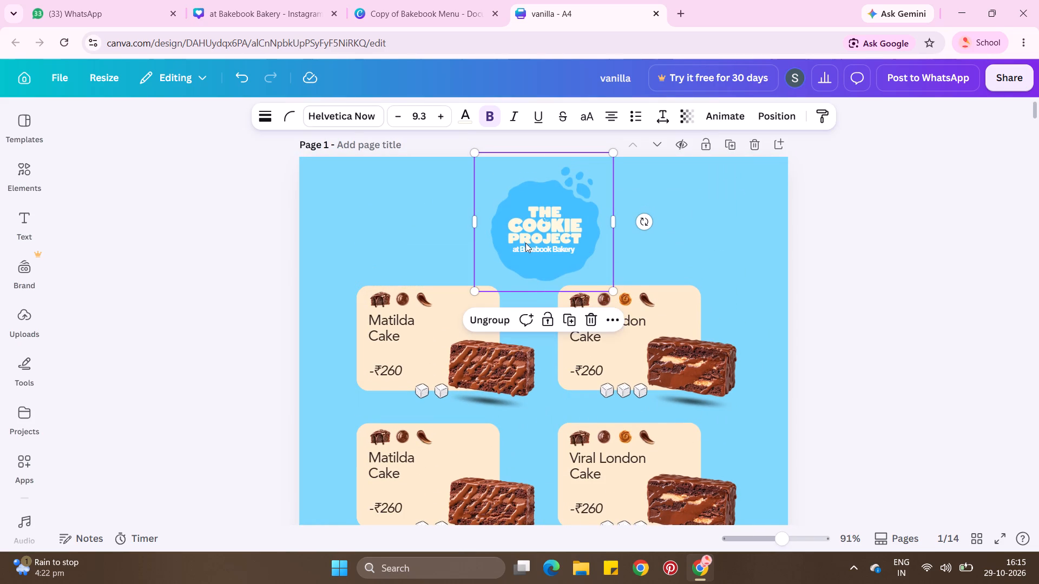
click(649, 192)
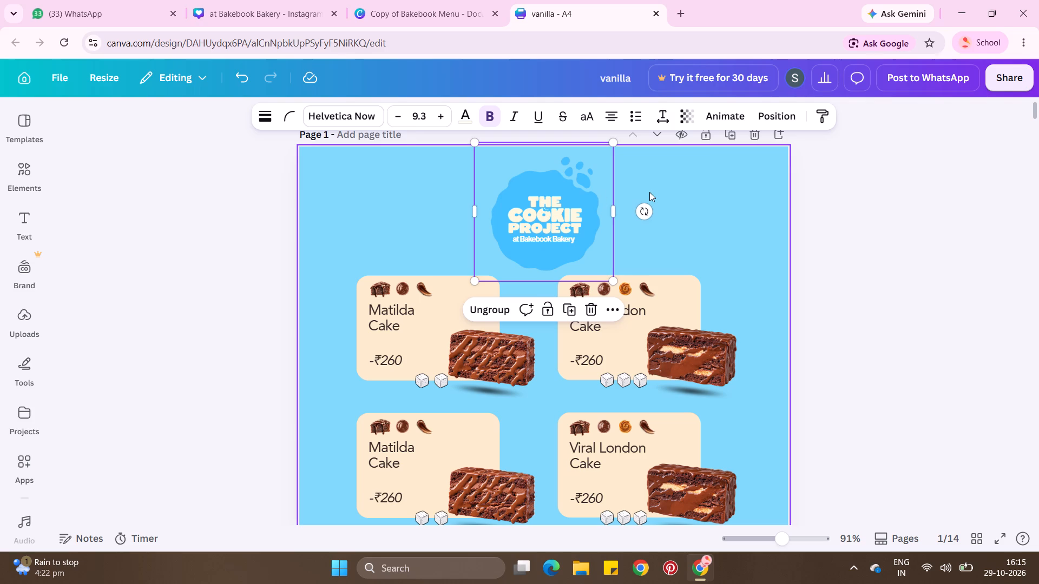
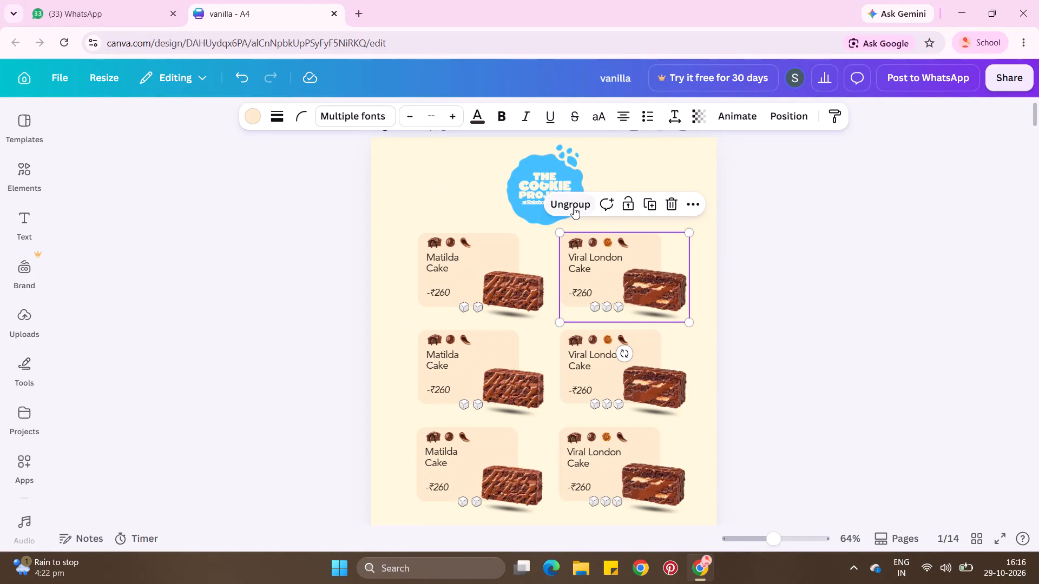
Ungroup the top Viral London Cake card and all four Matilda and Viral London cards in the two rows below it.
click(574, 207)
click(469, 351)
click(432, 309)
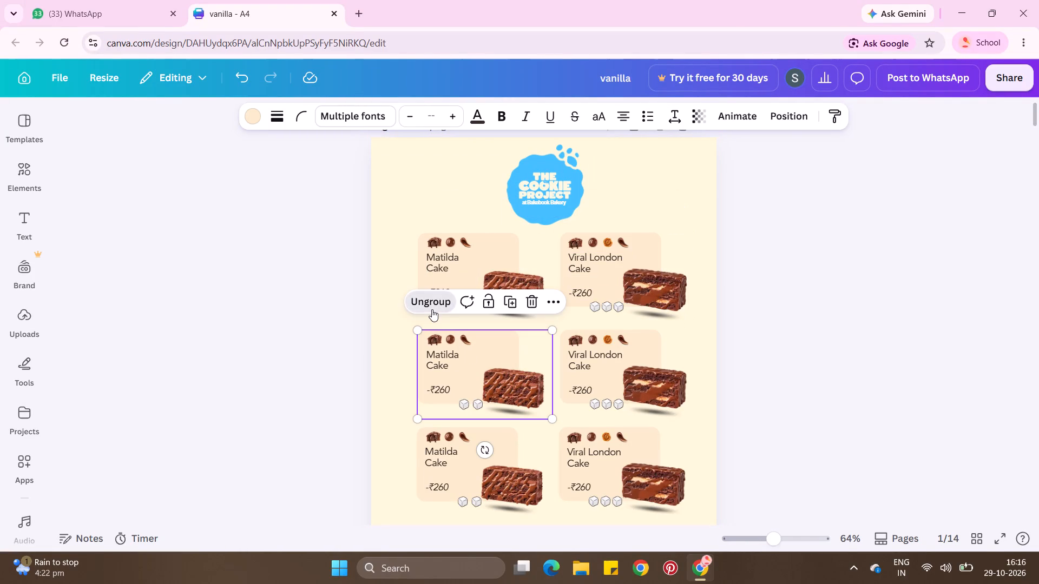
click(602, 363)
click(586, 311)
scroll(586, 311, down, 1)
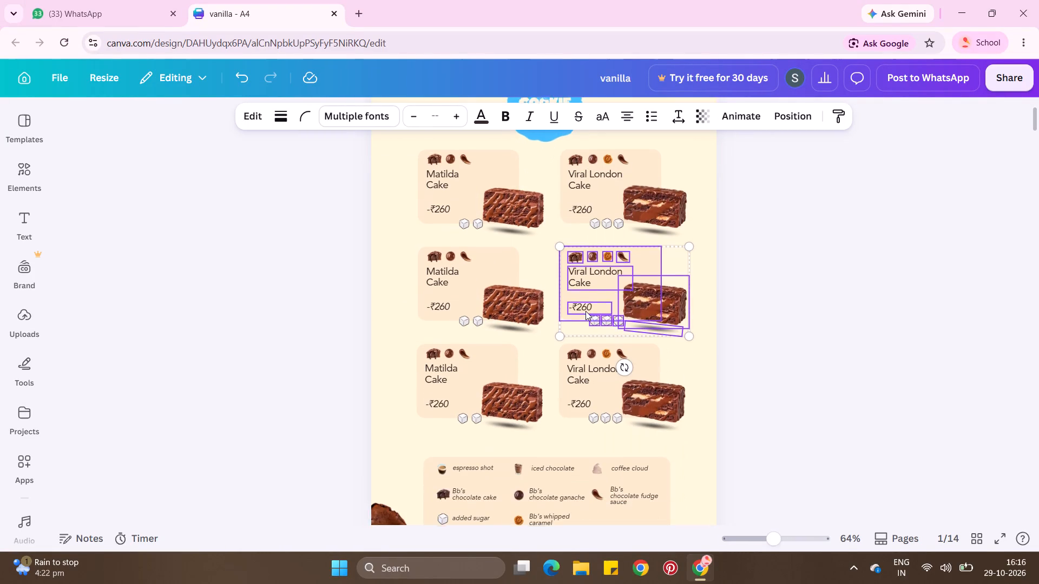
click(583, 351)
click(571, 324)
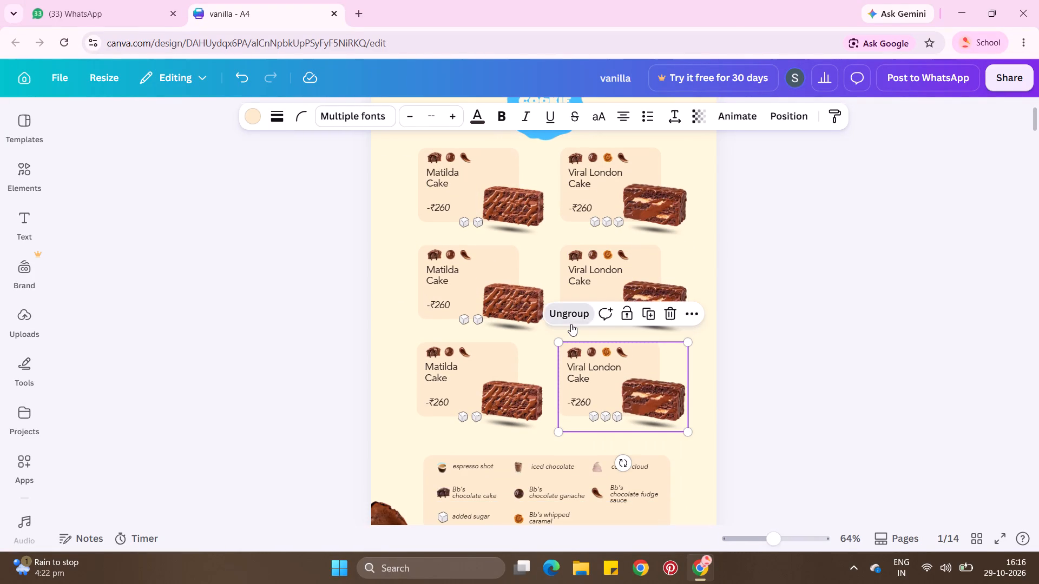
click(478, 367)
click(445, 321)
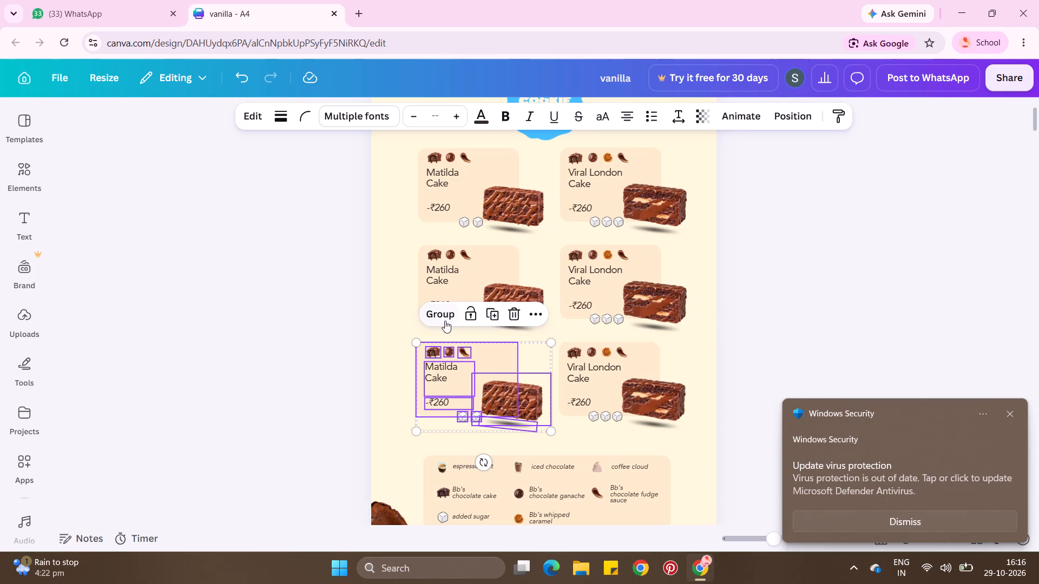
Replace the top Matilda Cake title with the copied text "OG chocolate chunk with madagascar vanilla soft serve" and widen its text box to about 5.6.
double_click(397, 209)
scroll(397, 209, up, 1)
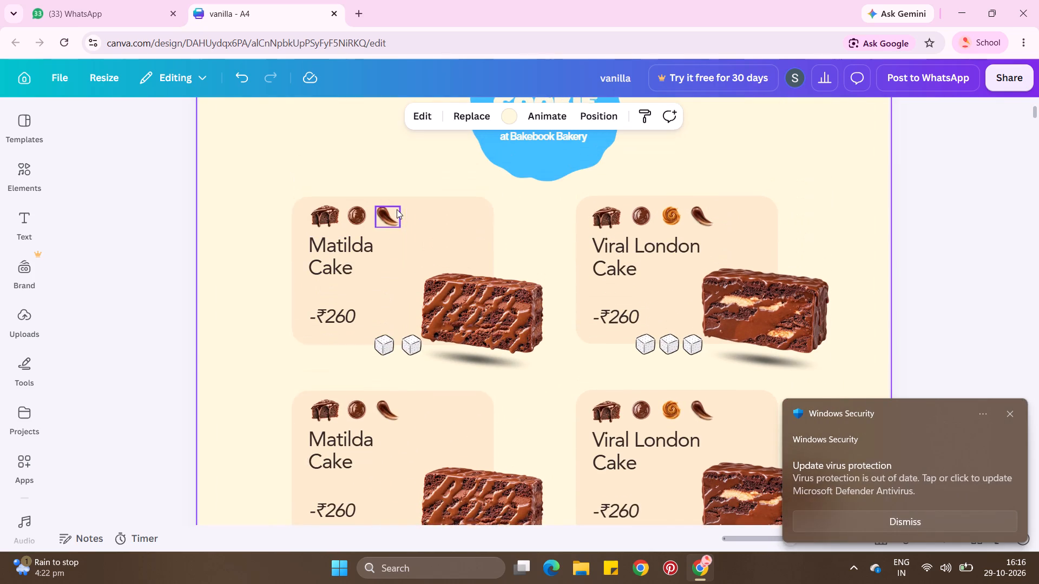
double_click(350, 275)
key(ctrl+v)
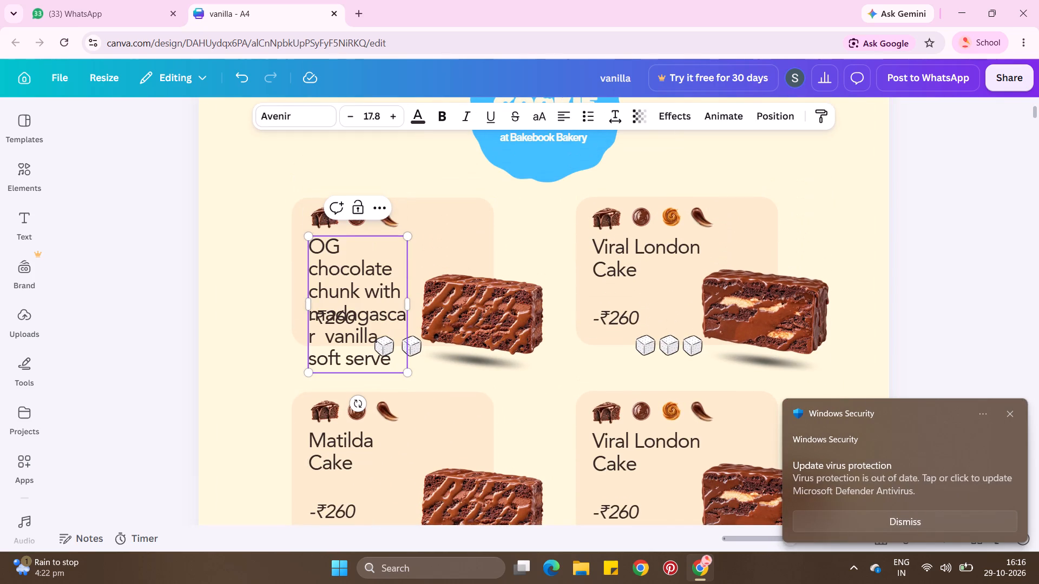
drag(411, 311, 480, 298)
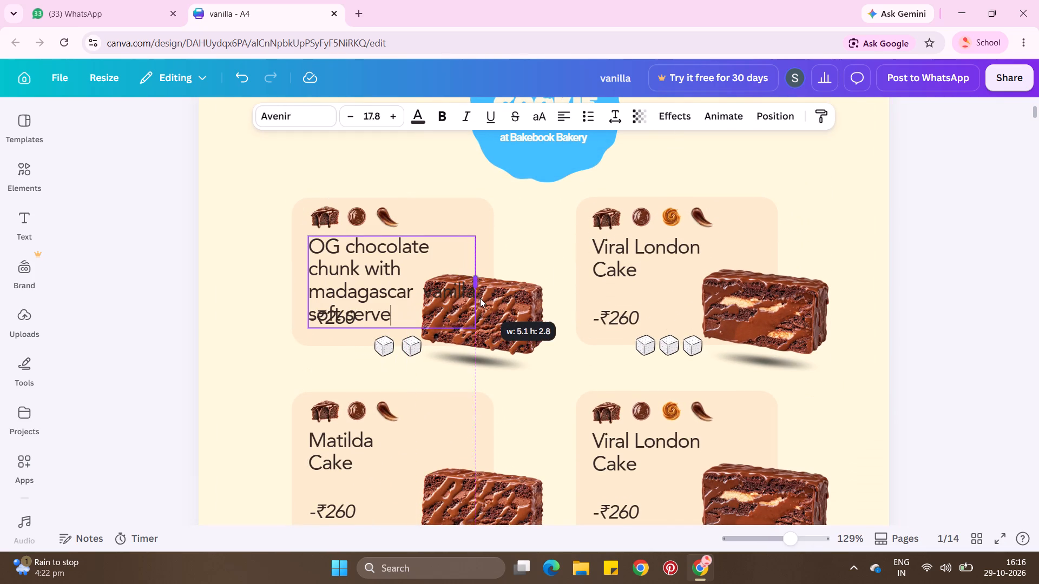
drag(480, 298, 495, 297)
click(365, 120)
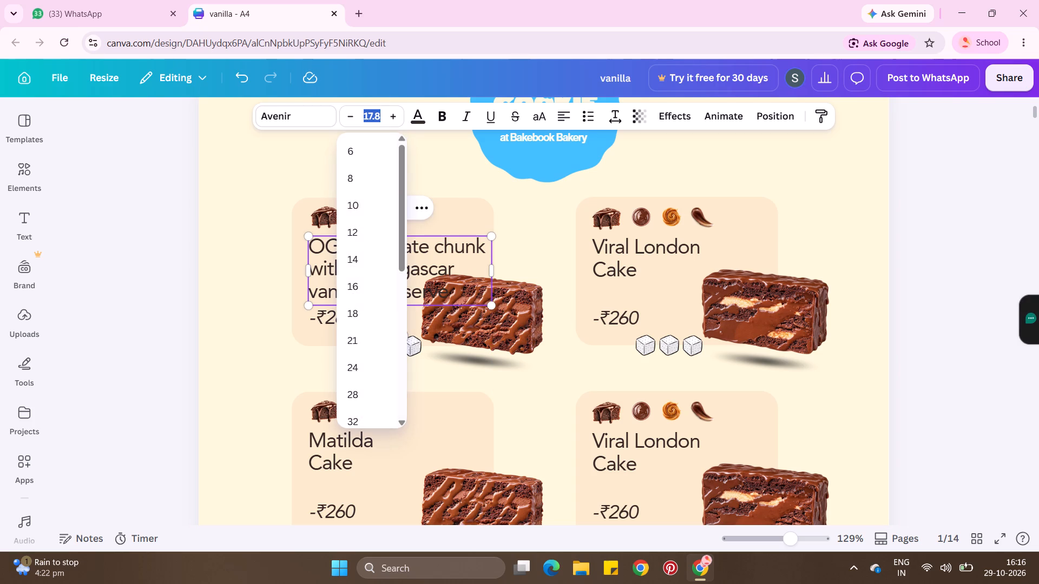
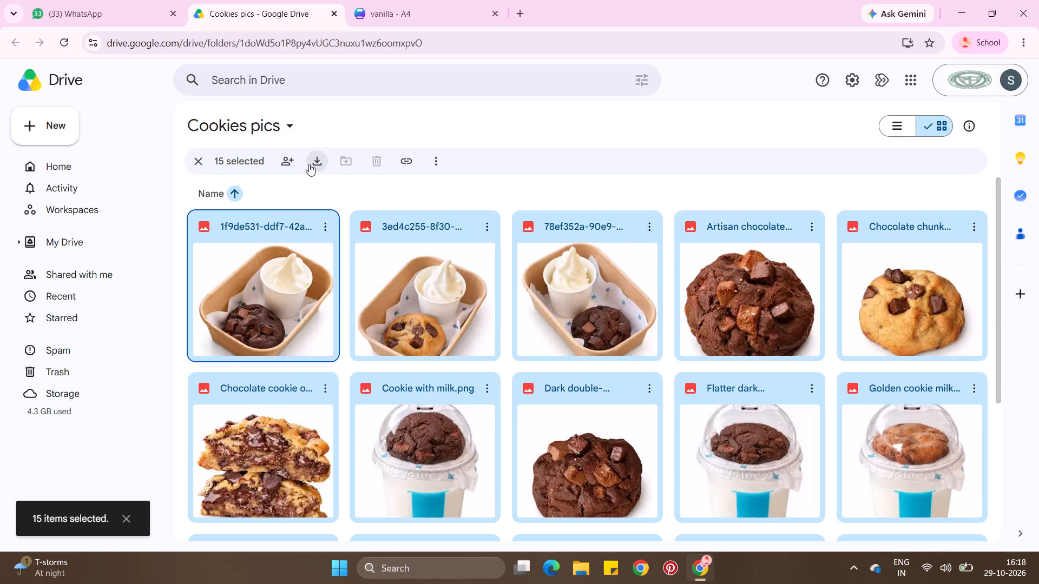
Download the 15 selected images from the Cookies pics folder in Google Drive.
click(310, 164)
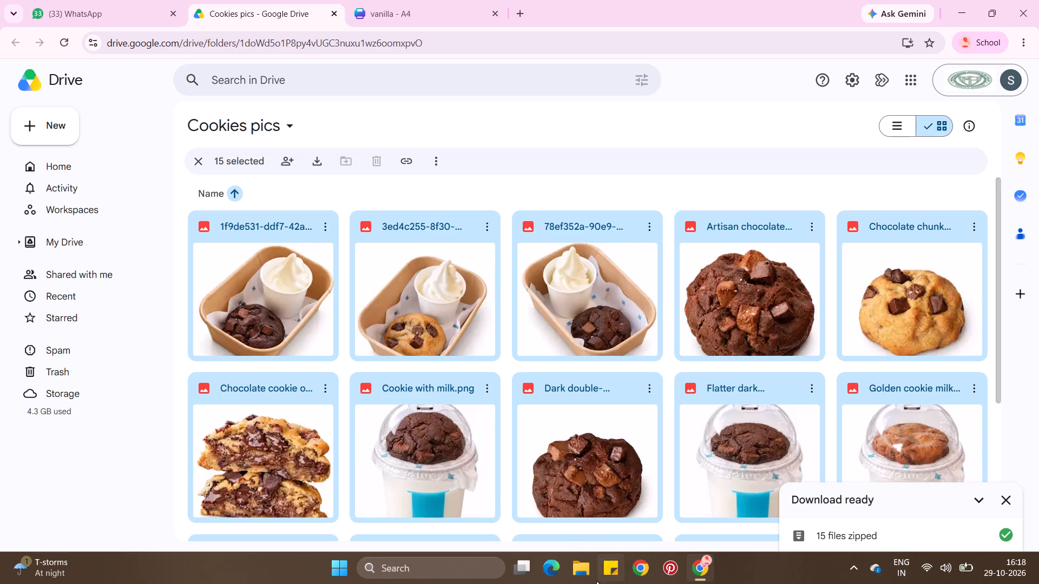
In File Explorer's Downloads folder, delete download (3), WhatsApp Installer, nandi (3), Monday Irani Chai Special and AI Applications in Agriculture Infographic.
click(577, 572)
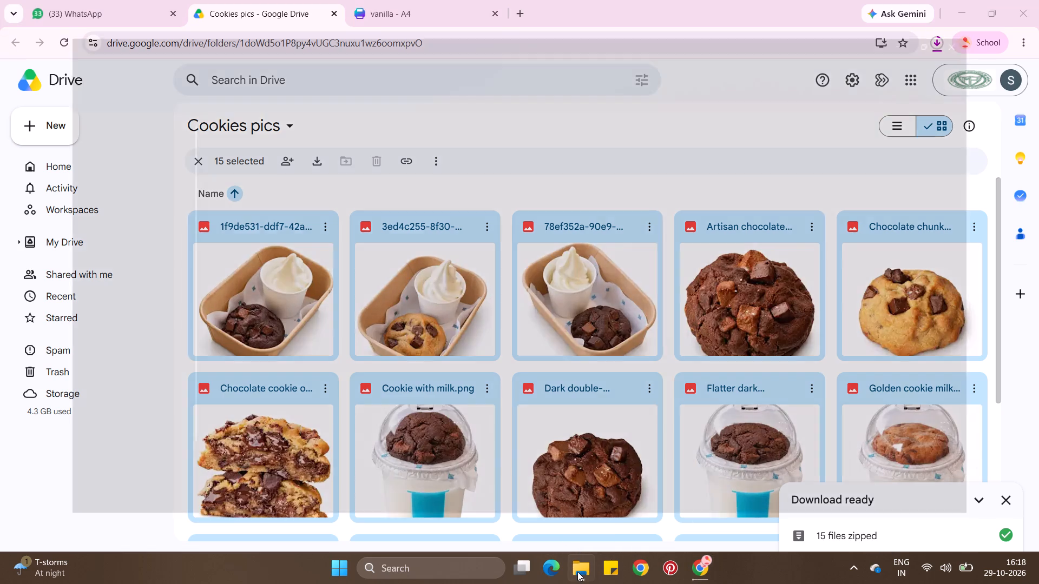
double_click(67, 207)
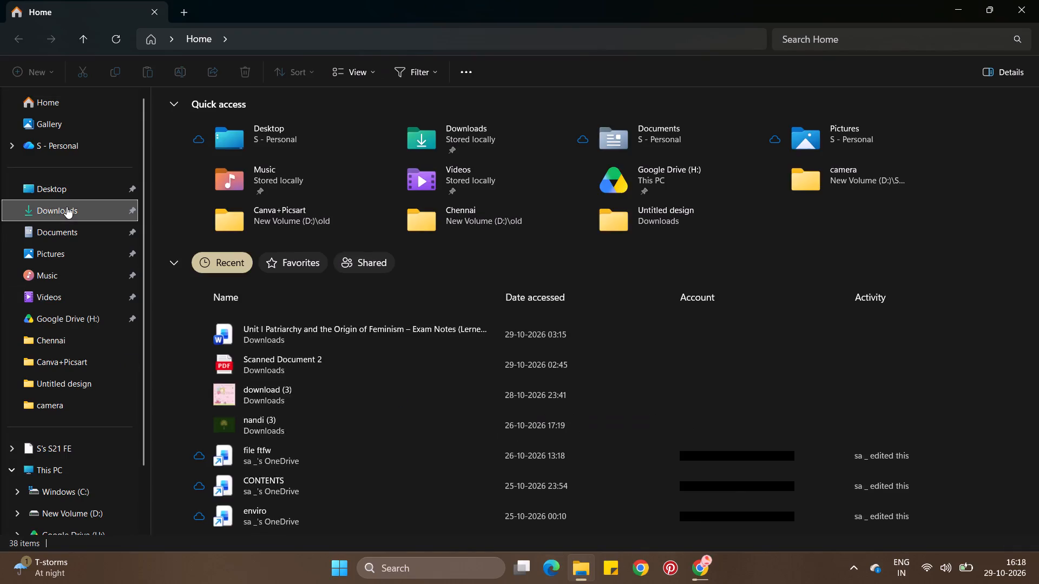
click(244, 183)
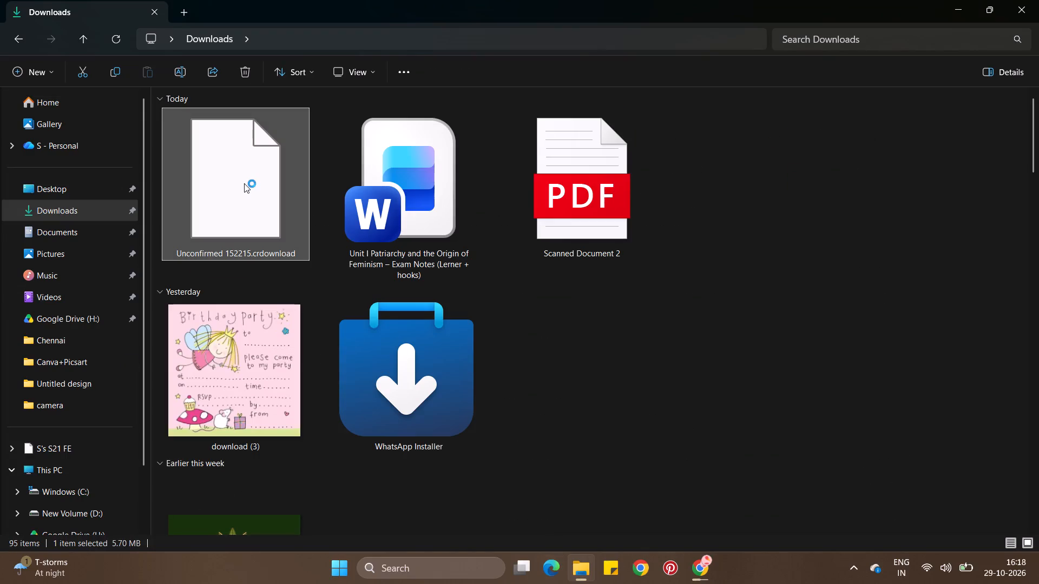
click(262, 308)
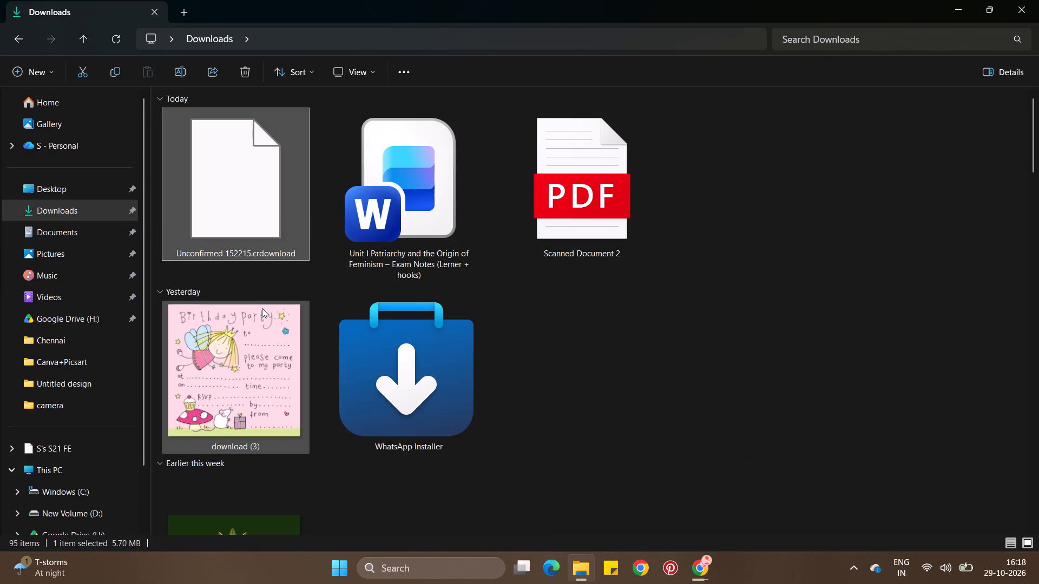
key(Delete)
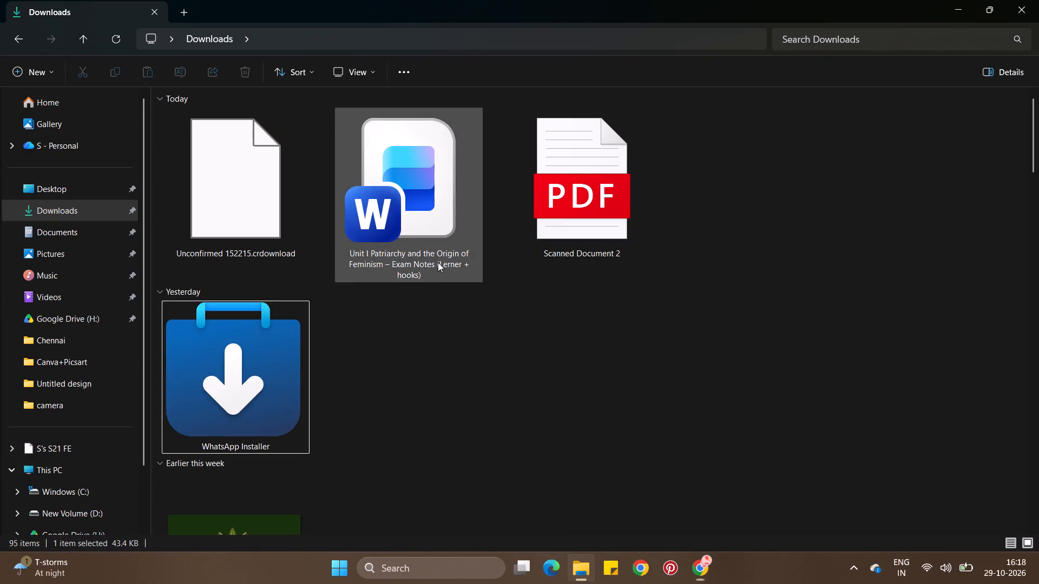
click(270, 399)
key(Delete)
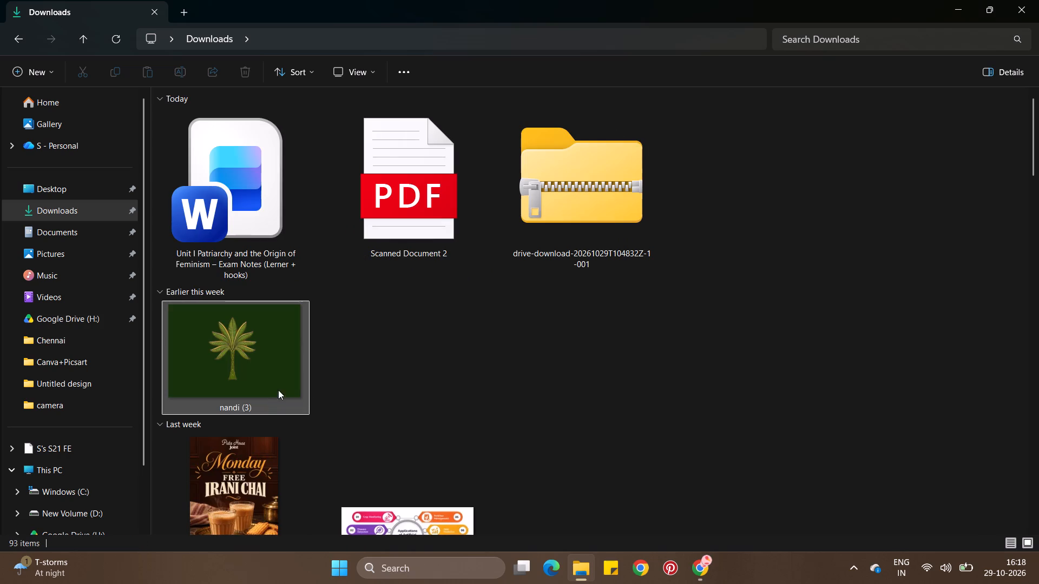
click(294, 380)
key(Delete)
click(294, 380)
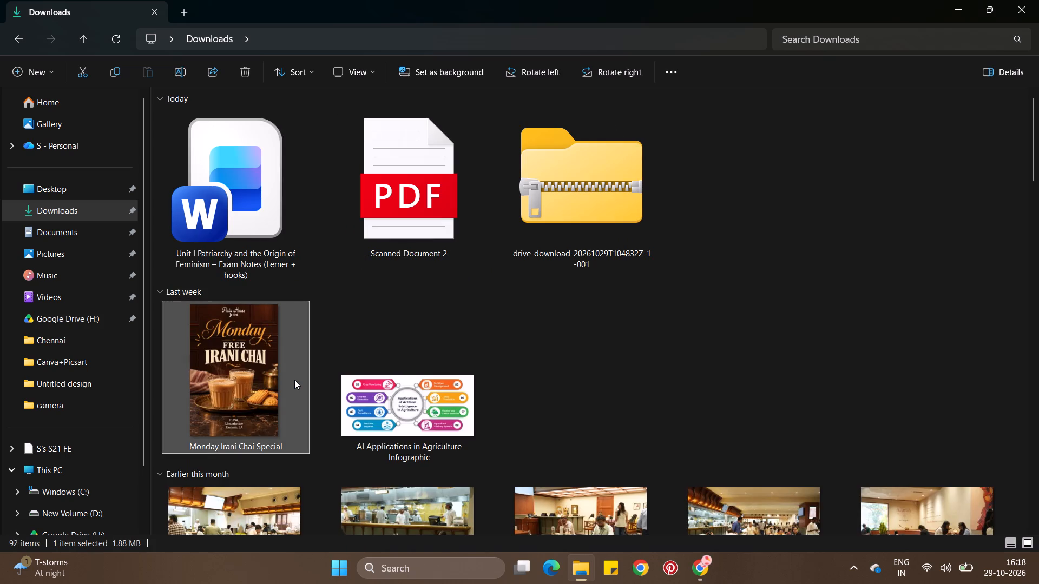
key(Delete)
click(294, 380)
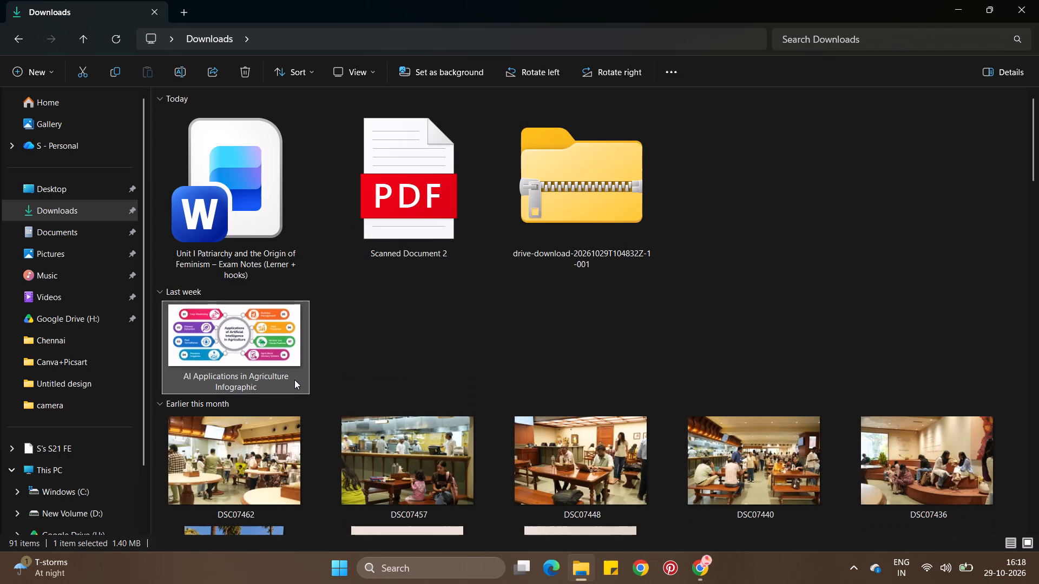
key(Delete)
Delete the continuous block of 35 files under Earlier this month in Downloads, from DSC07462 through DSC08342.
scroll(385, 417, down, 3)
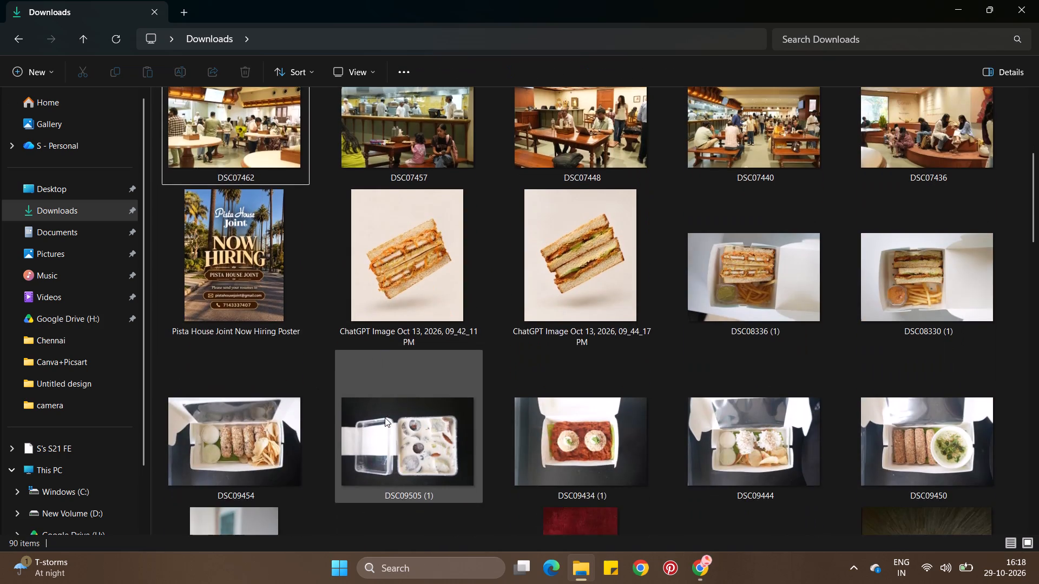
scroll(385, 417, down, 6)
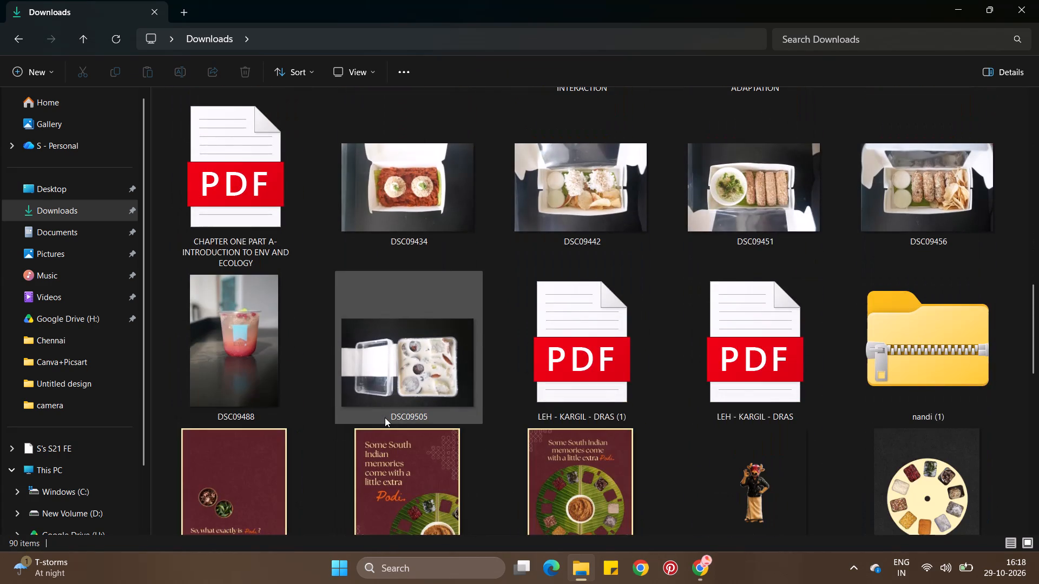
scroll(385, 417, up, 7)
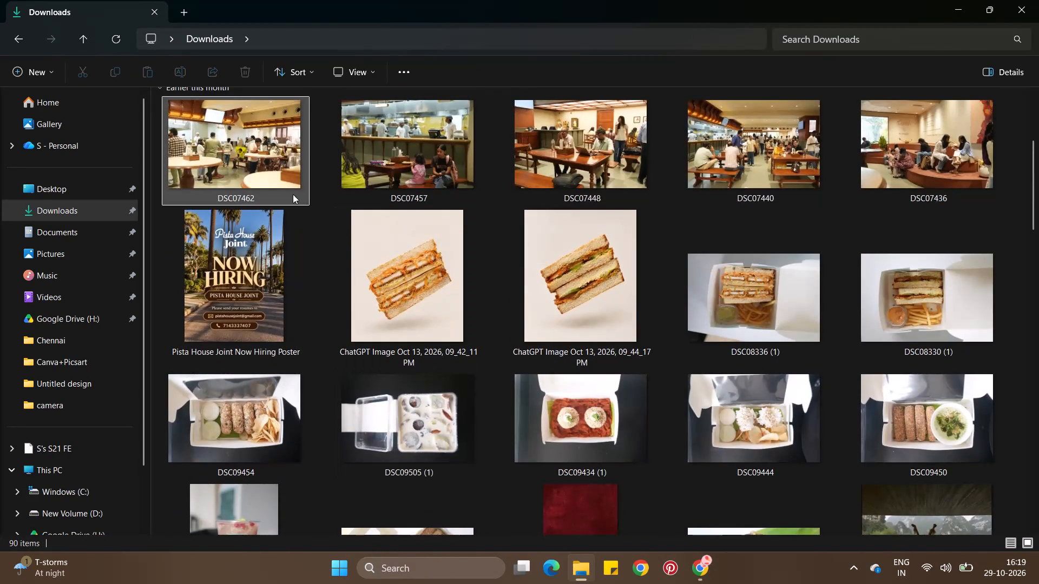
scroll(293, 194, up, 1)
drag(149, 245, 205, 269)
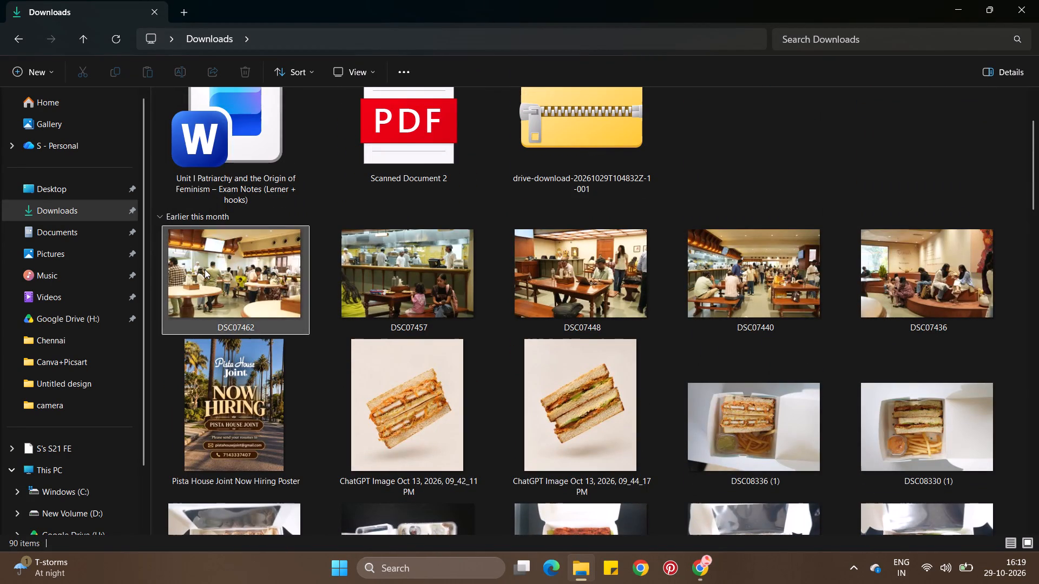
drag(205, 269, 154, 229)
drag(154, 229, 968, 555)
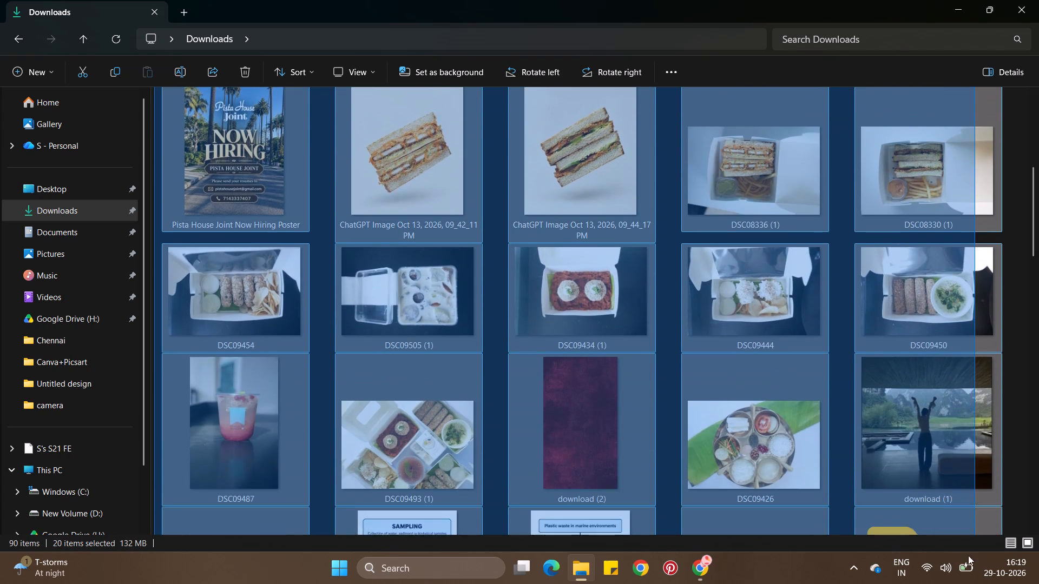
drag(968, 555, 1038, 552)
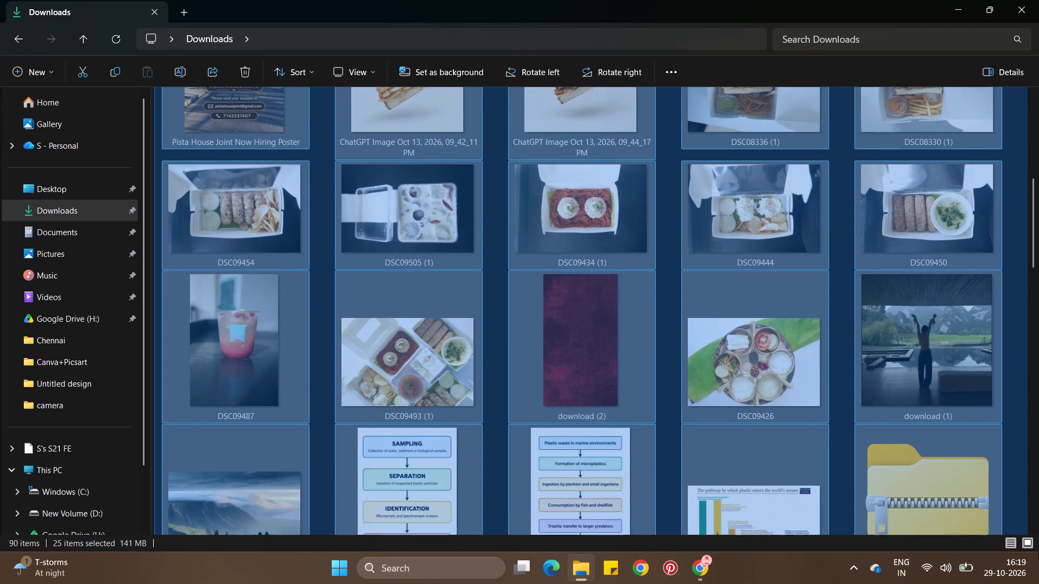
drag(1038, 552, 978, 338)
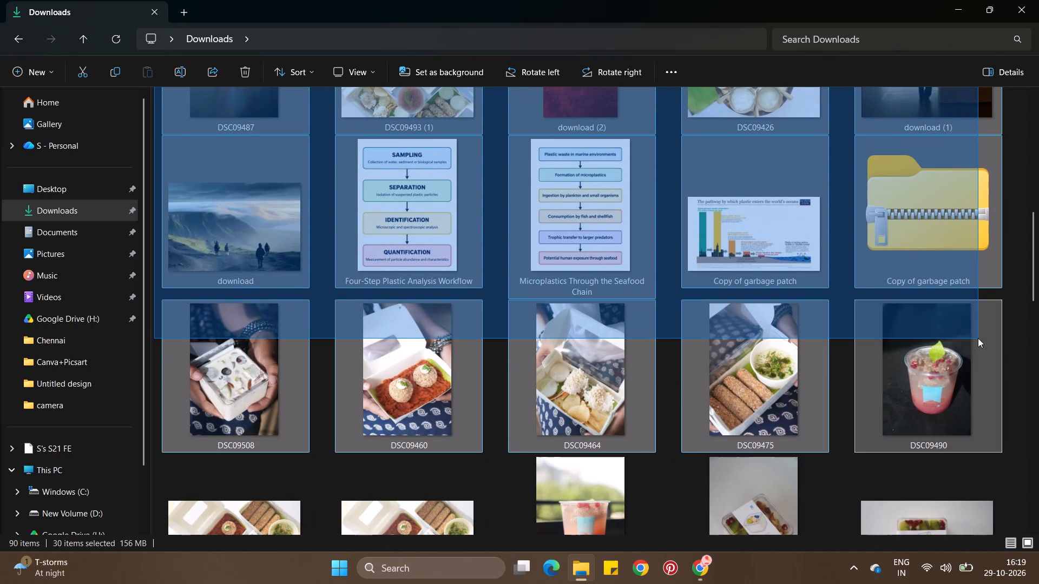
drag(978, 338, 976, 550)
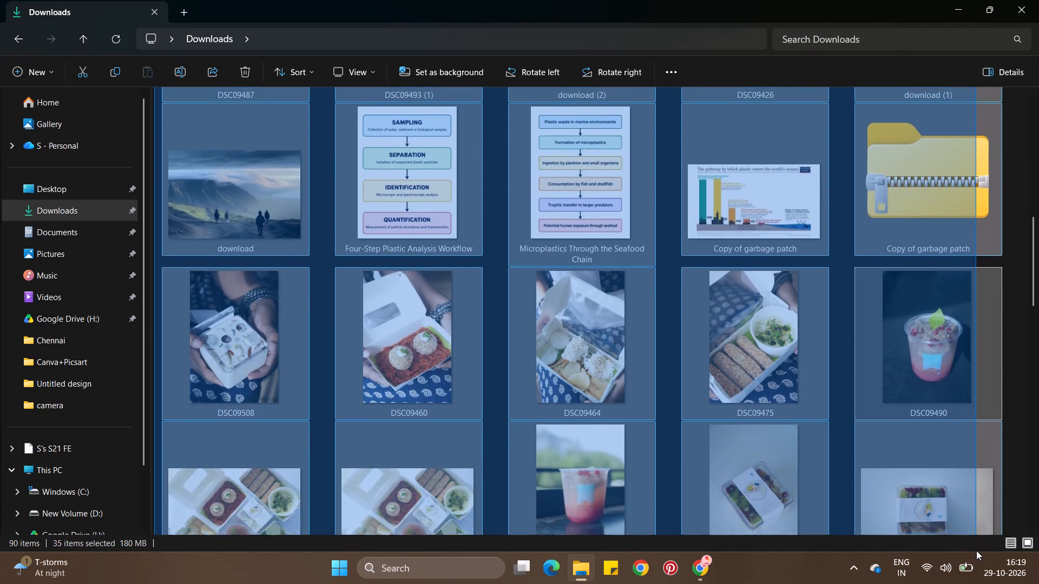
drag(976, 550, 953, 377)
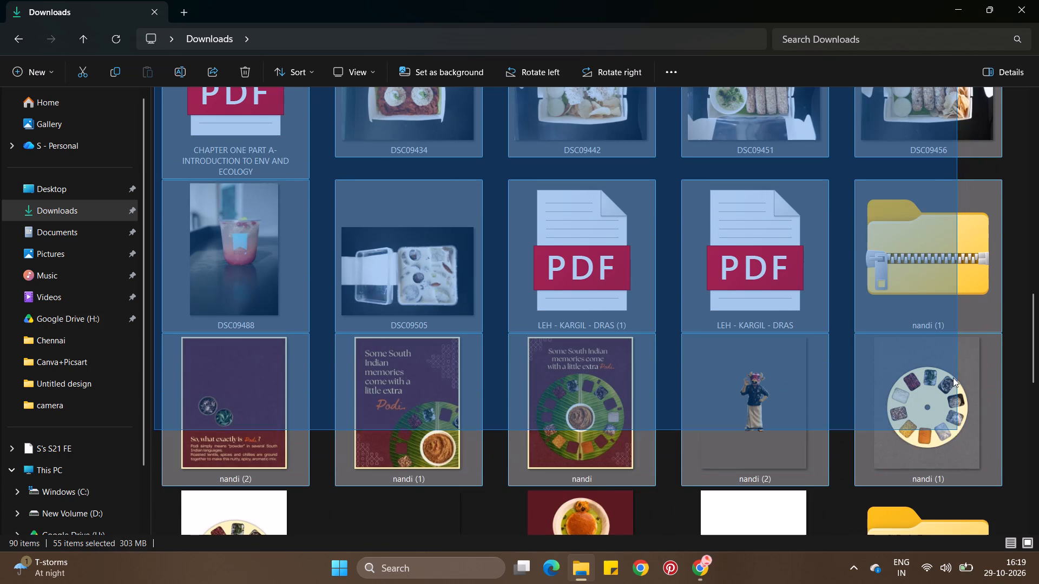
drag(953, 377, 961, 149)
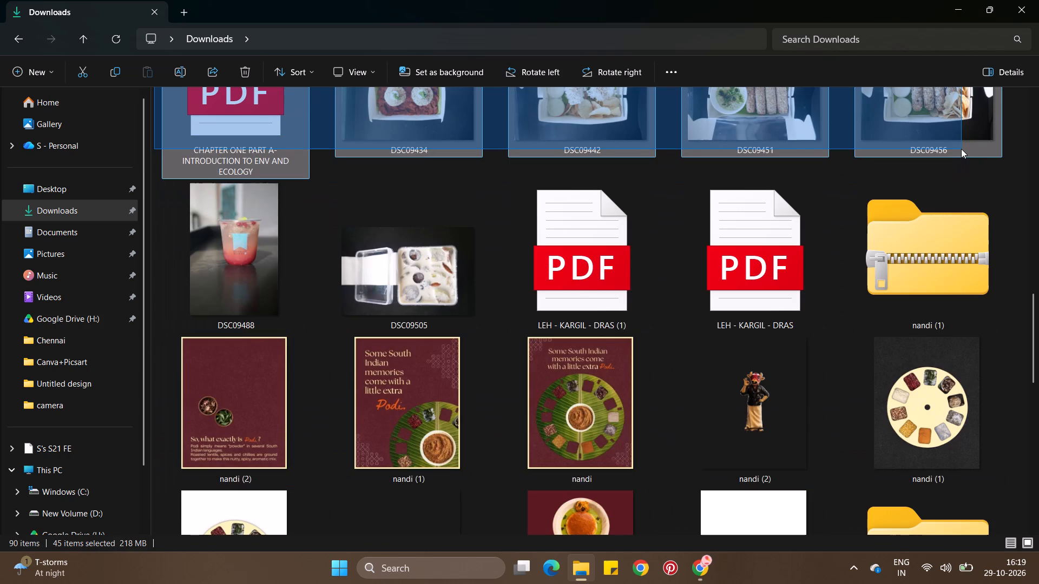
drag(961, 149, 979, 202)
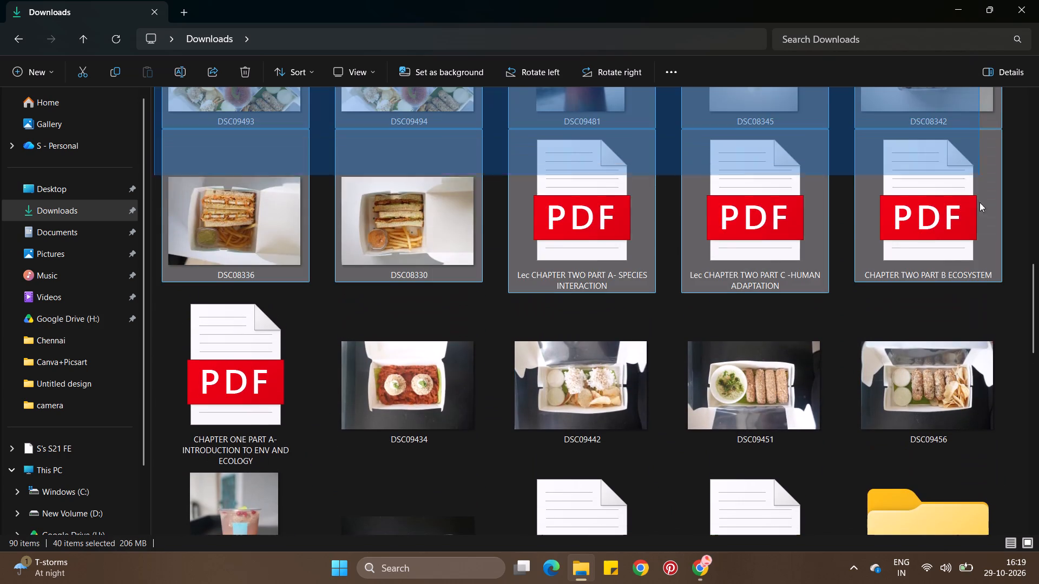
drag(979, 202, 969, 120)
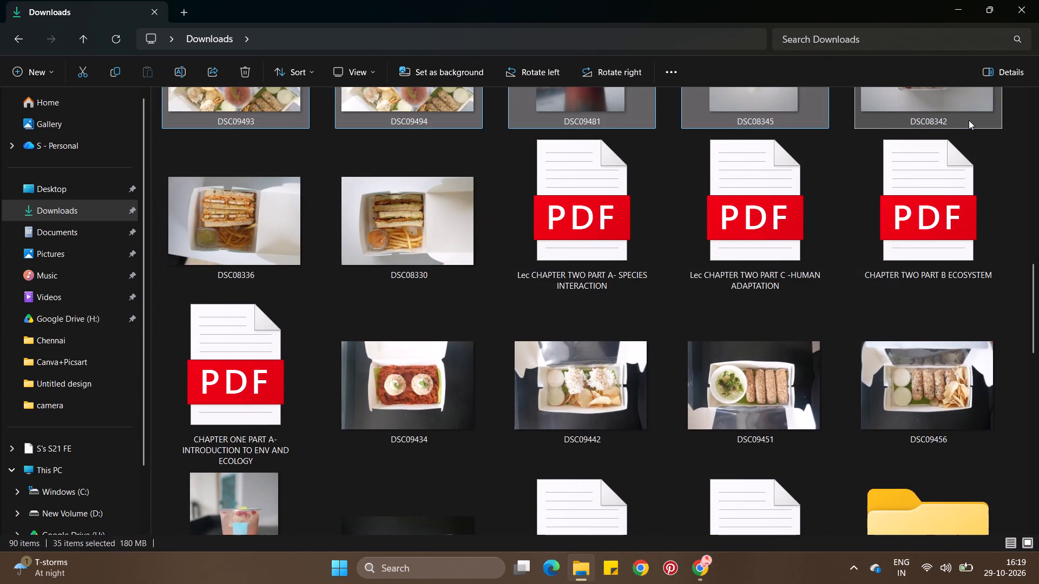
key(Delete)
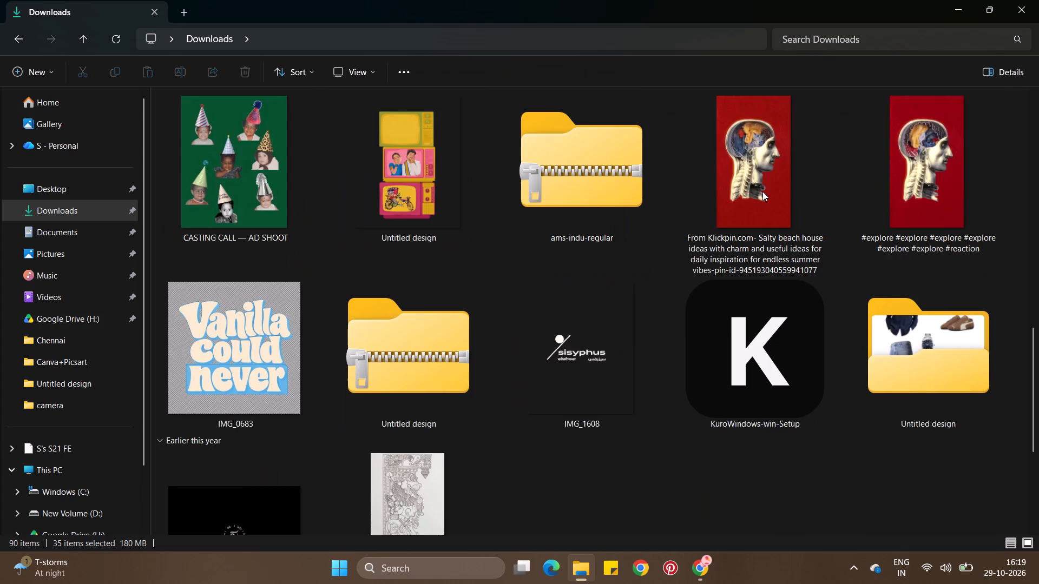
Extract the zipped cookie pictures, drive-download-20261029T104832Z-1-001, into the default folder of the same name in Downloads.
scroll(762, 191, down, 12)
scroll(762, 191, up, 7)
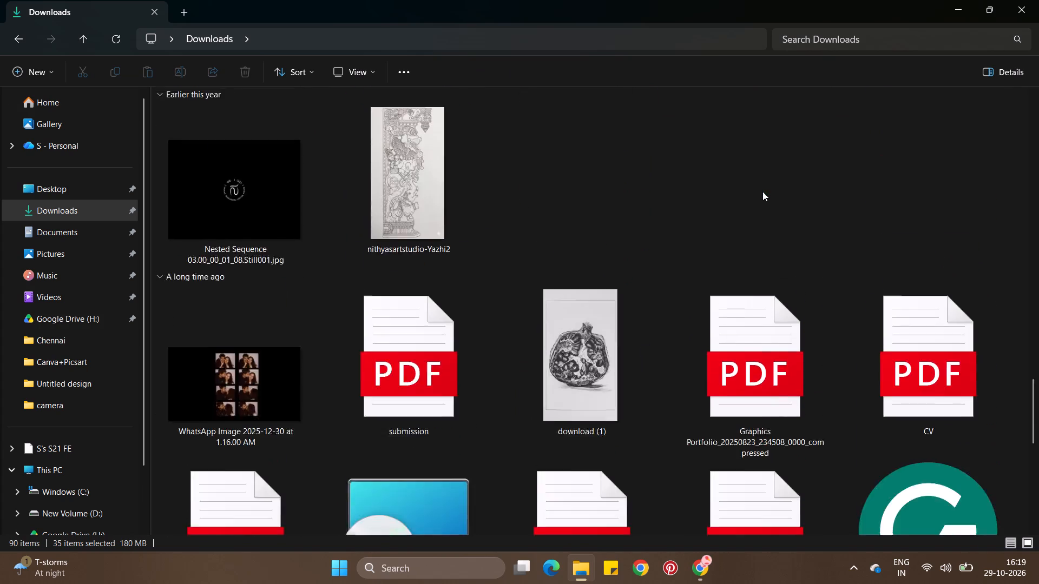
scroll(762, 191, up, 17)
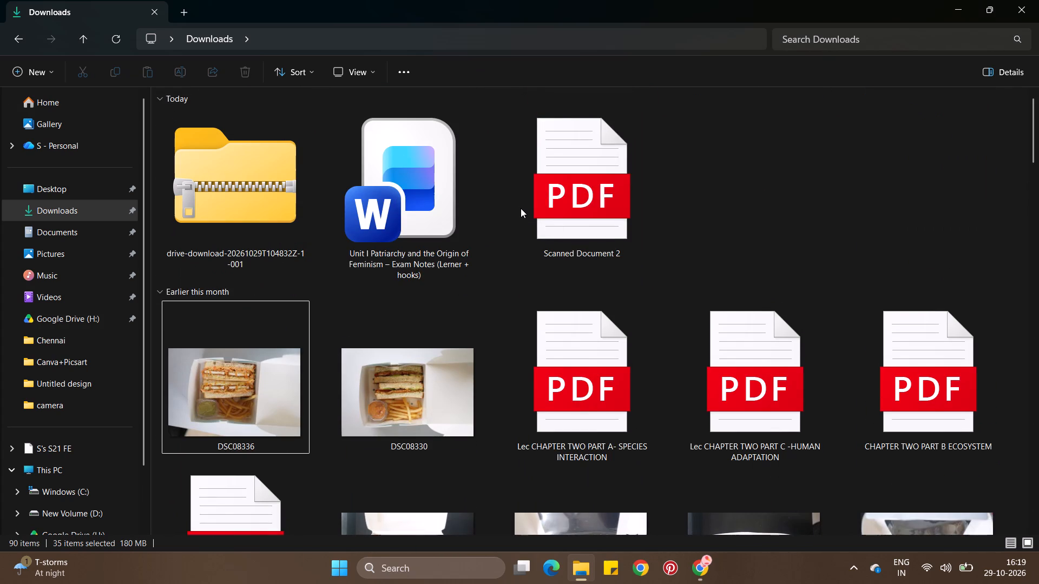
click(521, 208)
click(266, 214)
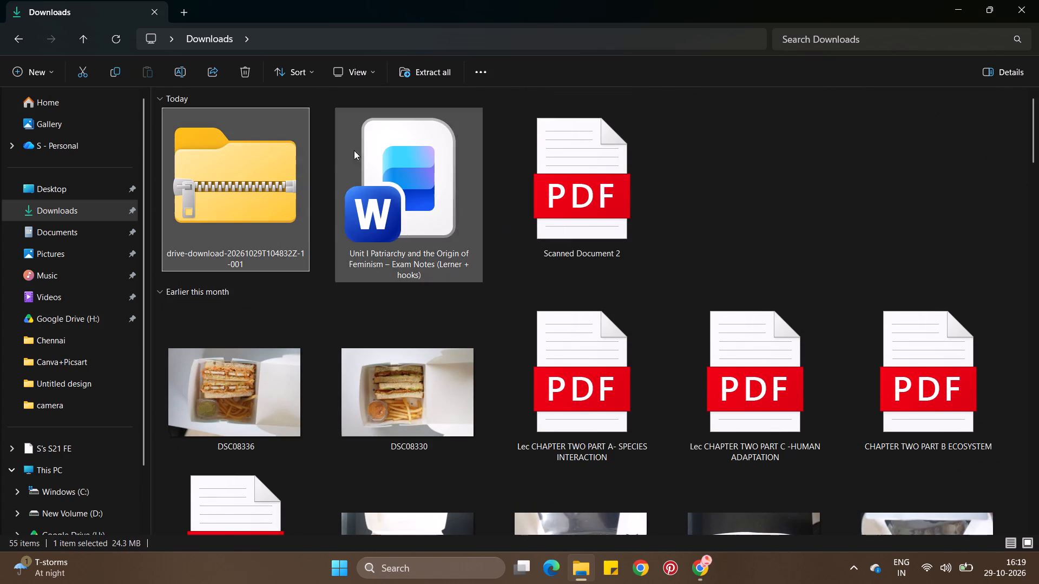
click(438, 77)
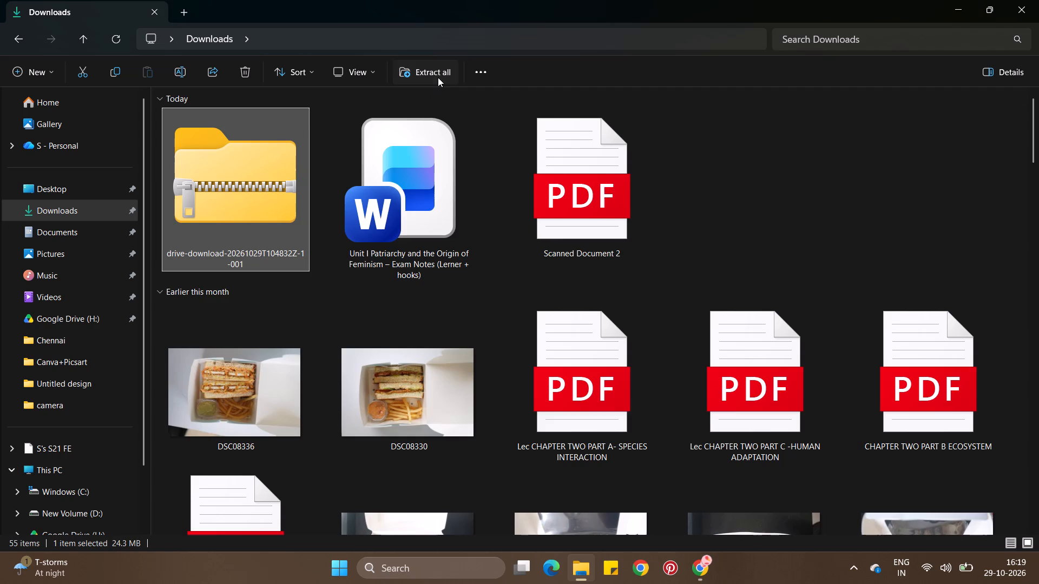
click(635, 422)
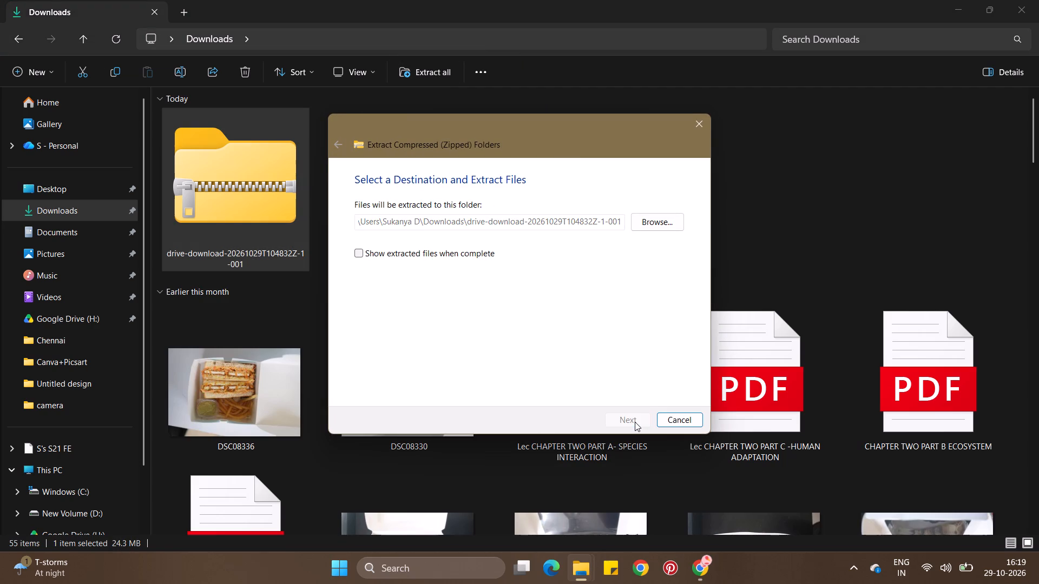
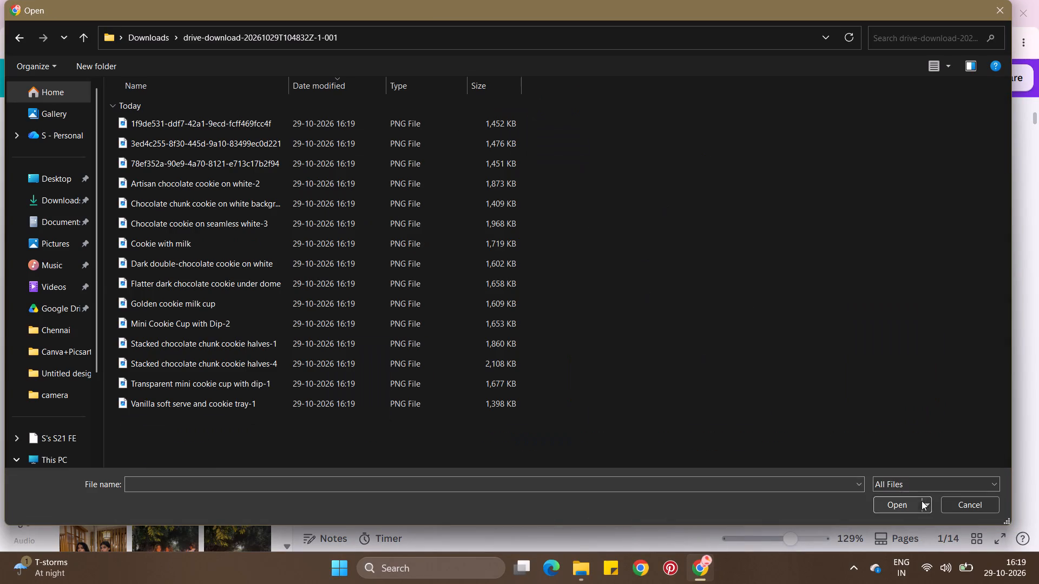
Upload all the cookie pictures from the drive-download-20261029T104832Z-1-001 folder to the design's uploads.
click(904, 498)
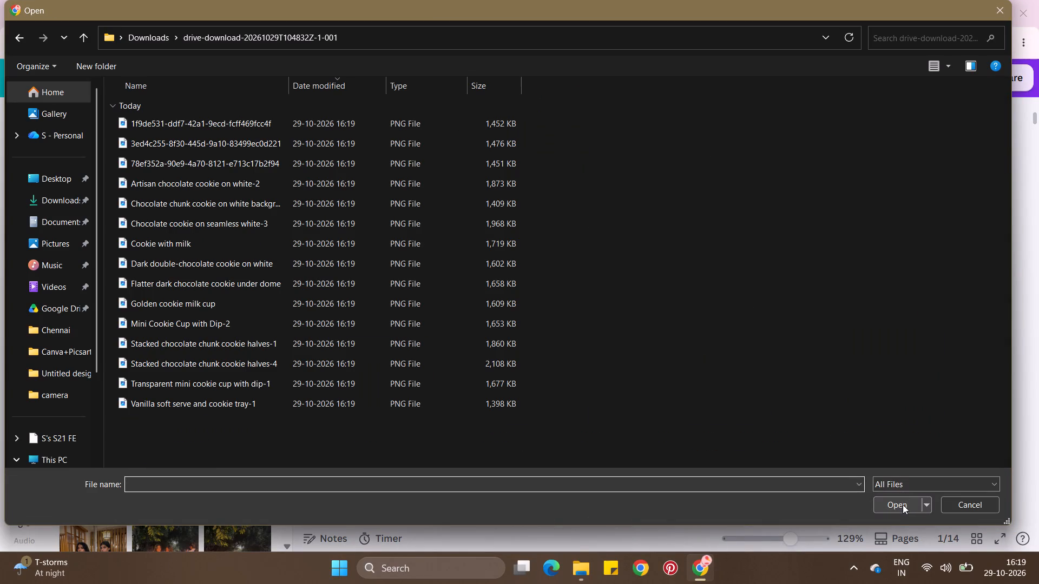
click(903, 505)
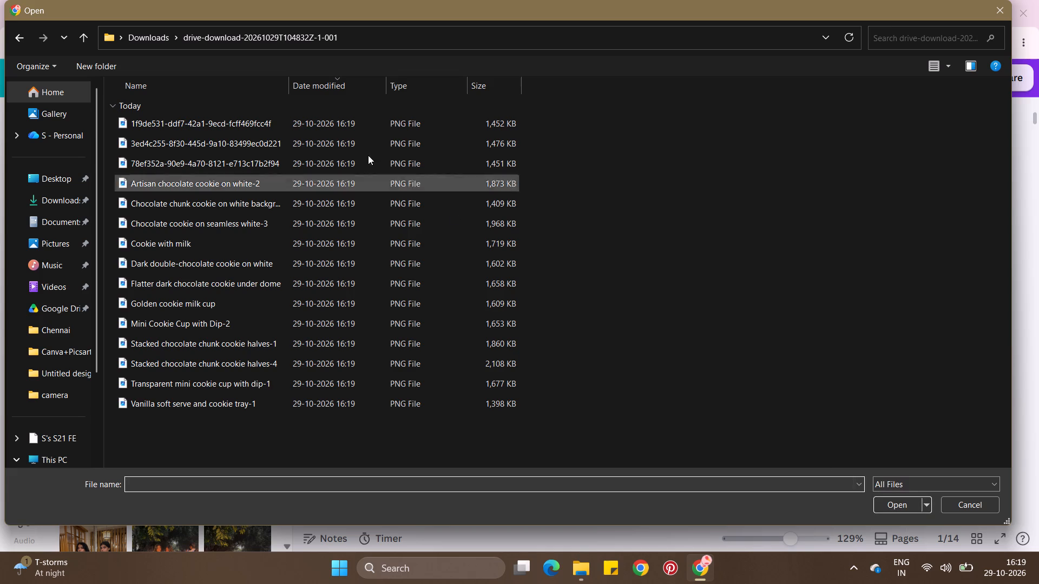
click(155, 35)
click(696, 190)
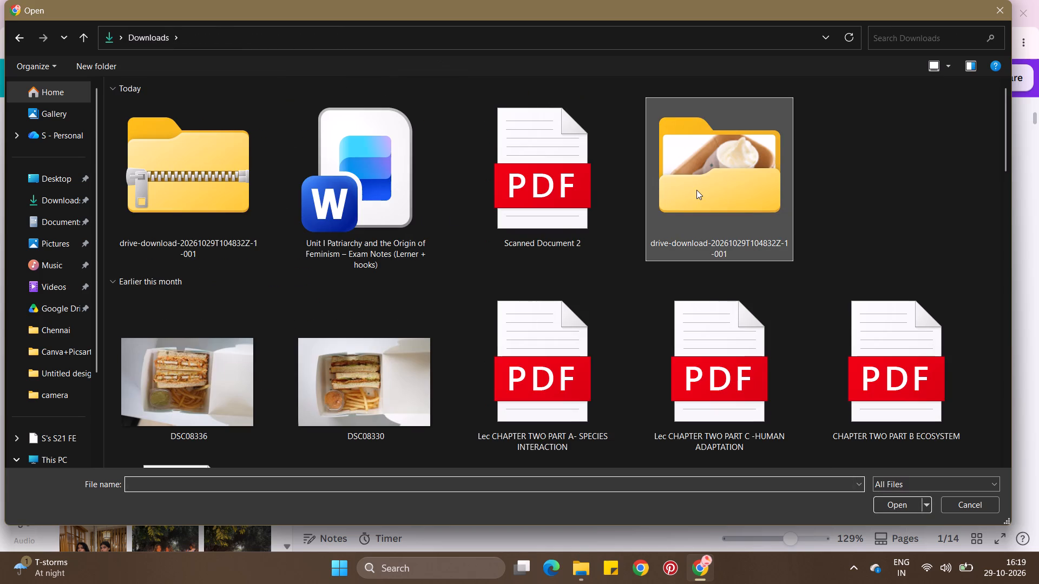
click(906, 503)
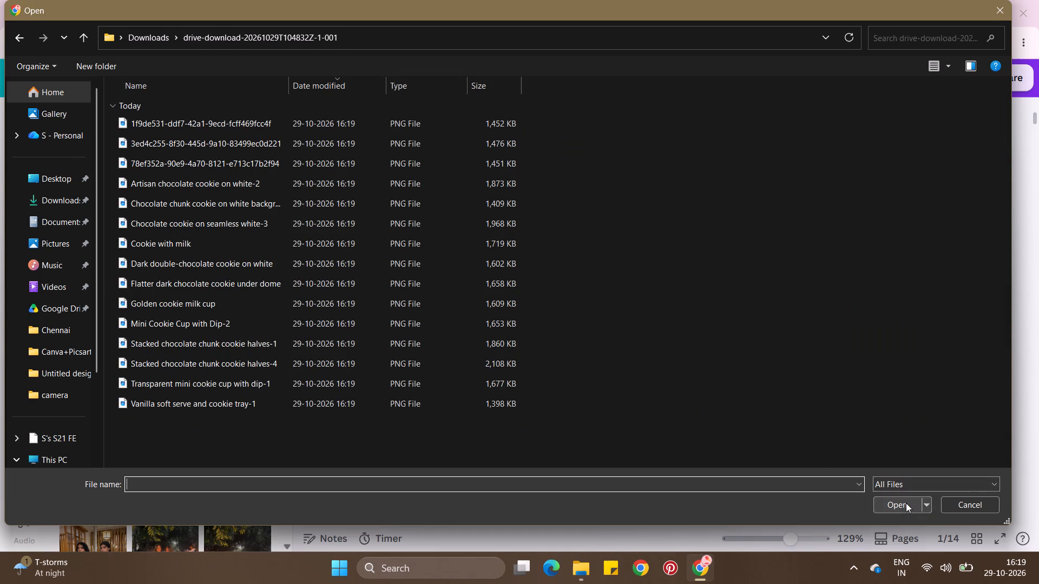
click(436, 317)
key(ctrl+a)
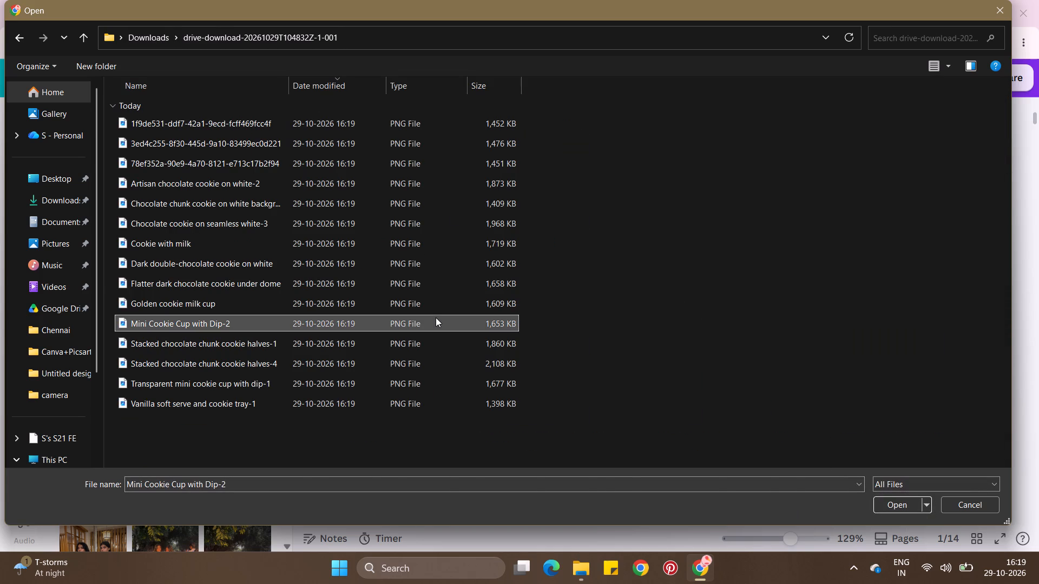
click(888, 505)
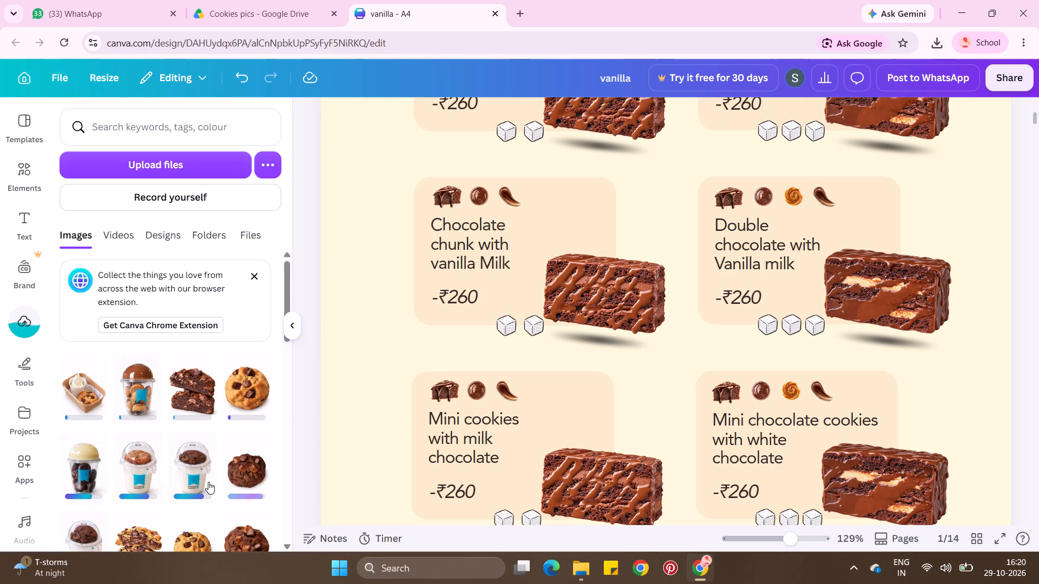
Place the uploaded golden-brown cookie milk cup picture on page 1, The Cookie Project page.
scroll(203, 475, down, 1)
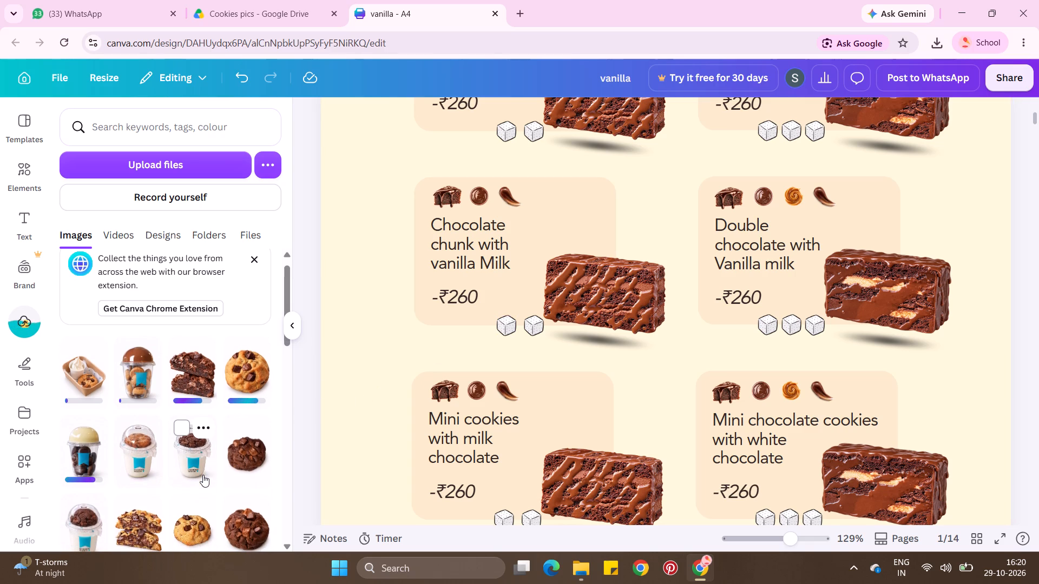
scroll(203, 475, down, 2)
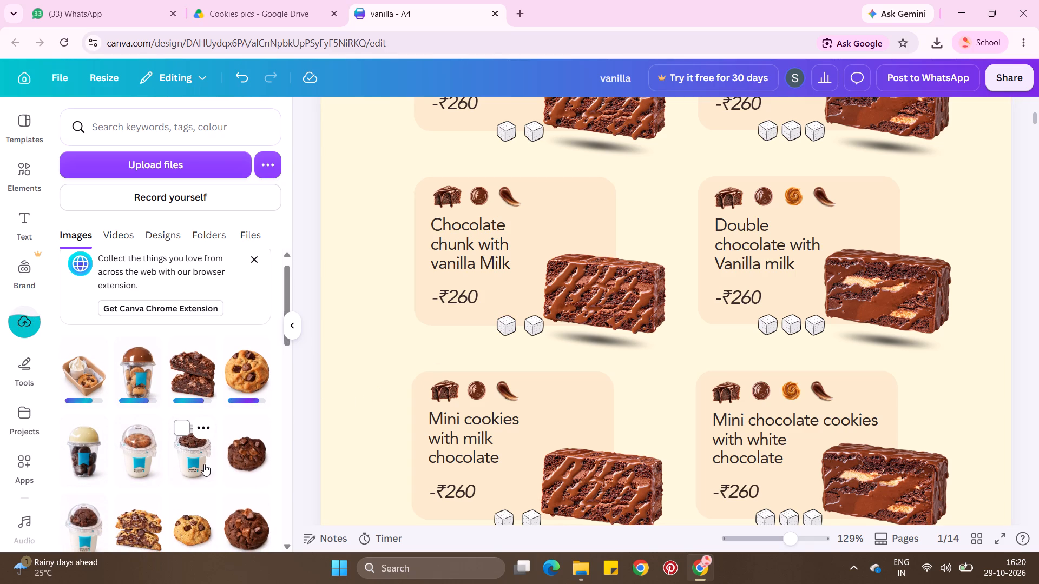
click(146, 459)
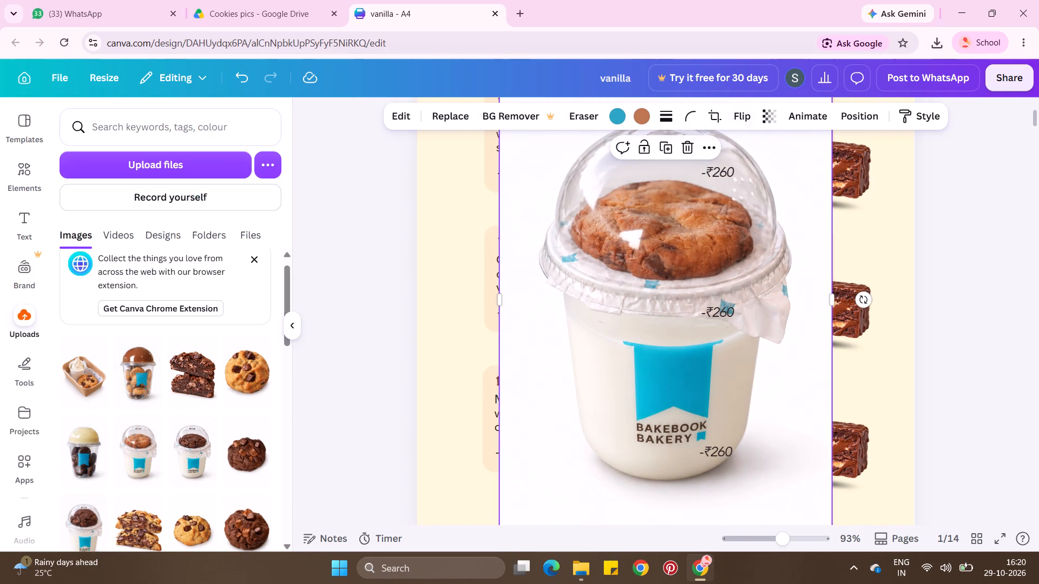
Copy the vanilla design's share link and open it in the Dilli Food Chrome profile.
click(1016, 89)
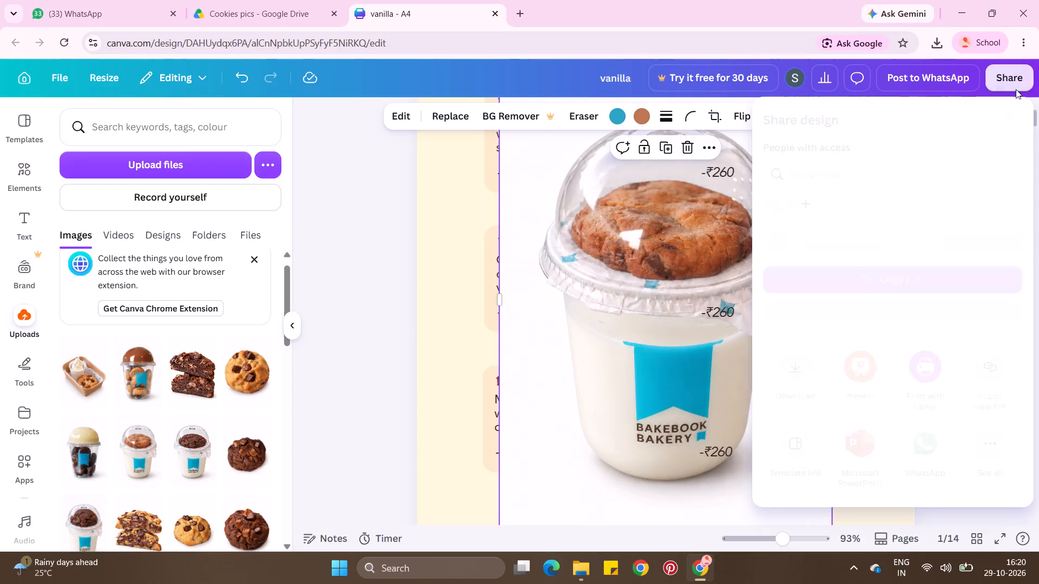
click(887, 299)
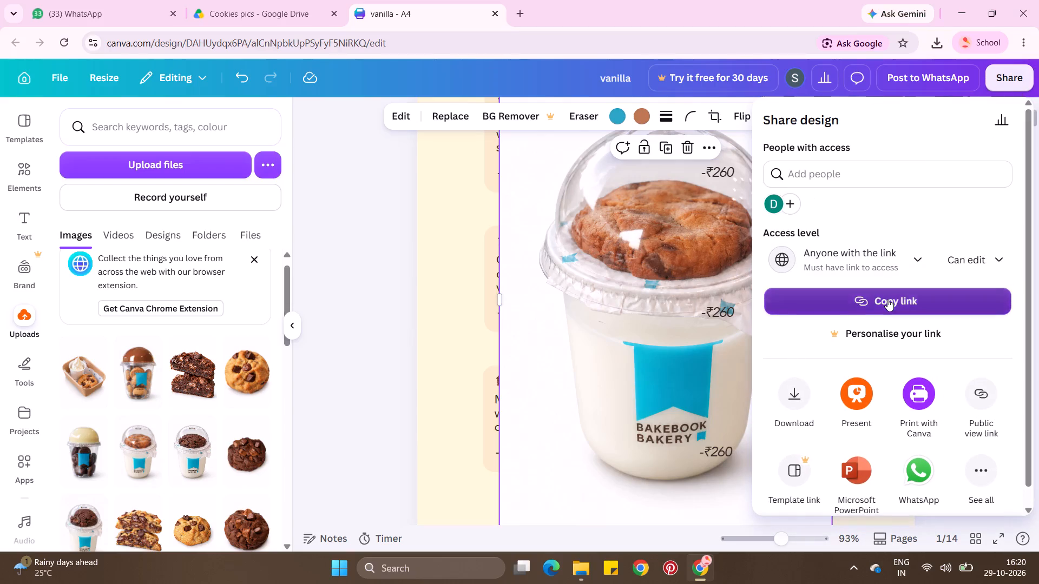
click(976, 41)
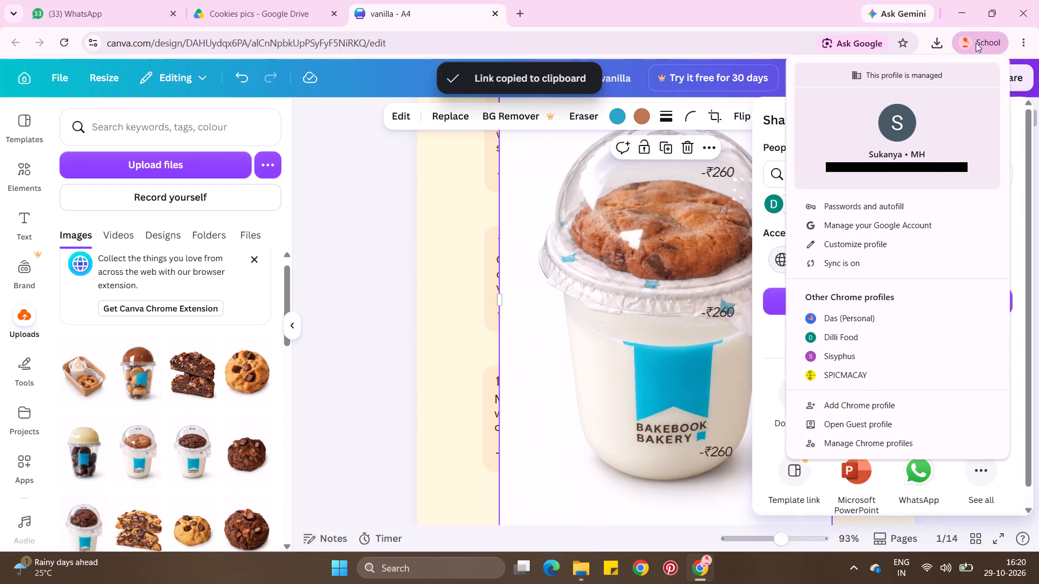
click(852, 342)
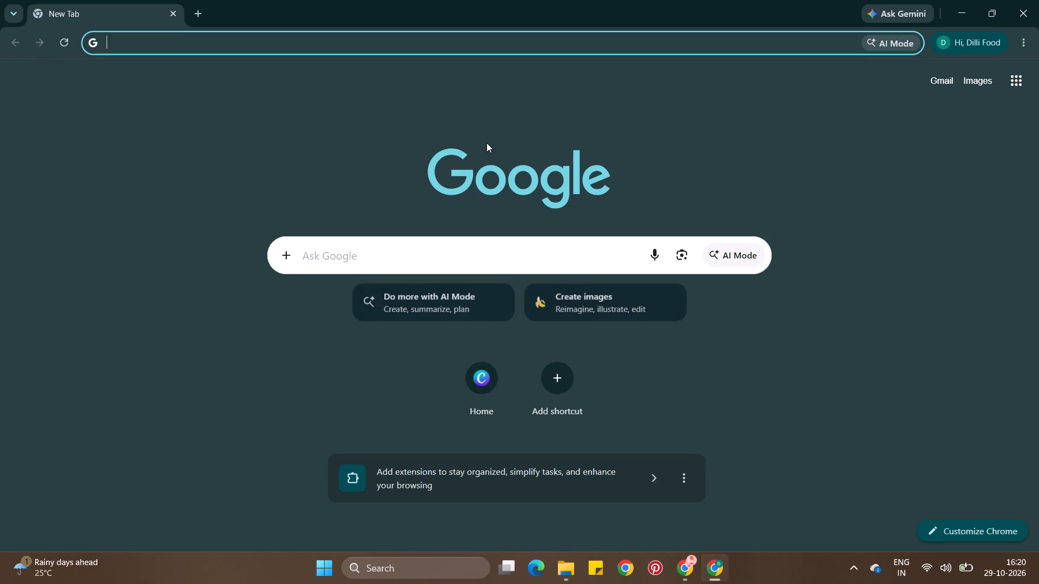
key(v)
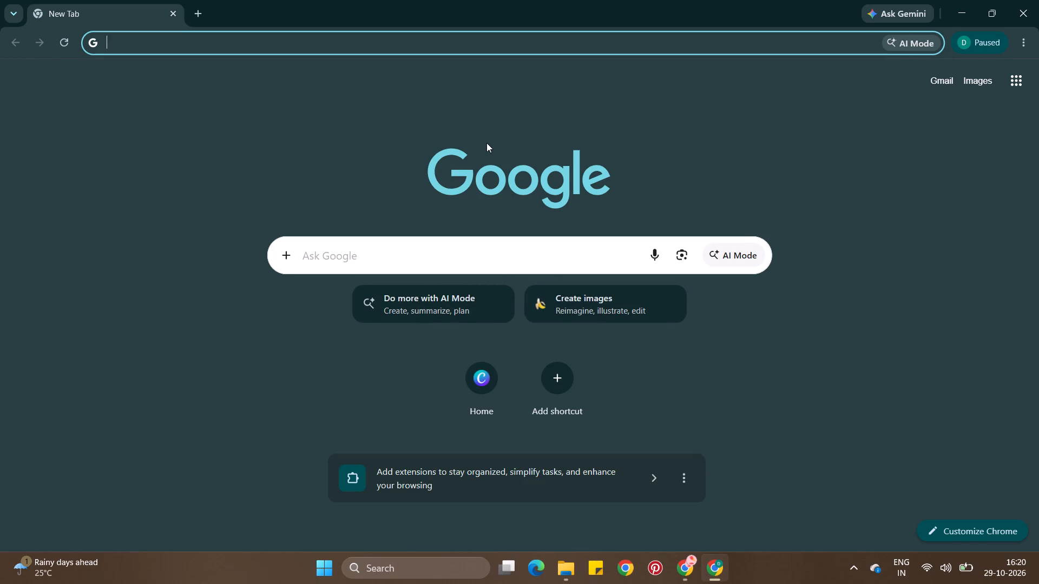
key(BackSpace)
key(ctrl+v)
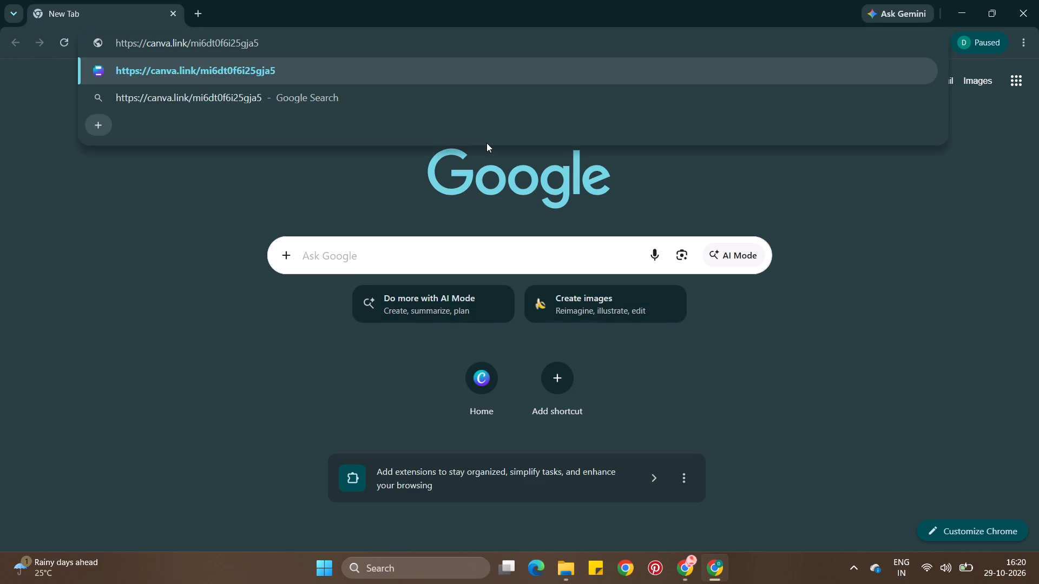
key(Return)
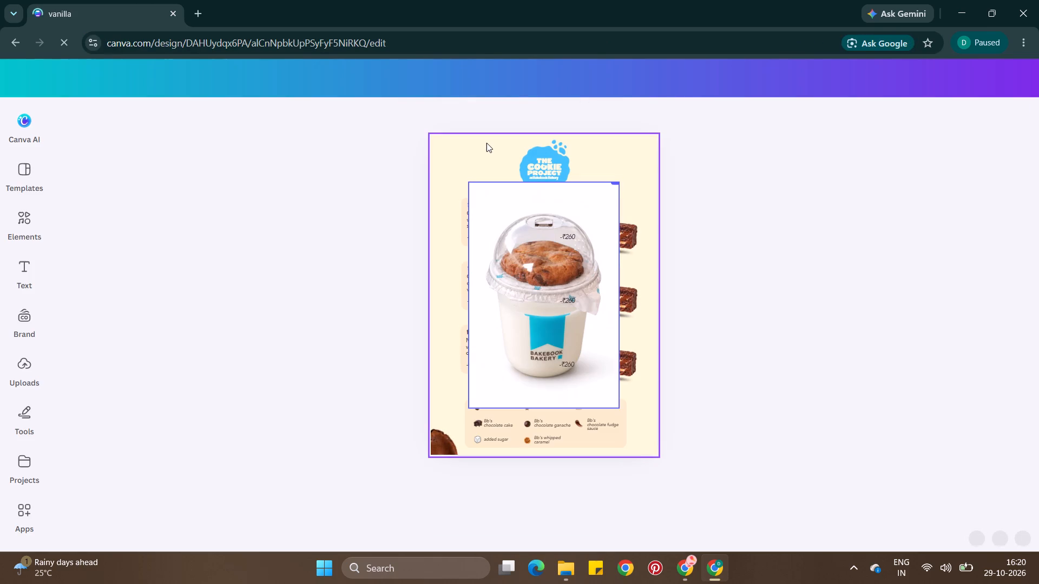
click(577, 271)
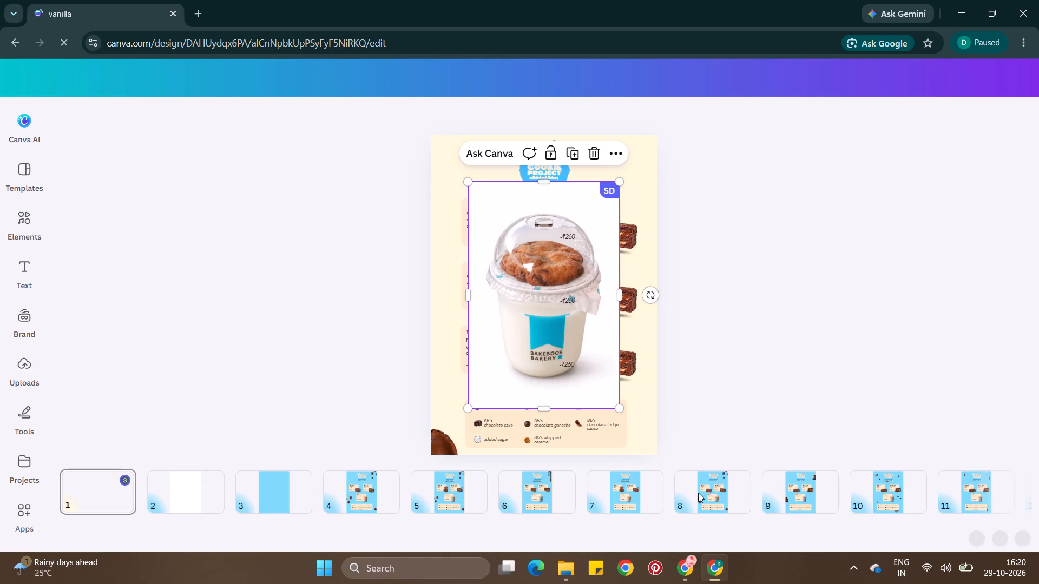
Close the vanilla design's tab in the School profile's window and return to the design in the Dilli Food window.
click(681, 572)
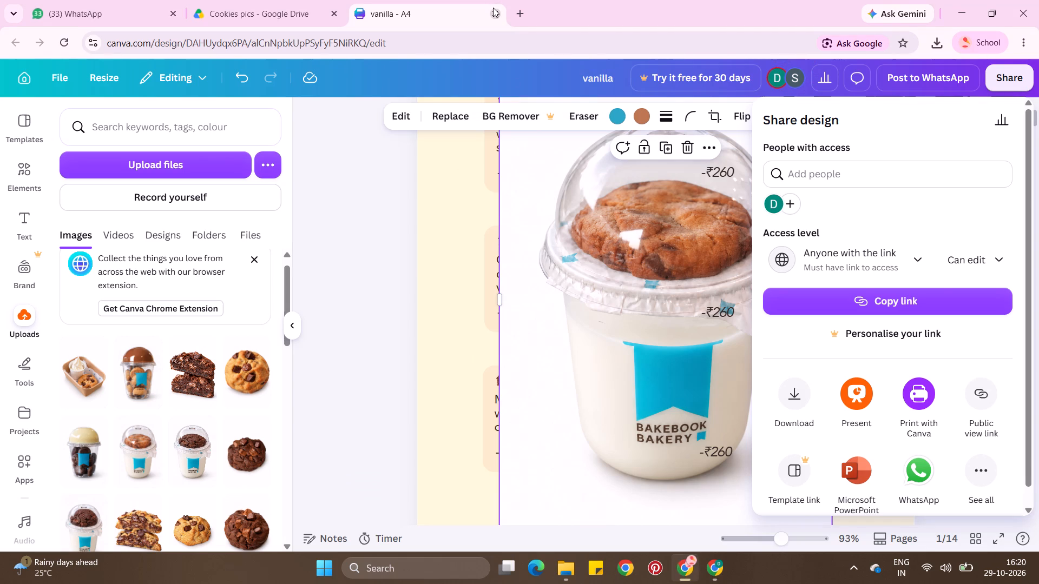
click(493, 8)
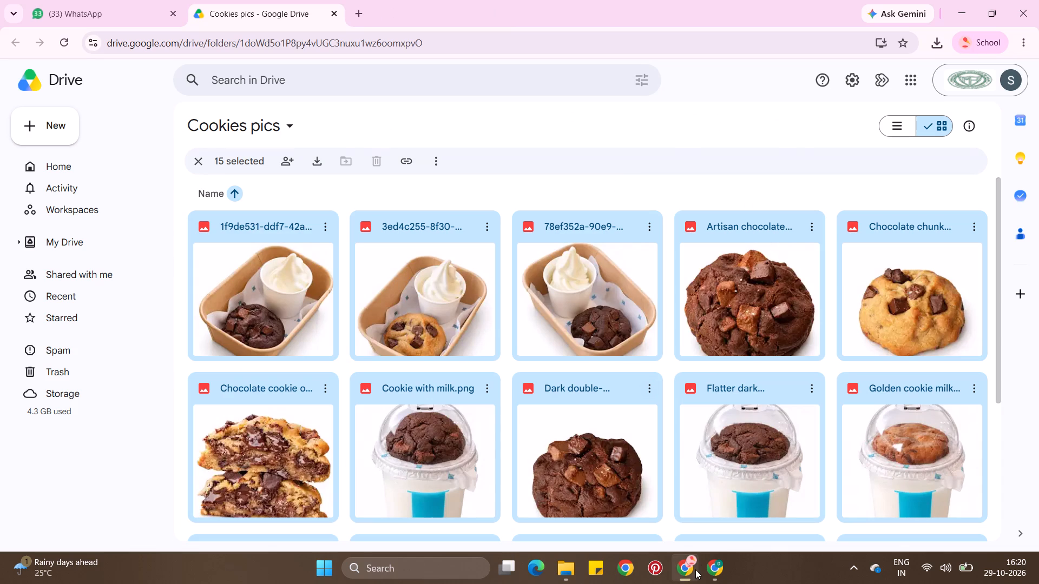
click(716, 572)
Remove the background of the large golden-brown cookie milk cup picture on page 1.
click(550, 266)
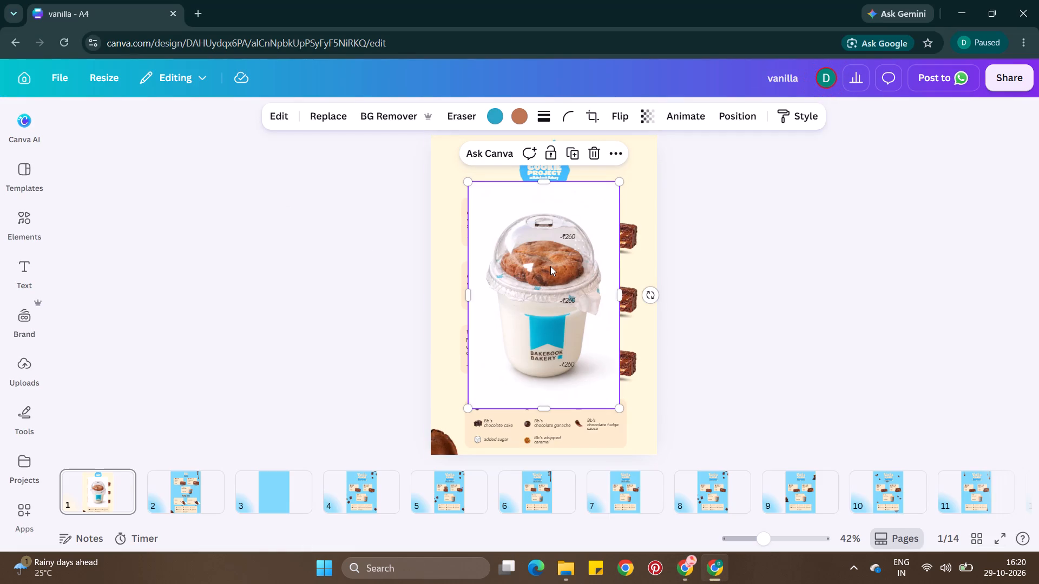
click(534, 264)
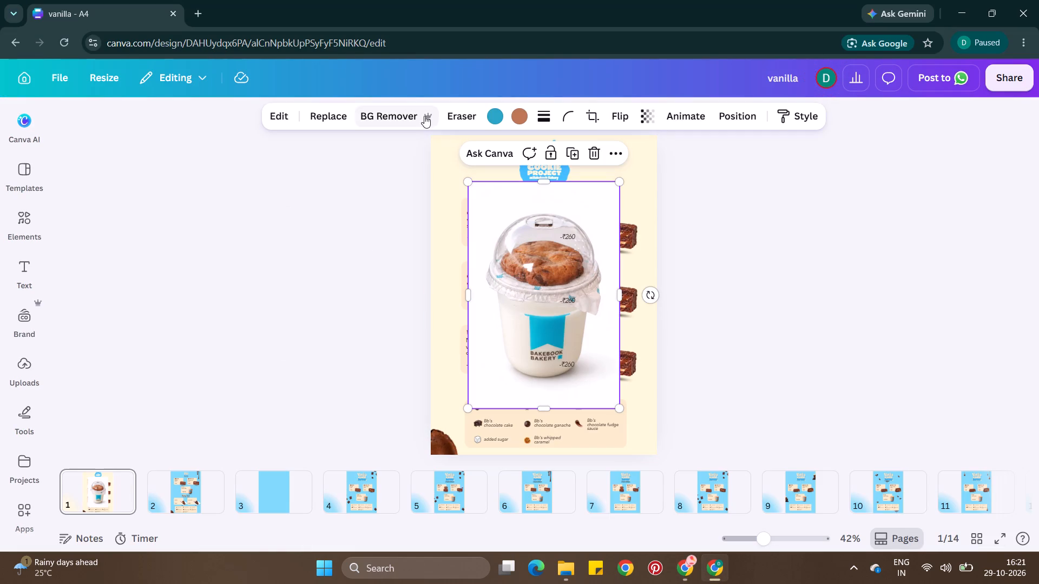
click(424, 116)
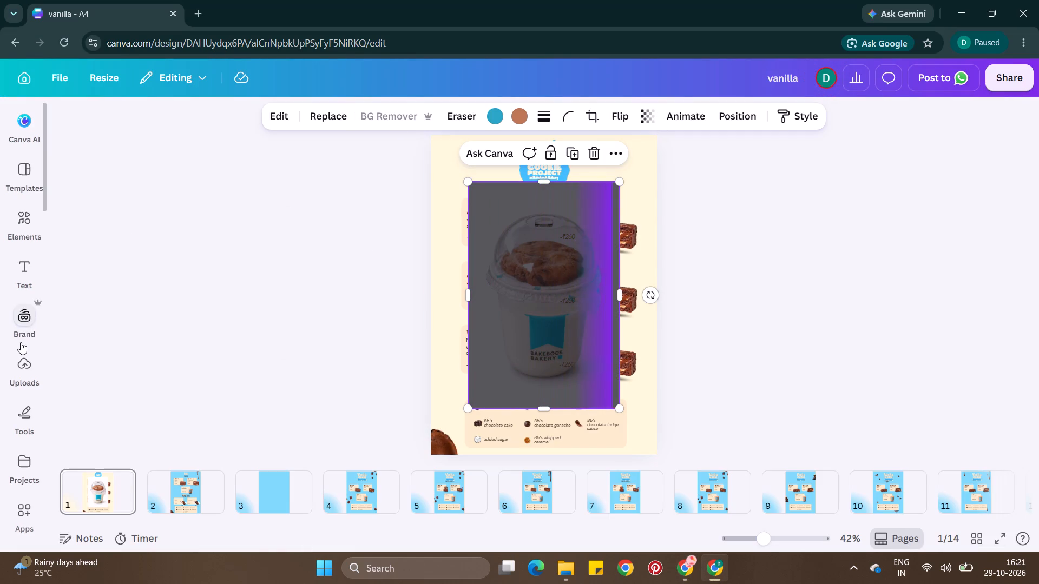
Upload all the pictures from the drive-download-20261029T104832Z-1-001 folder to this profile's uploads.
click(28, 361)
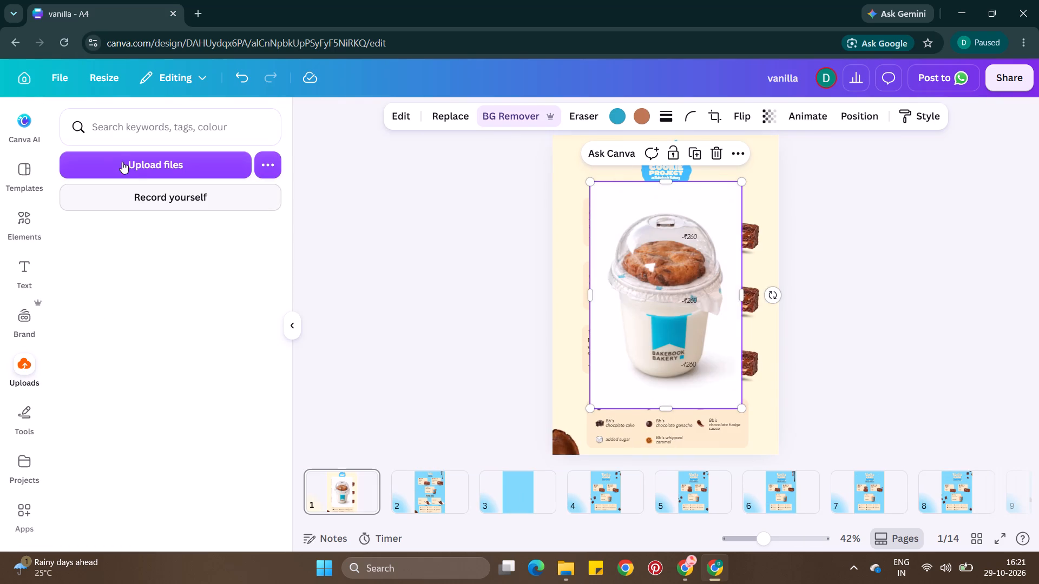
click(143, 160)
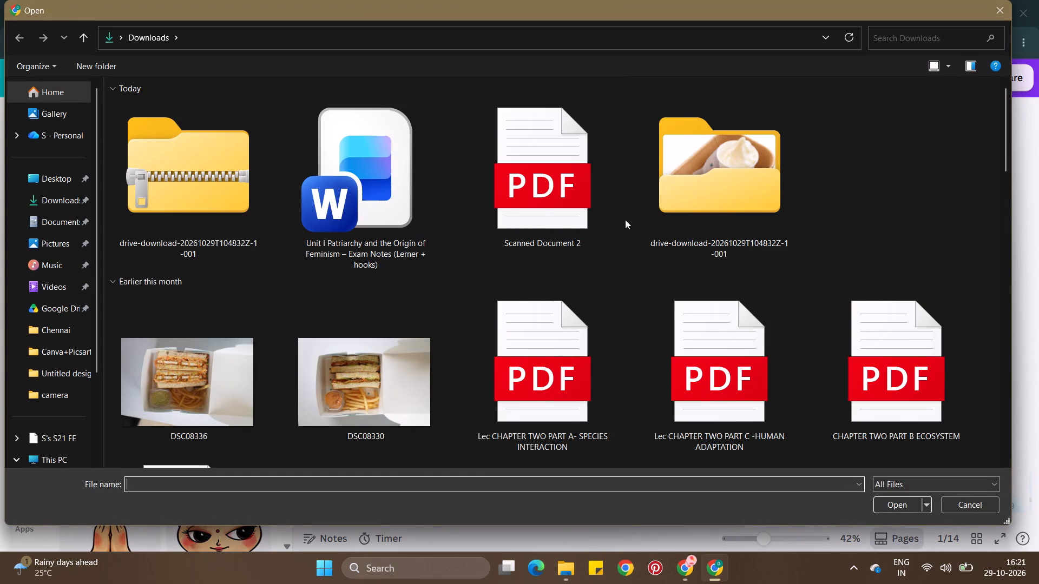
double_click(705, 215)
key(ctrl+a)
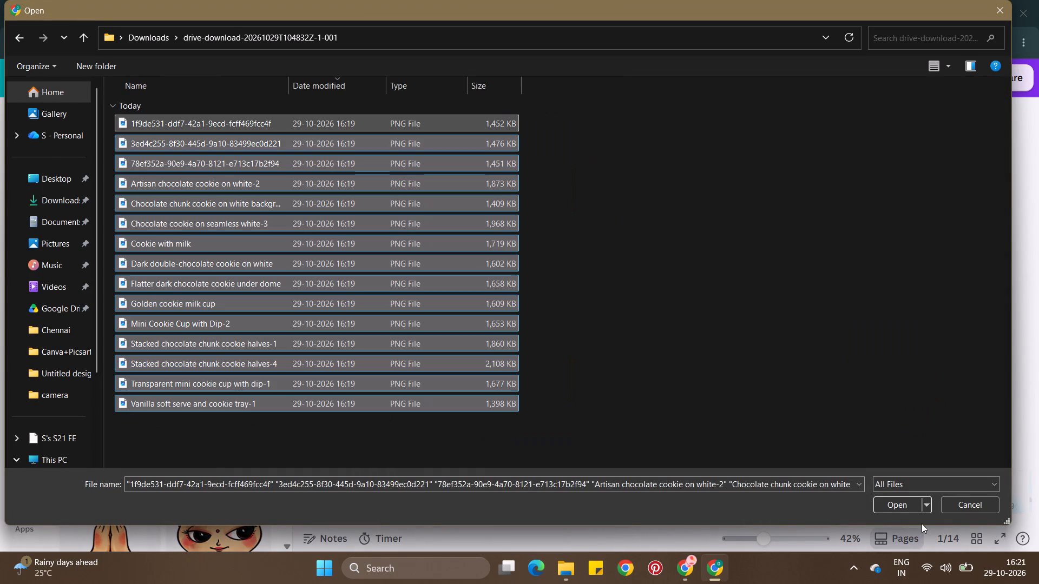
click(907, 504)
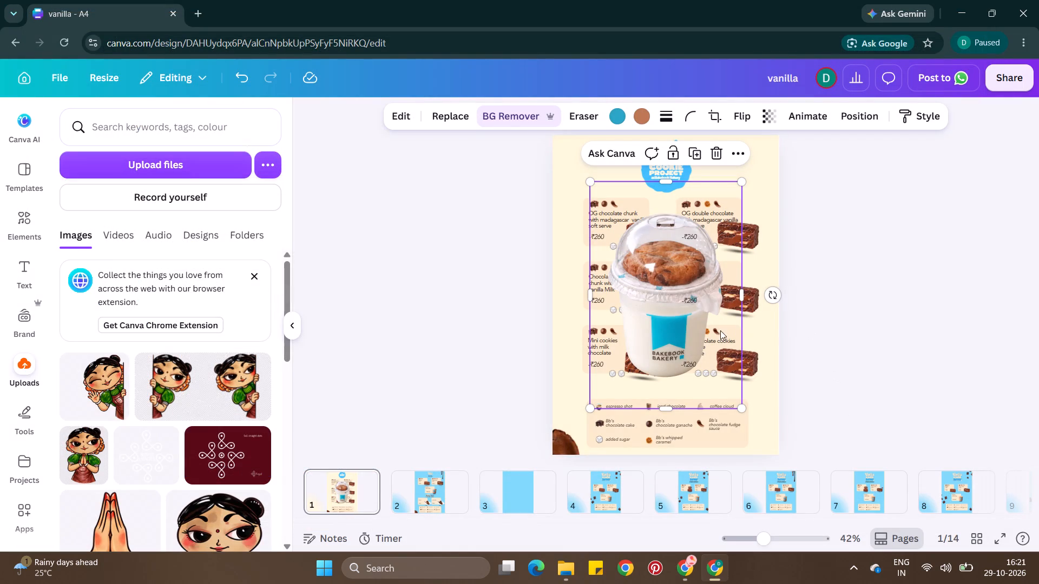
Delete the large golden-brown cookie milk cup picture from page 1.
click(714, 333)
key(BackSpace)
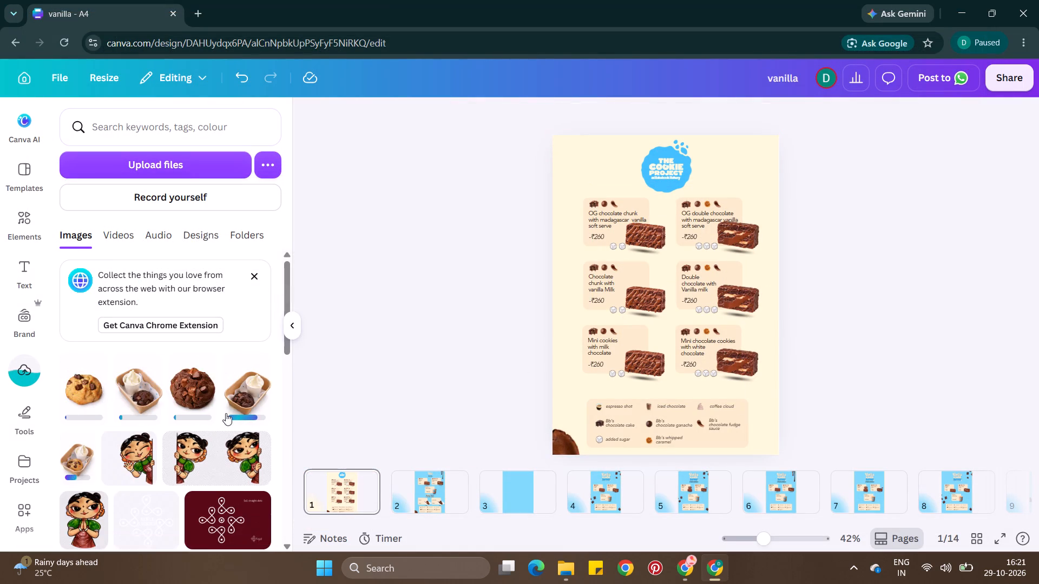
Add the golden-brown cookie milk cup and the dark chocolate cookie milk cup pictures from the uploads to page 1.
scroll(436, 372, down, 1)
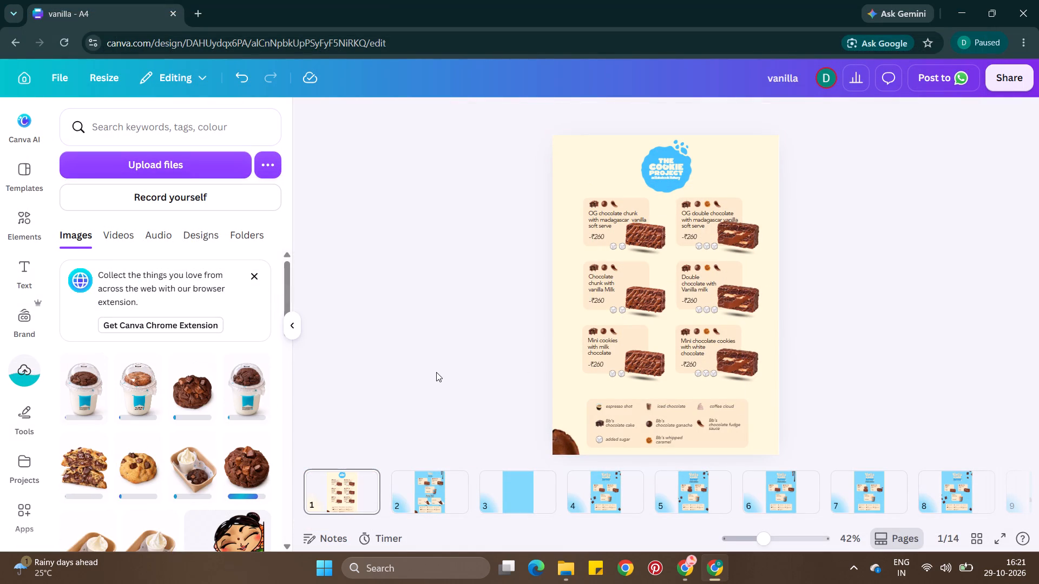
scroll(436, 372, down, 1)
click(366, 489)
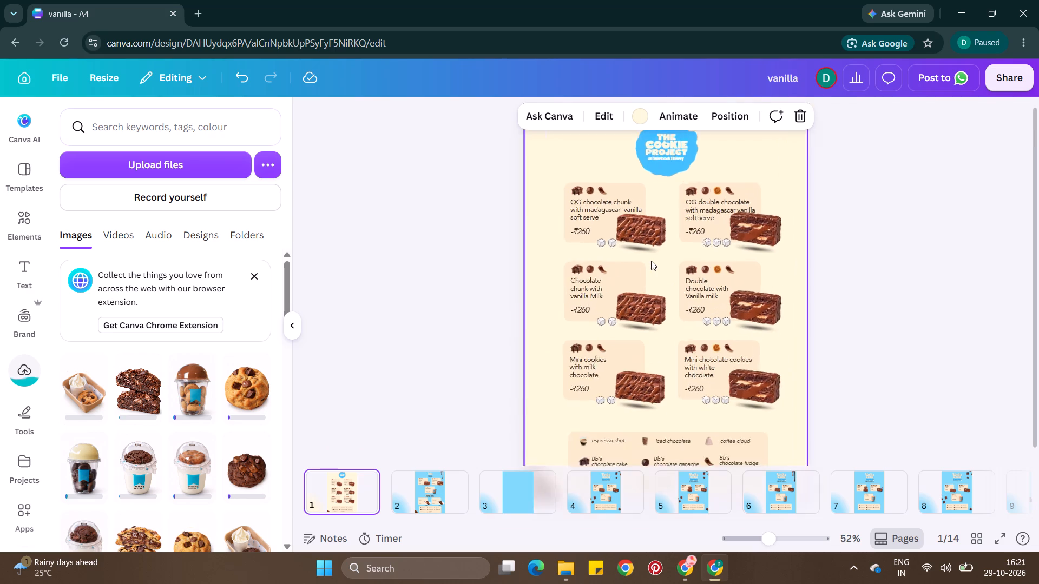
scroll(651, 261, down, 1)
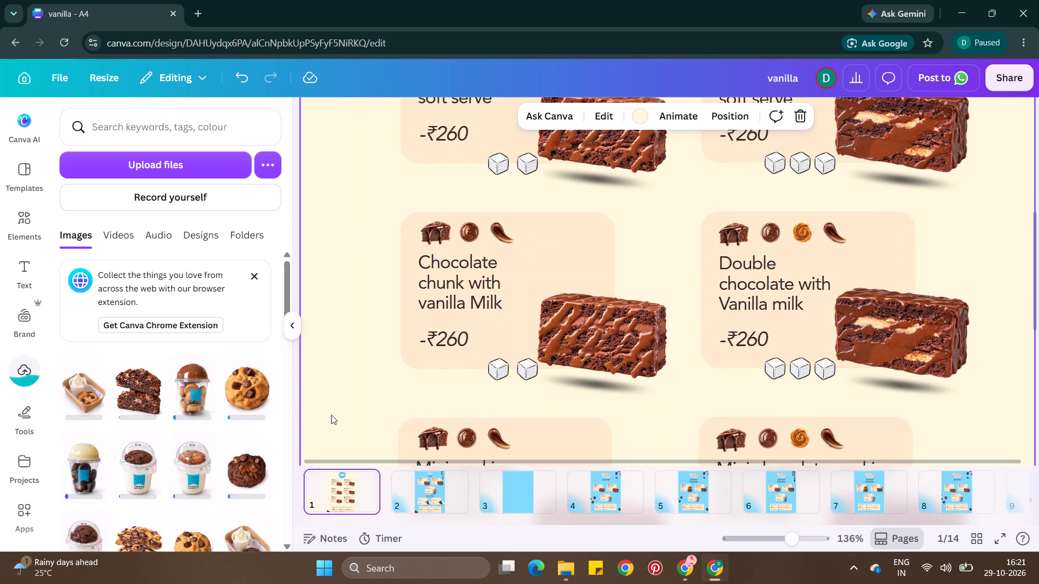
click(179, 468)
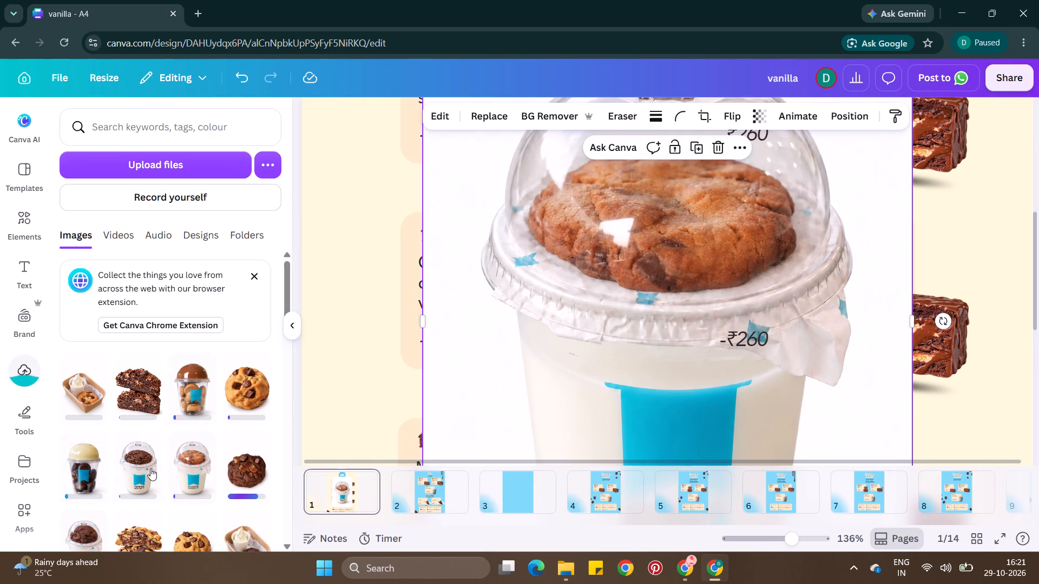
click(150, 468)
Remove the backgrounds of both milk cup pictures, shifting the dark chocolate one sideways to reach the golden-brown one.
click(548, 113)
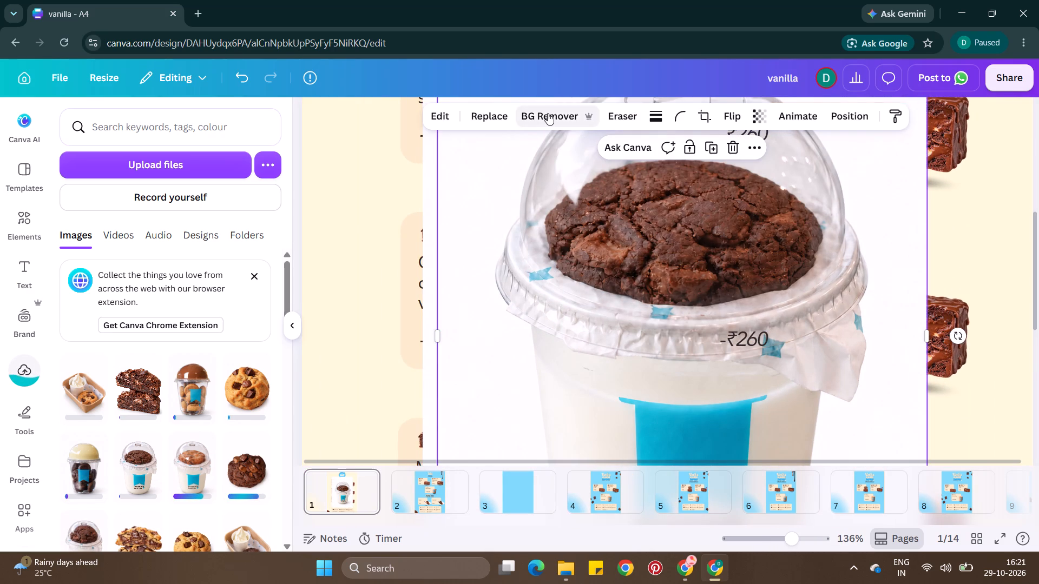
drag(619, 184, 744, 190)
click(482, 235)
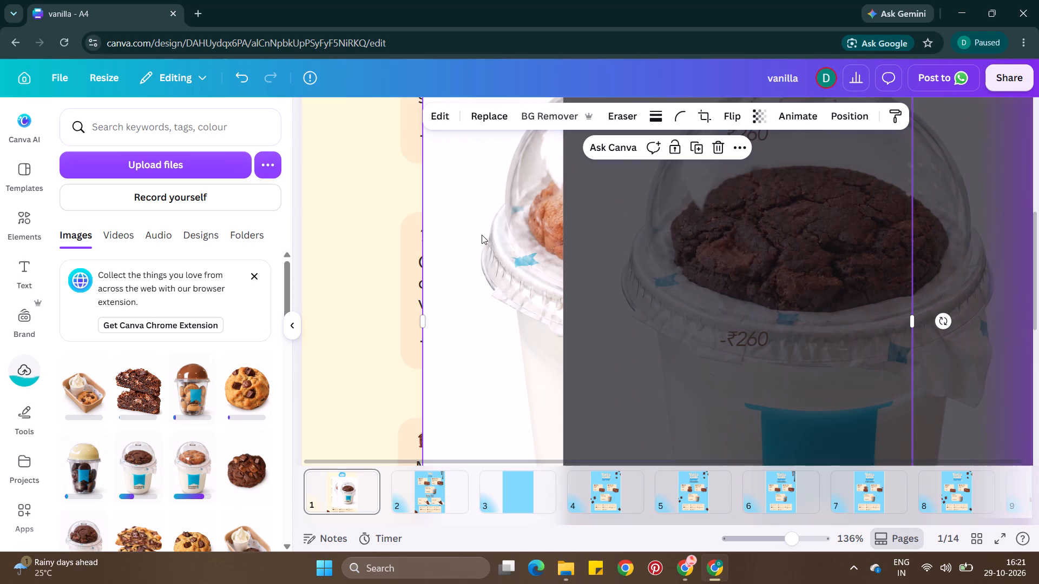
click(551, 123)
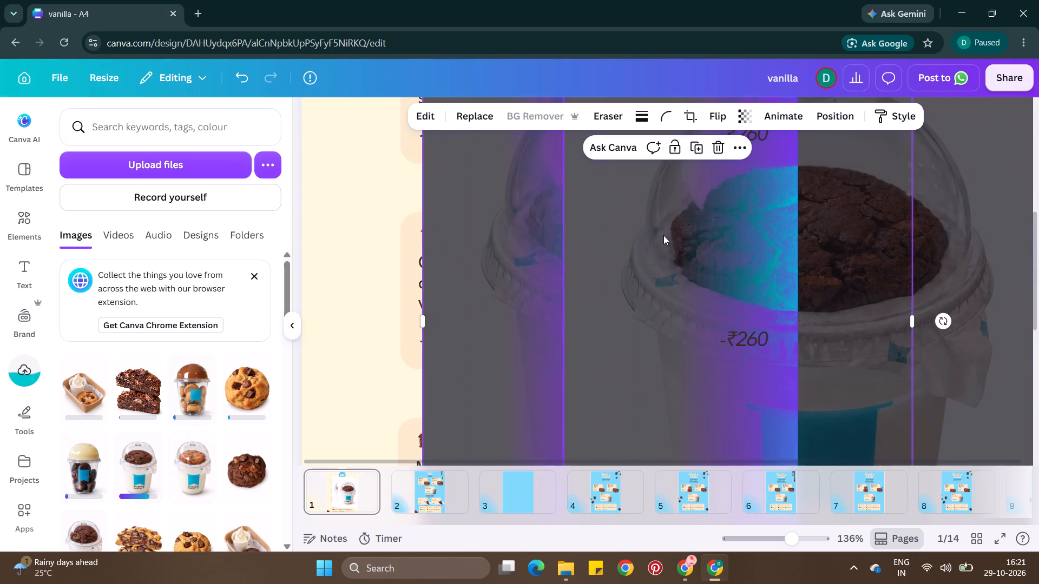
Shrink the golden-brown and dark chocolate milk cup pictures to roughly half size, placing them side by side over the menu cards.
scroll(731, 286, down, 2)
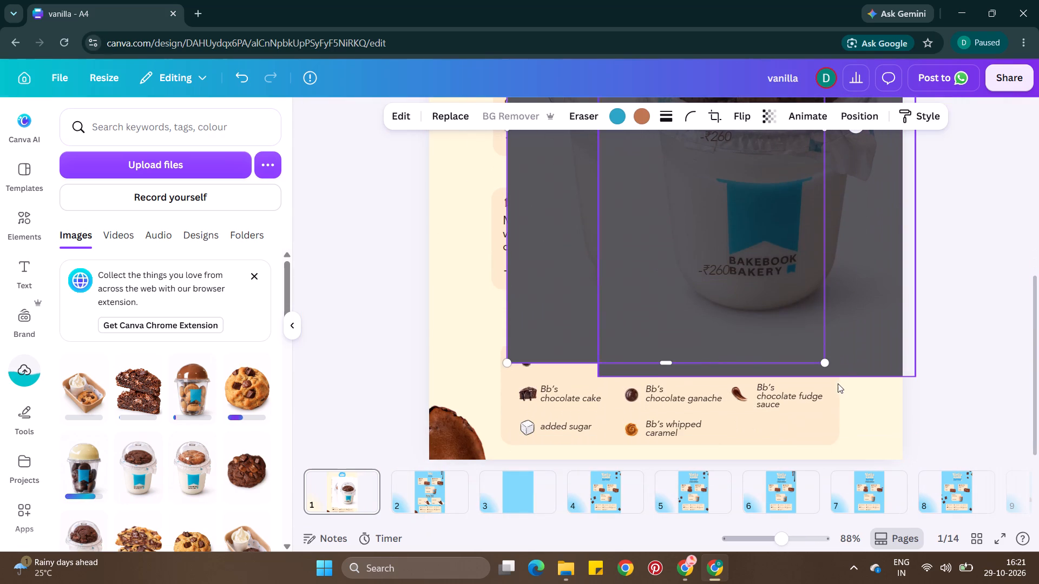
drag(826, 361, 626, 211)
scroll(626, 211, up, 1)
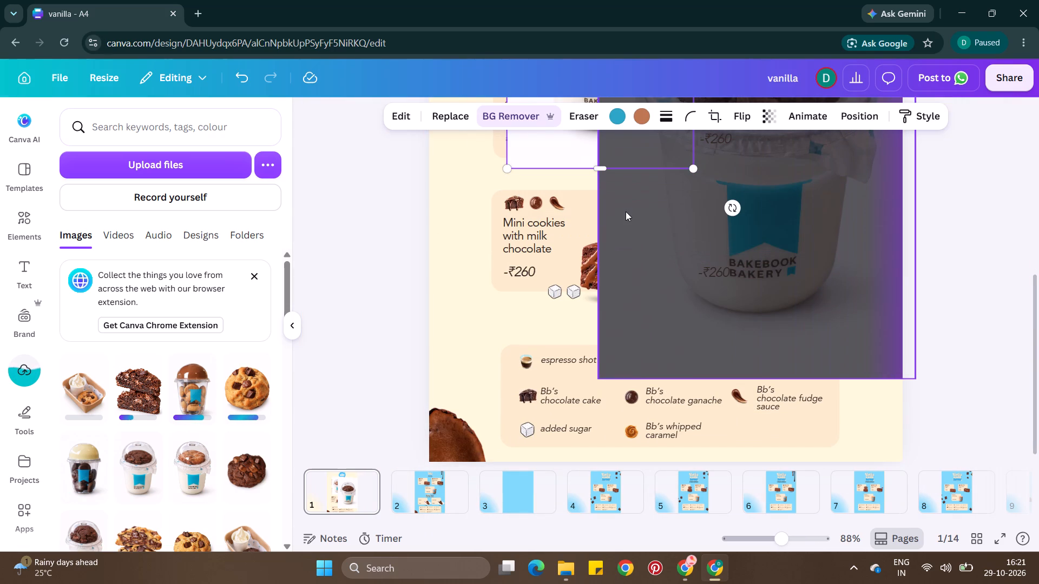
scroll(626, 211, up, 1)
click(644, 293)
drag(596, 427, 735, 214)
scroll(735, 214, up, 2)
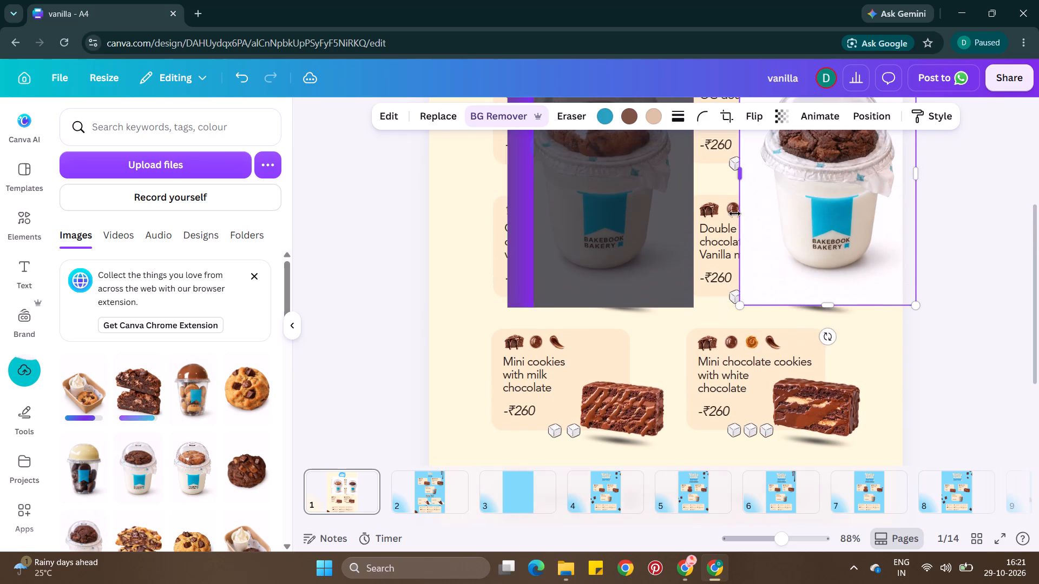
Move the golden-brown milk cup onto the "Chocolate chunk with vanilla Milk" card and scale it down to near card height.
drag(588, 195, 621, 275)
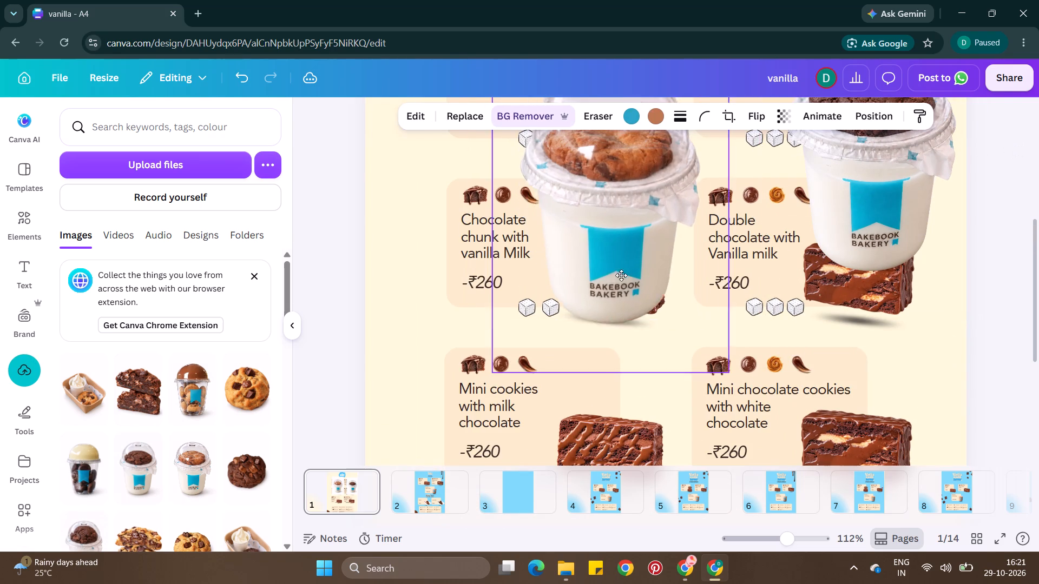
drag(621, 275, 623, 283)
drag(739, 407, 647, 342)
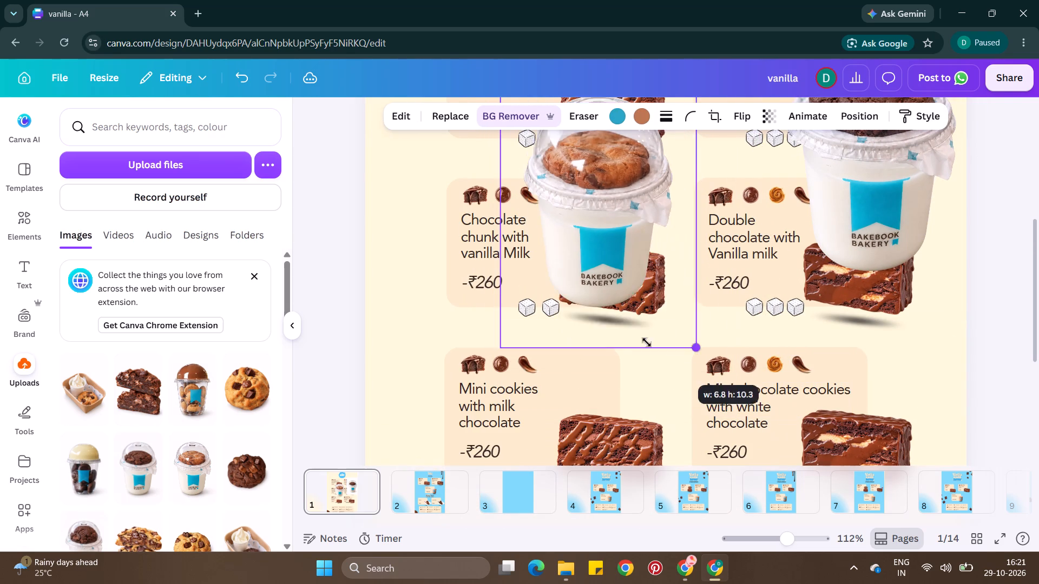
drag(647, 342, 628, 327)
drag(662, 305, 618, 247)
drag(568, 182, 603, 270)
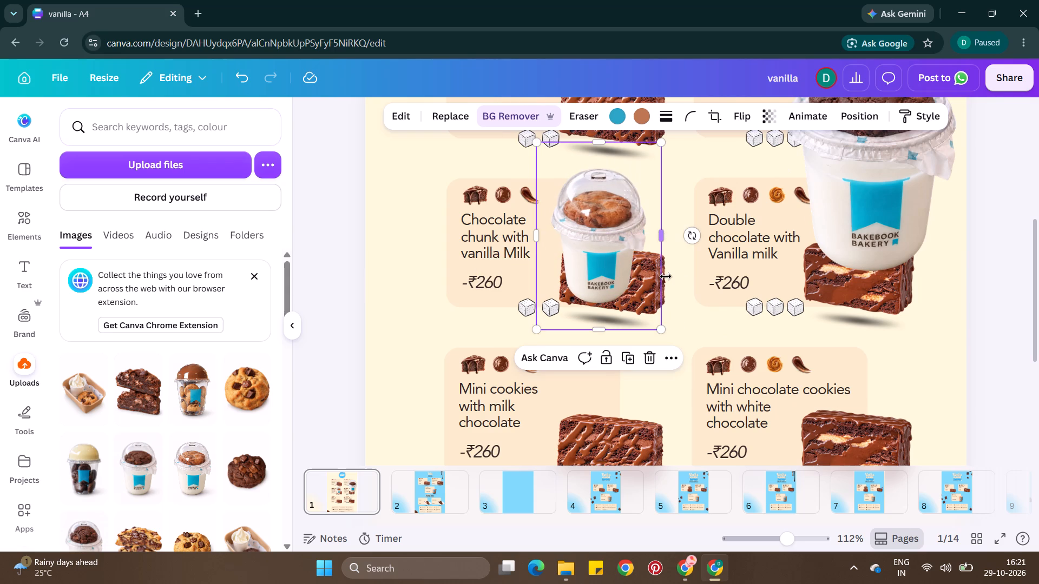
Delete the brownie picture behind the milk cup on the "Chocolate chunk with vanilla Milk" card.
click(670, 280)
key(BackSpace)
Shrink the golden-brown cup a bit more, set it over the card's outer edge, and crop the empty strip below it.
drag(613, 253, 623, 266)
drag(669, 158, 658, 212)
drag(604, 264, 621, 257)
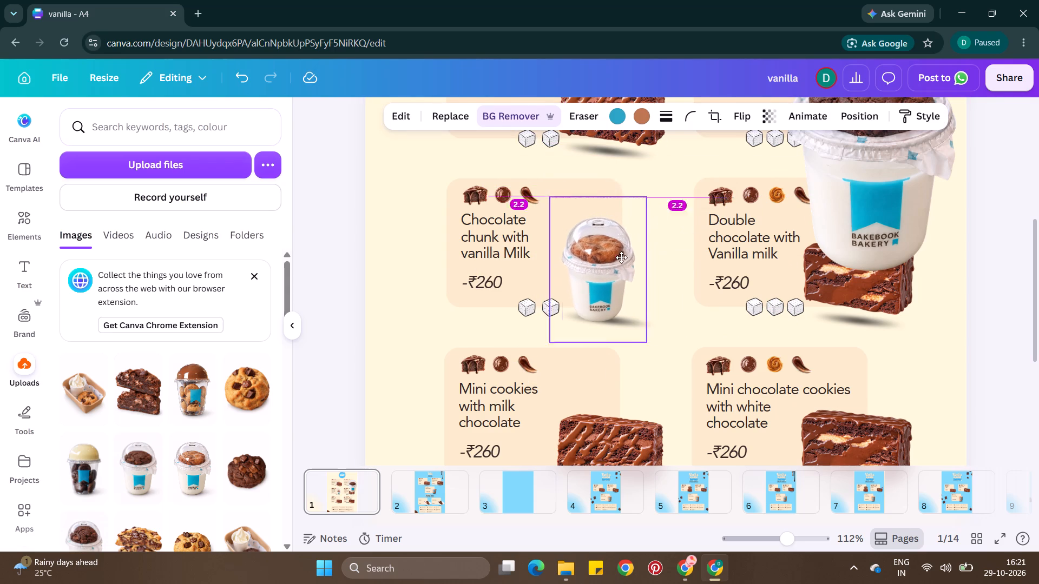
drag(621, 257, 619, 253)
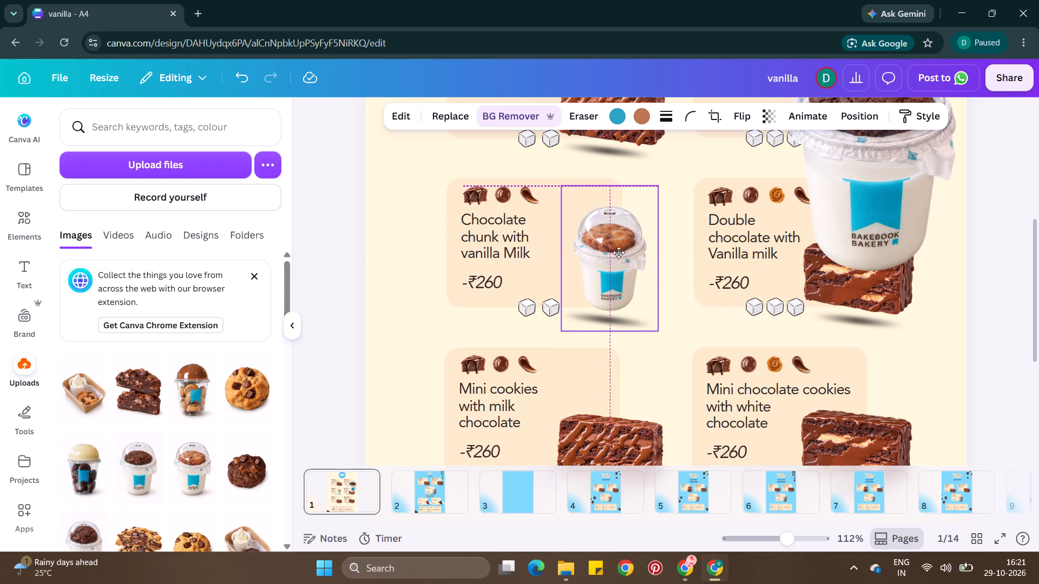
drag(619, 253, 619, 252)
drag(608, 331, 622, 317)
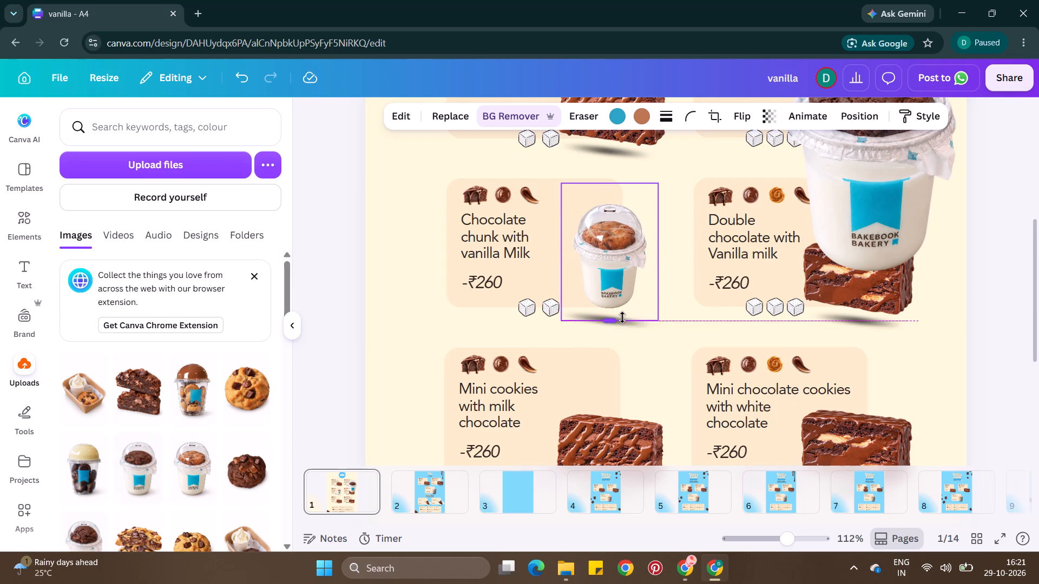
drag(622, 317, 626, 313)
Rotate the tilted shadow under the golden-brown cup until it is level and line up the cup and shadow.
click(624, 317)
drag(590, 356, 594, 361)
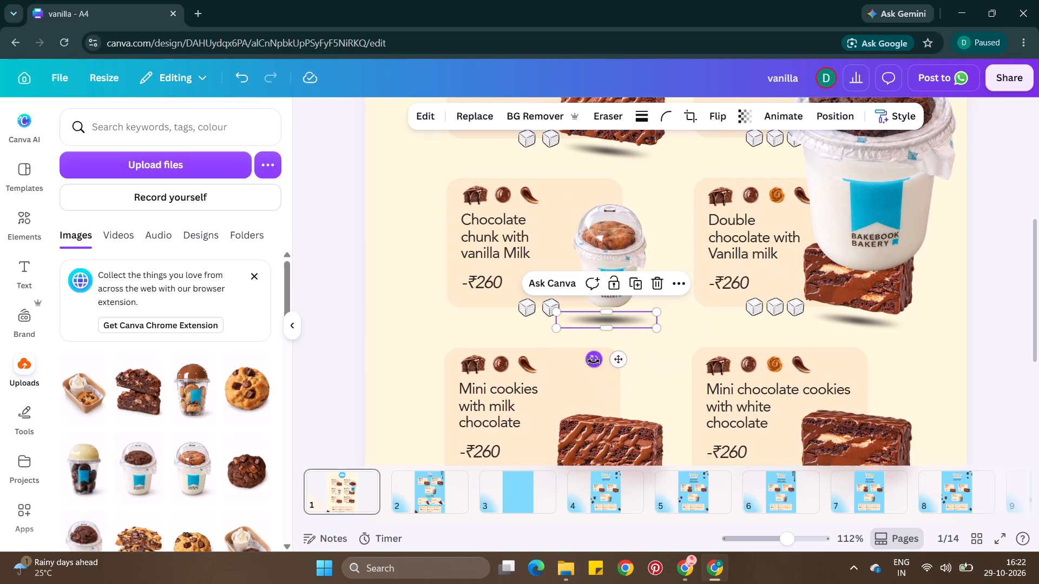
click(628, 318)
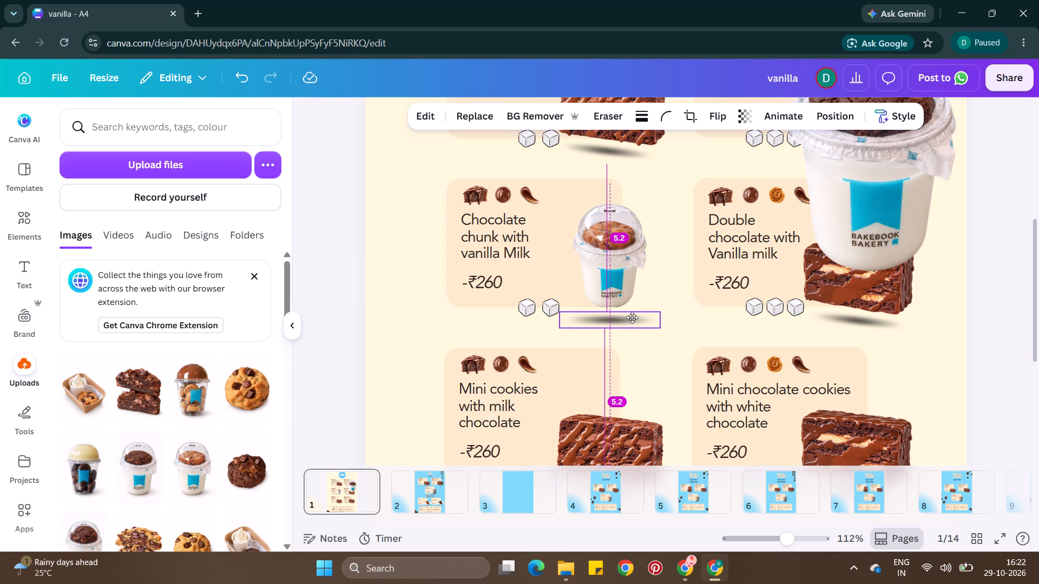
click(611, 241)
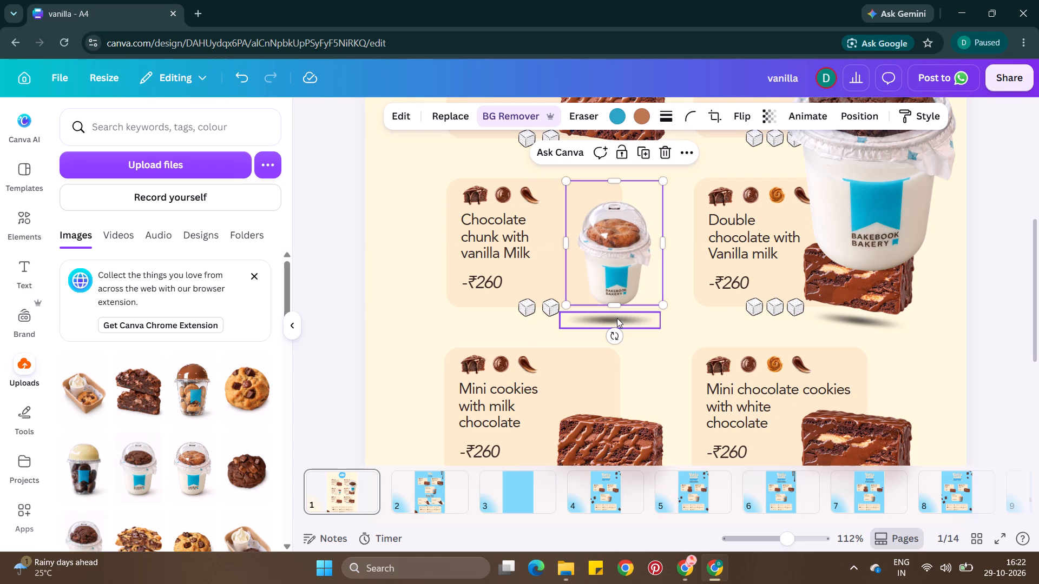
drag(617, 318, 625, 317)
Lower the golden-brown cup toward its shadow and nudge the shadow down to sit just beneath the cup's base.
drag(622, 228, 621, 231)
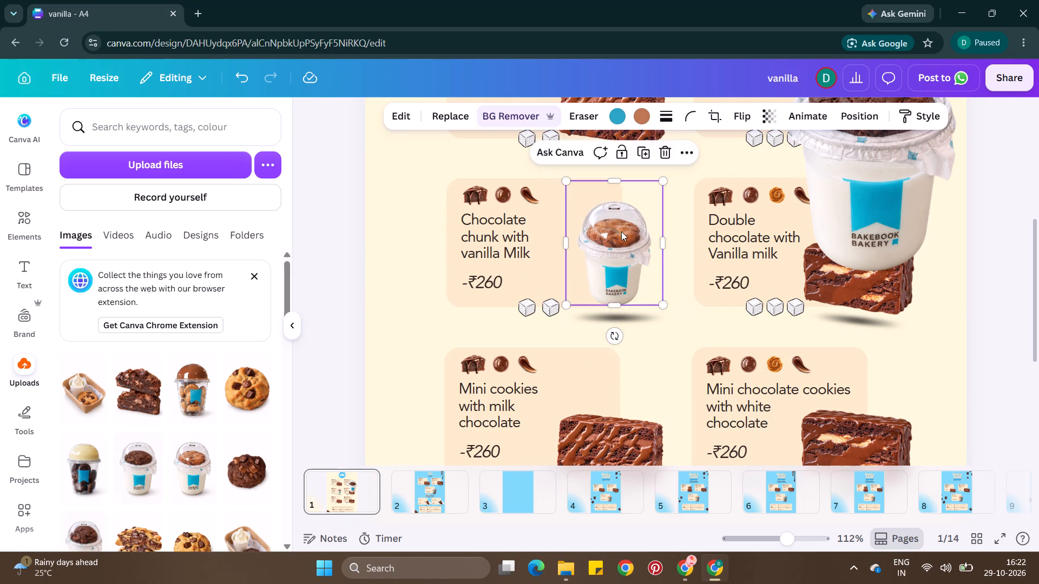
drag(621, 231, 621, 233)
click(631, 295)
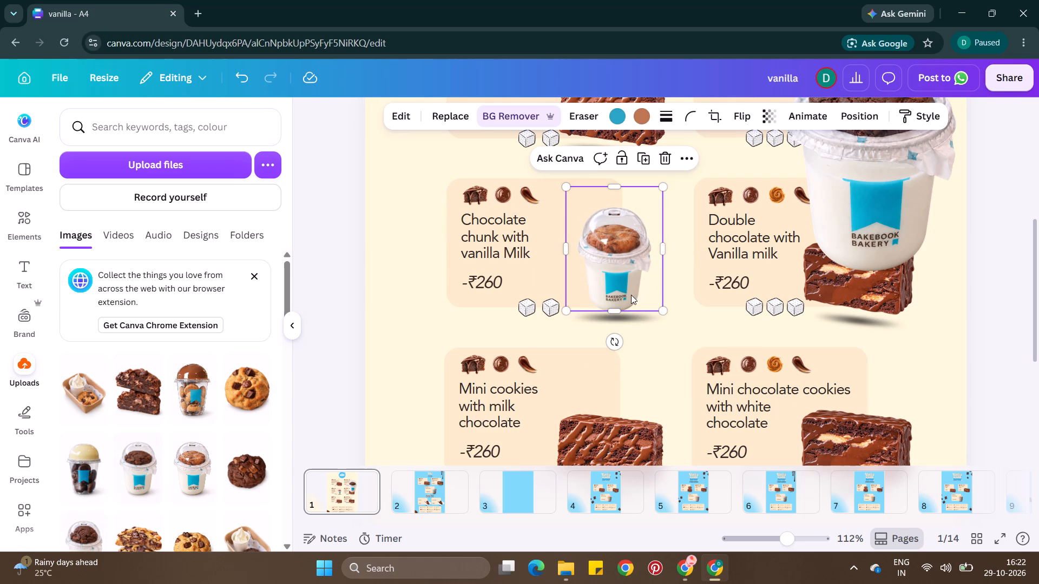
double_click(643, 327)
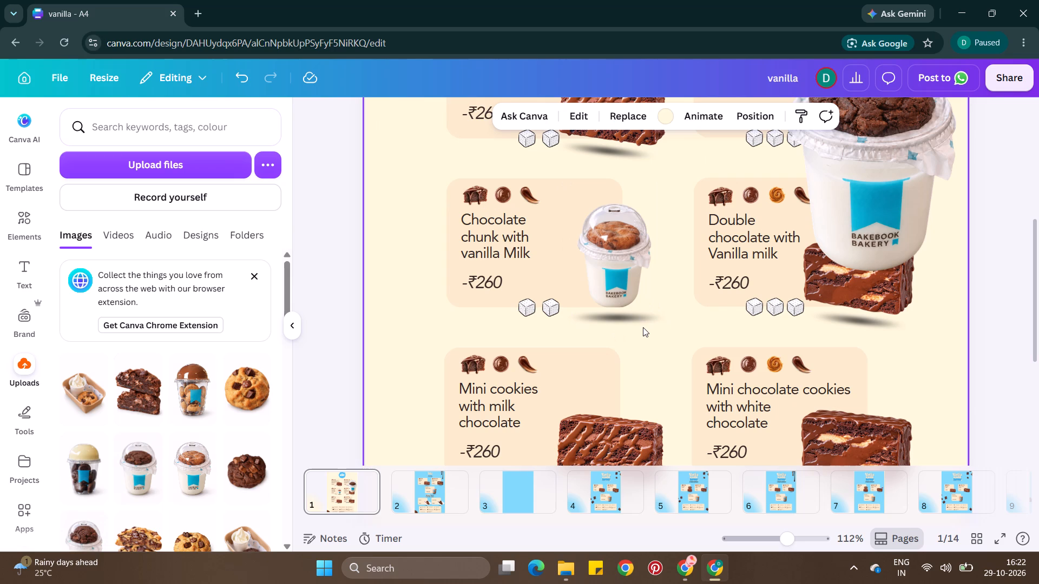
click(629, 277)
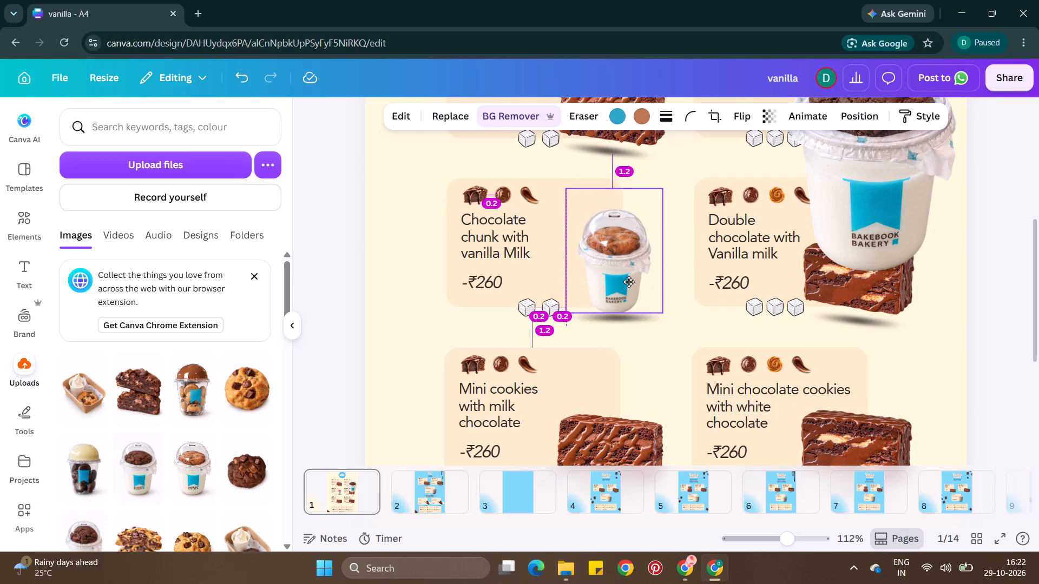
click(626, 278)
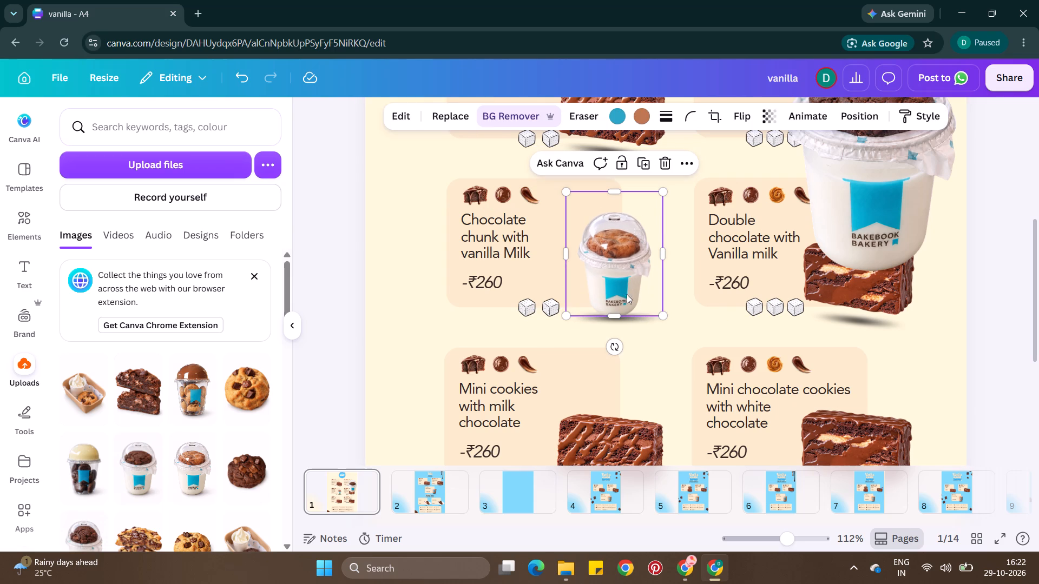
drag(629, 324, 629, 331)
Set the transparency of the shadow under the golden-brown cup to 65.
click(742, 115)
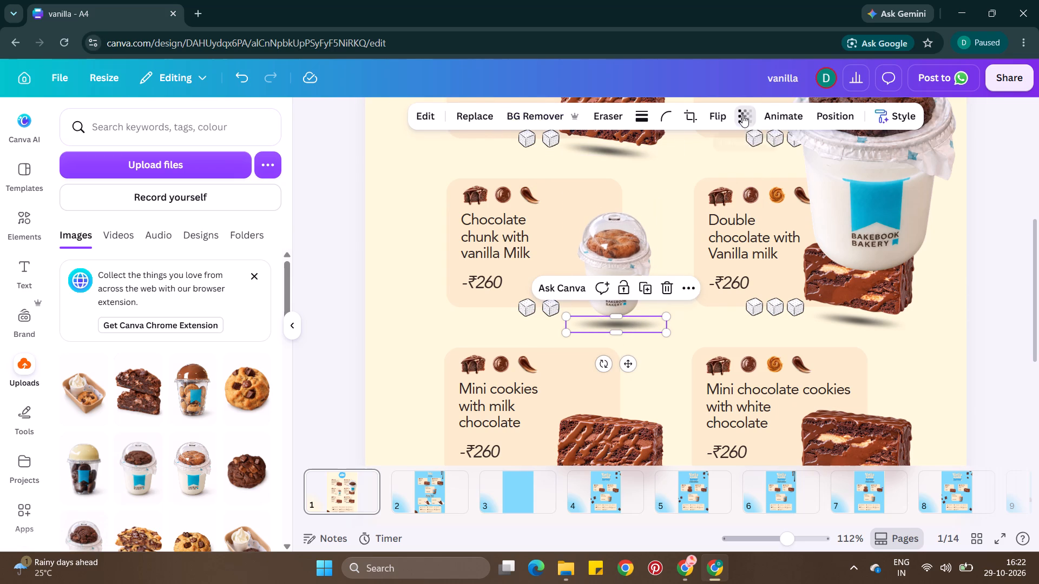
click(802, 170)
text(65)
key(Return)
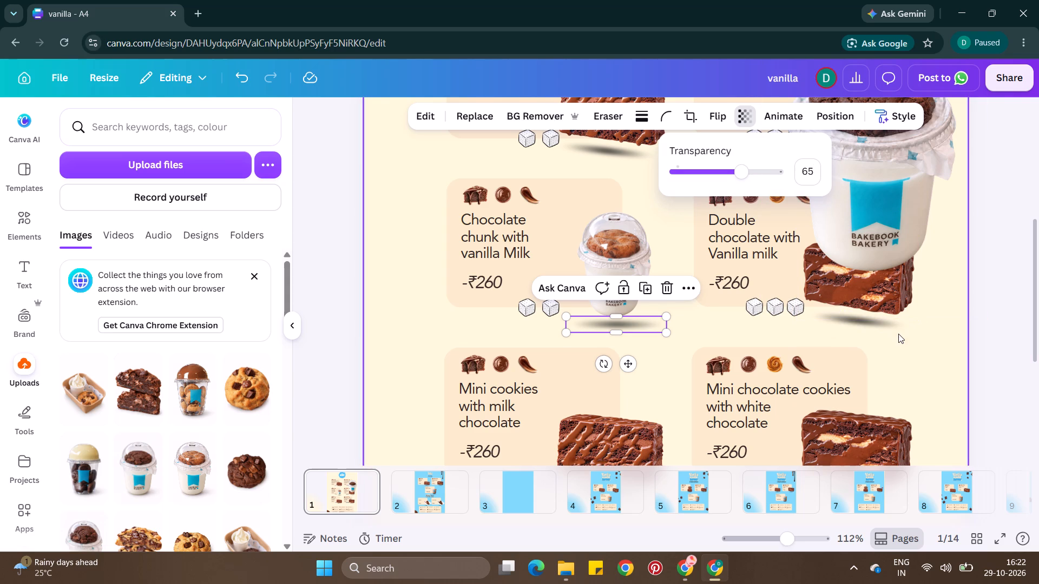
double_click(898, 334)
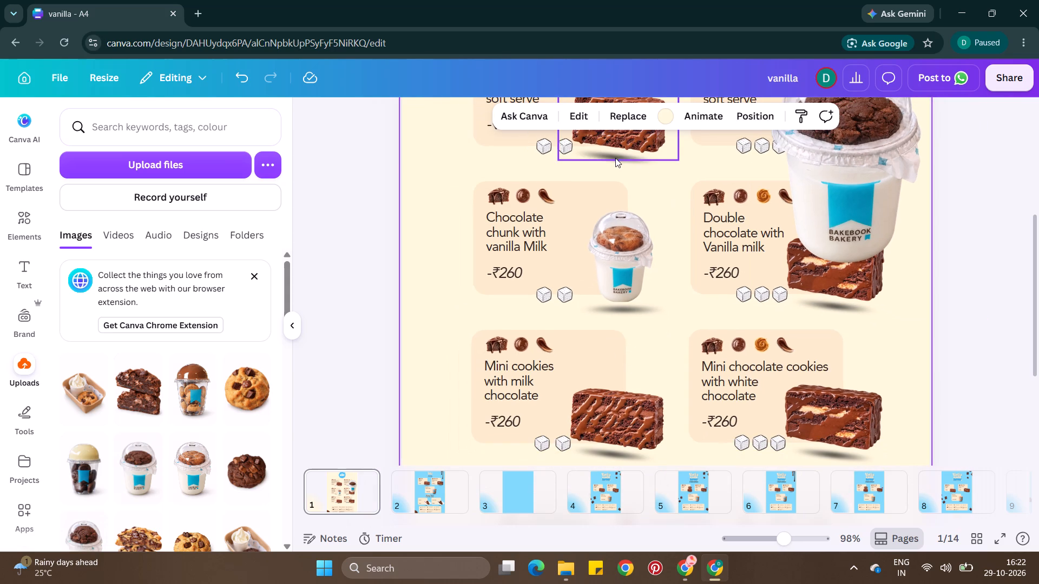
Set the transparency of the shadow under the brownie on the "OG chocolate chunk" card to 65.
click(616, 161)
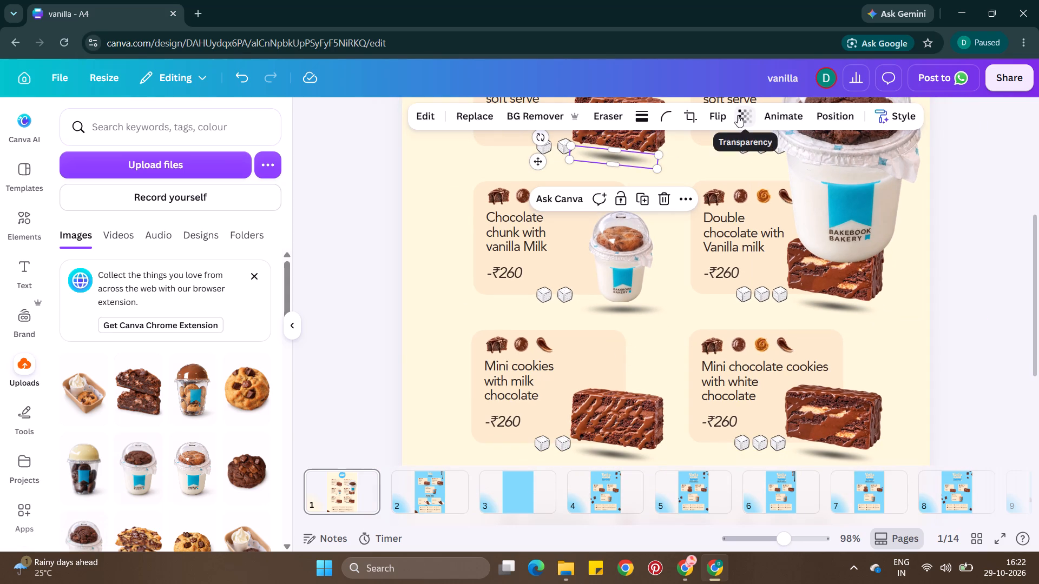
click(738, 115)
click(806, 172)
text(65)
key(Return)
Delete the brownie pictures from the "Mini cookies with milk chocolate" and "Mini chocolate cookies with white chocolate" cards, keeping their shadows.
scroll(655, 454, down, 1)
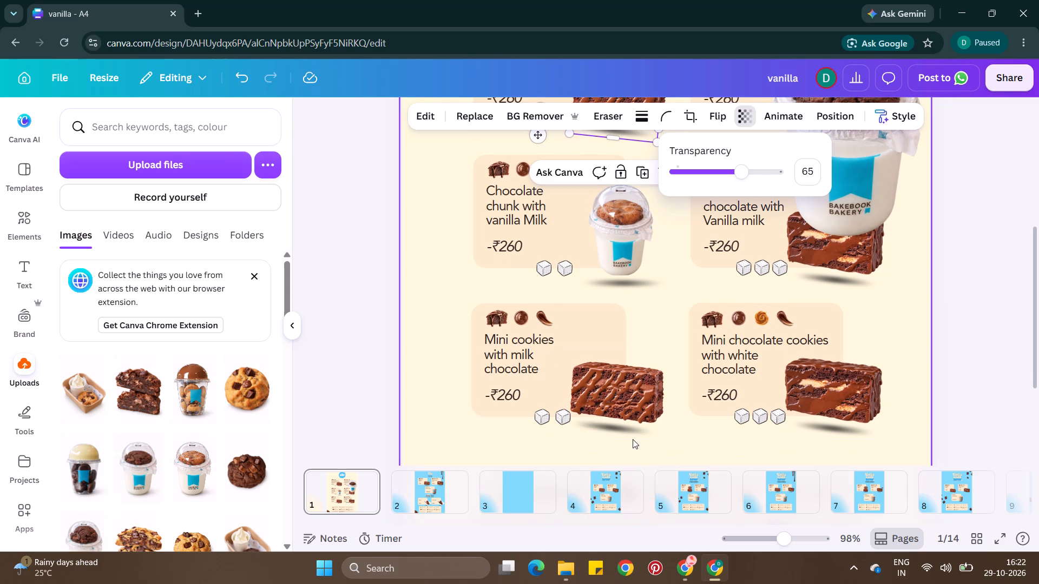
click(631, 429)
click(636, 377)
key(BackSpace)
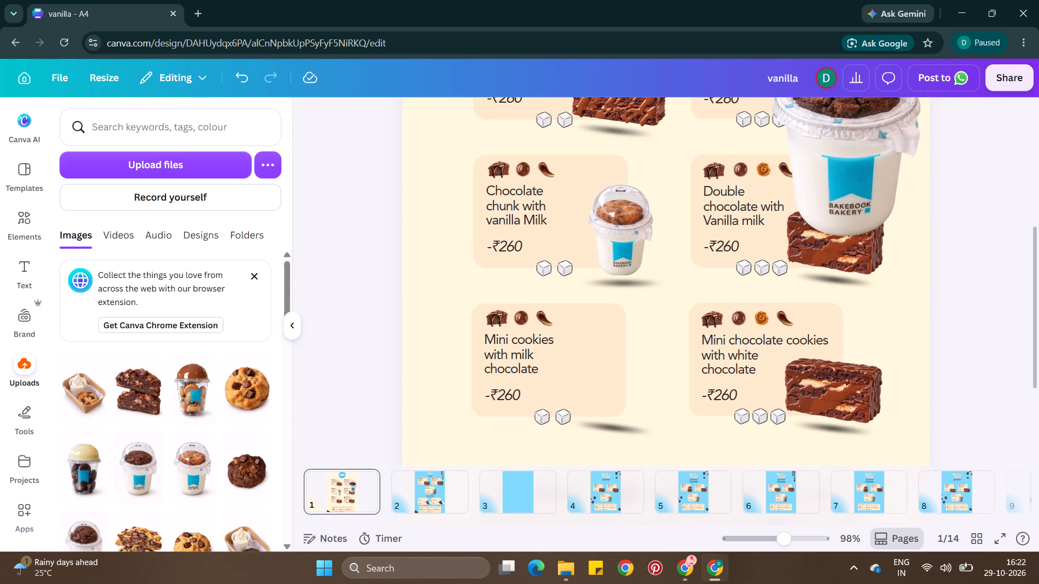
click(803, 395)
key(BackSpace)
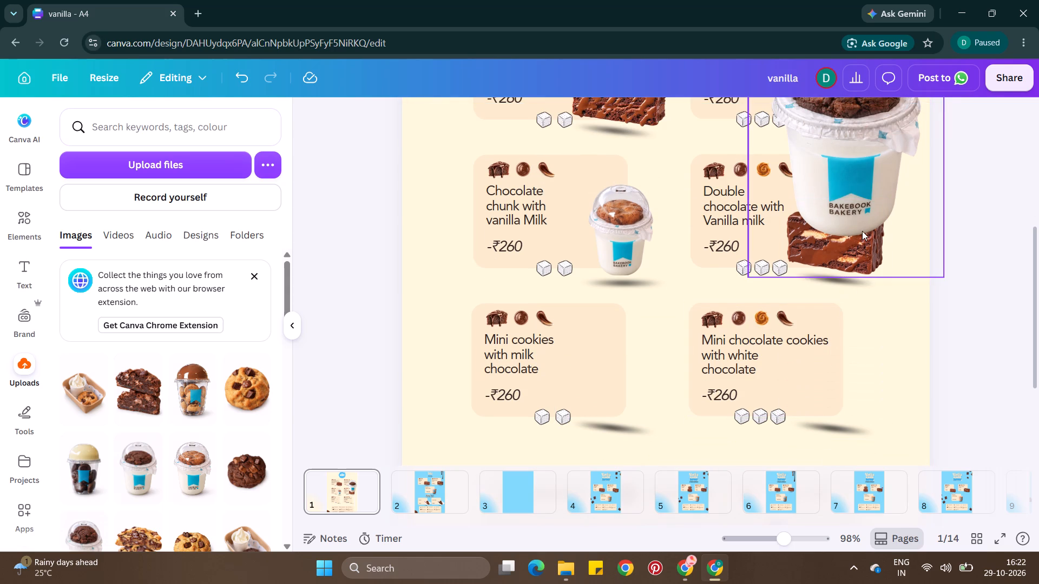
Scale down the dark chocolate milk cup and place it over the outer edge of the "Double chocolate with Vanilla milk" card.
click(862, 231)
scroll(853, 217, up, 1)
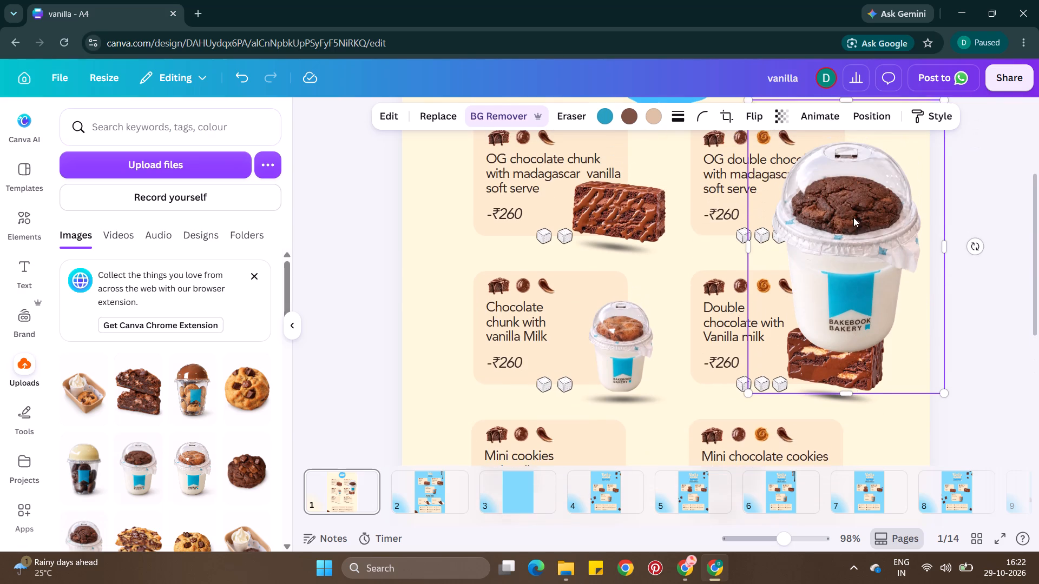
scroll(818, 170, up, 1)
drag(751, 135, 832, 286)
drag(884, 326, 840, 349)
drag(899, 296, 886, 311)
drag(852, 355, 843, 346)
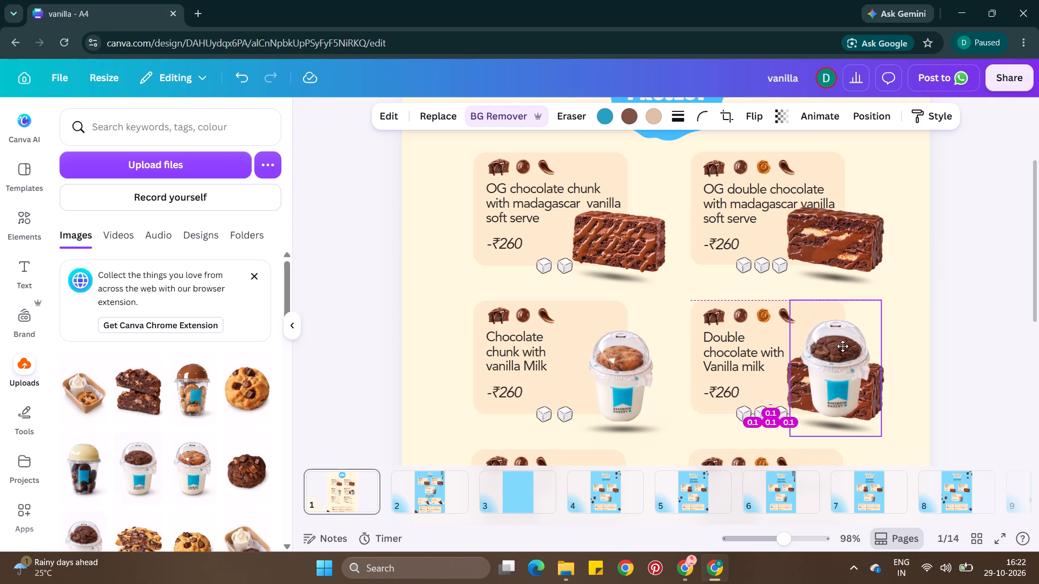
drag(843, 346, 844, 351)
scroll(844, 351, down, 1)
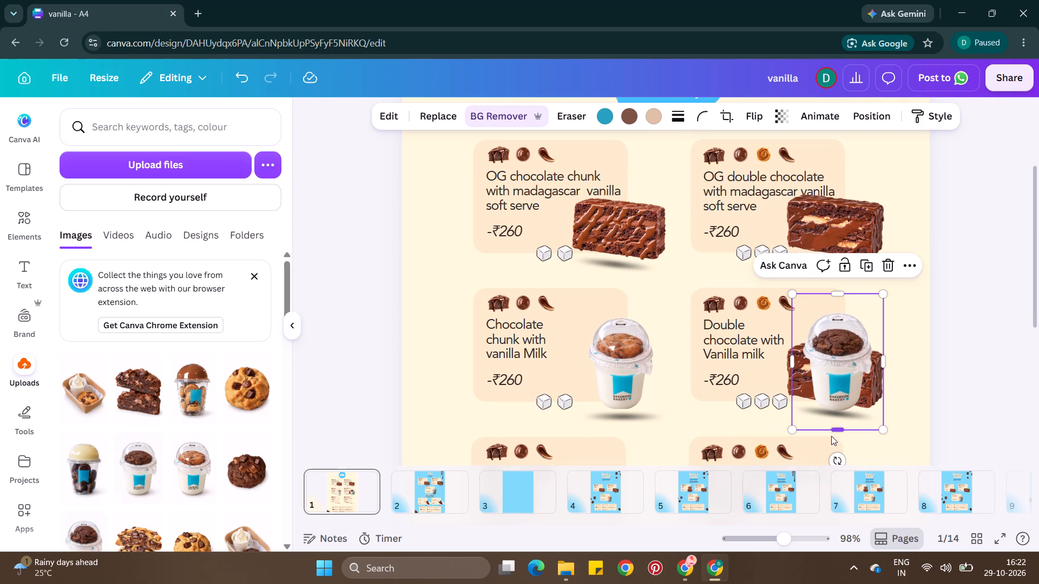
drag(792, 433, 802, 428)
click(828, 361)
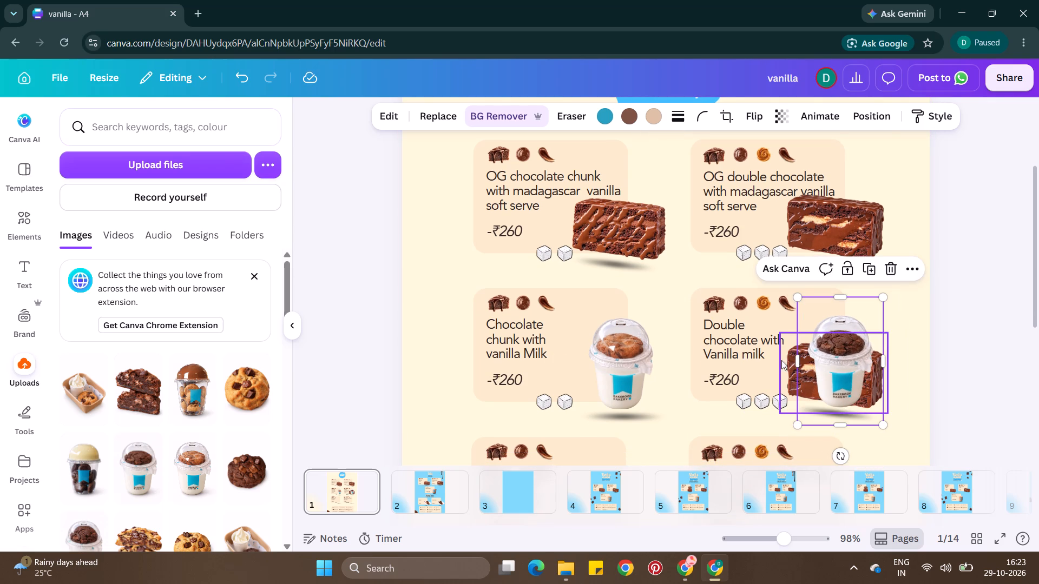
Delete the brownie picture behind the cup on the "Double chocolate with Vanilla milk" card.
click(787, 363)
key(BackSpace)
Shrink the dark chocolate cup picture to about 3.2 wide by 4.9 high and crop the empty strip below the cup.
click(871, 341)
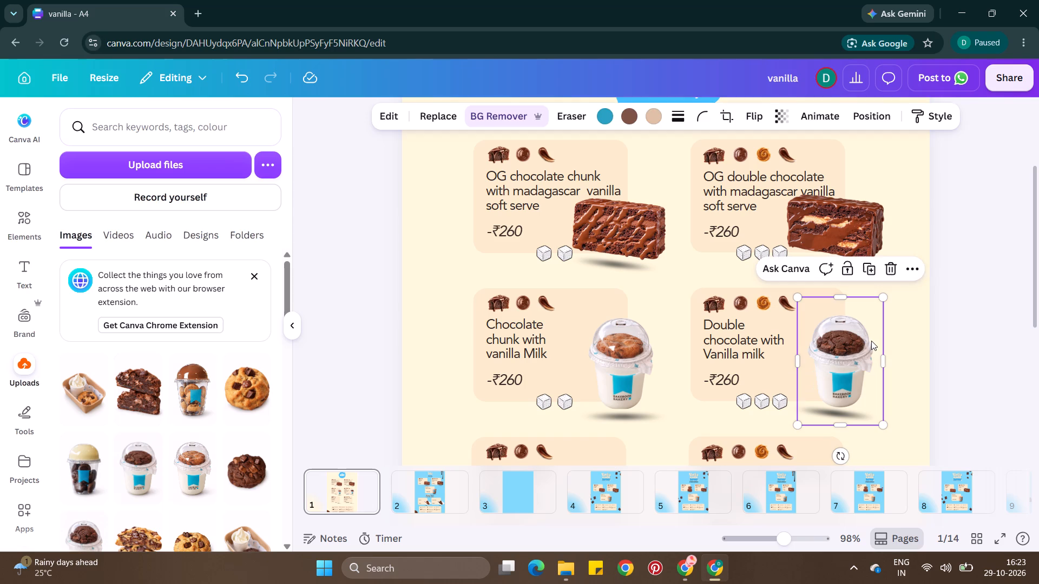
drag(880, 297, 880, 306)
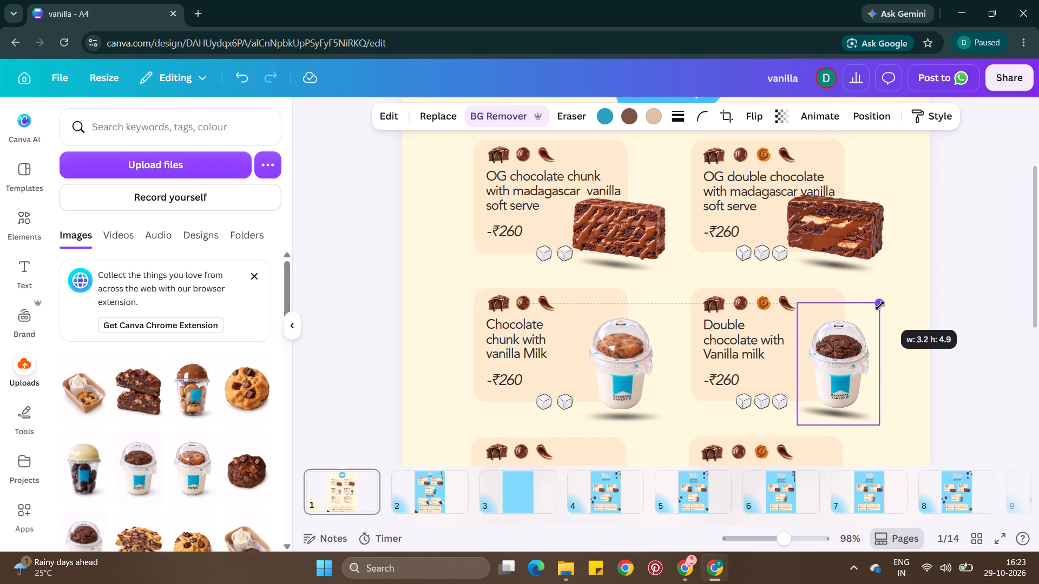
drag(880, 306, 880, 305)
scroll(880, 305, down, 1)
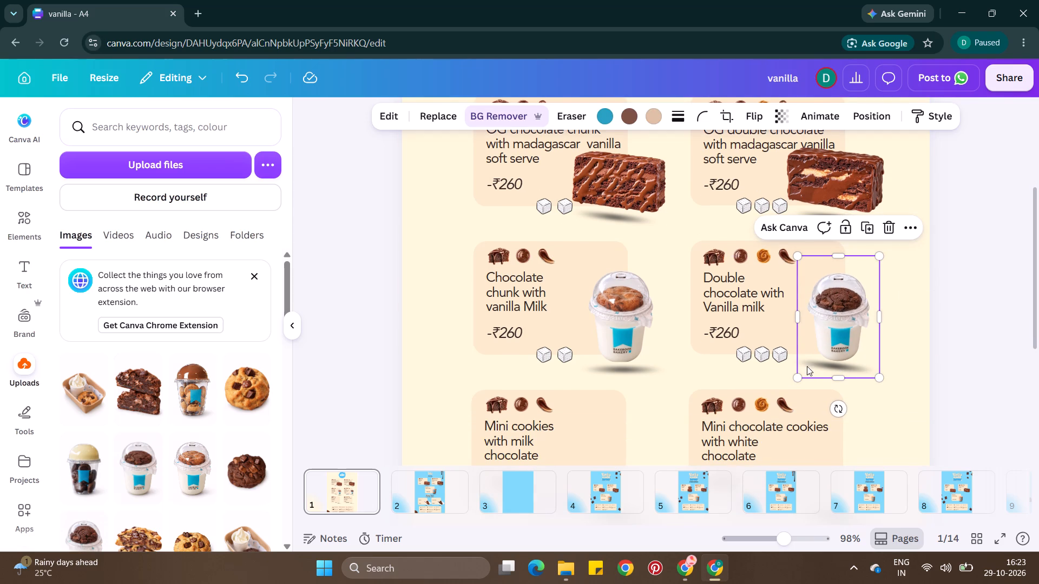
drag(833, 377, 859, 362)
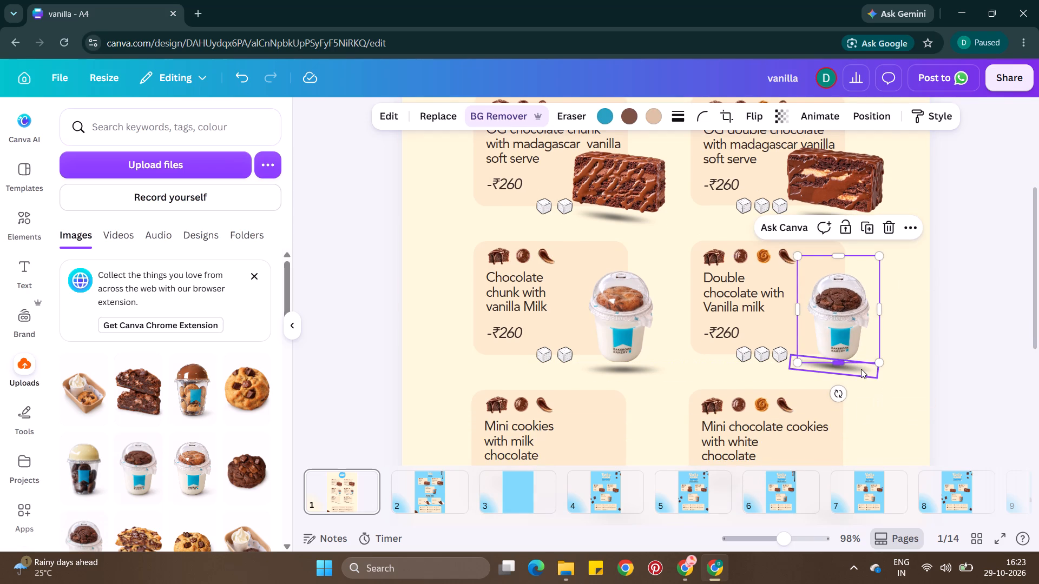
Replace the tilted shadow under the dark chocolate cup with a copy of the golden-brown cup's level shadow.
click(861, 369)
key(BackSpace)
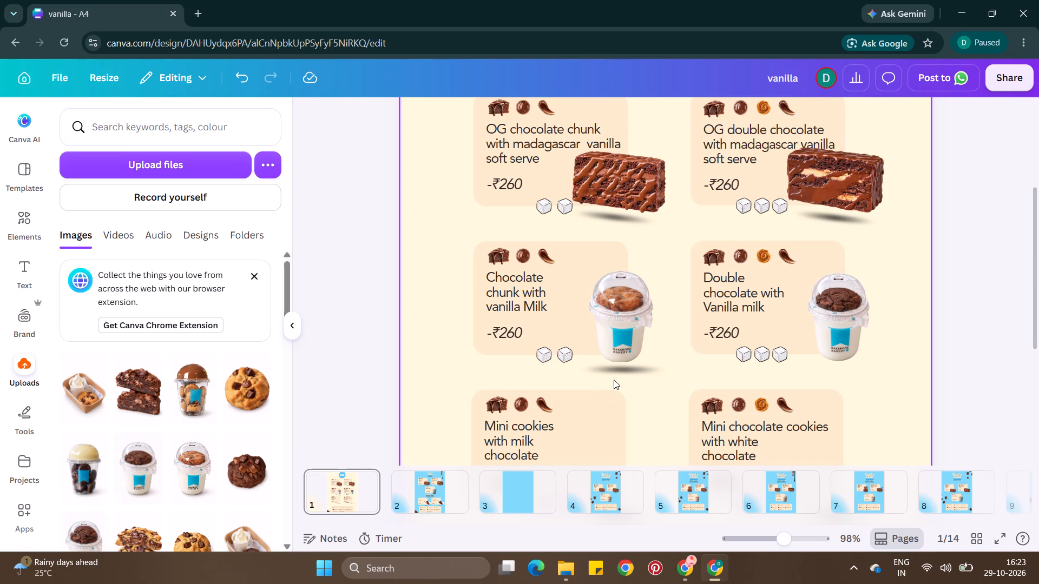
click(614, 375)
key(ctrl+c)
key(ctrl+v)
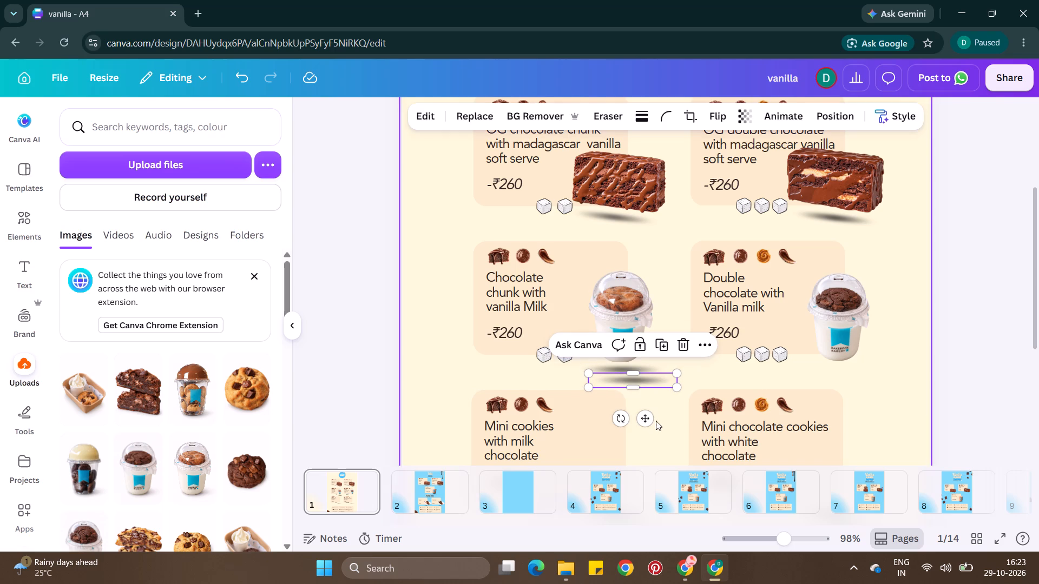
drag(649, 417, 859, 408)
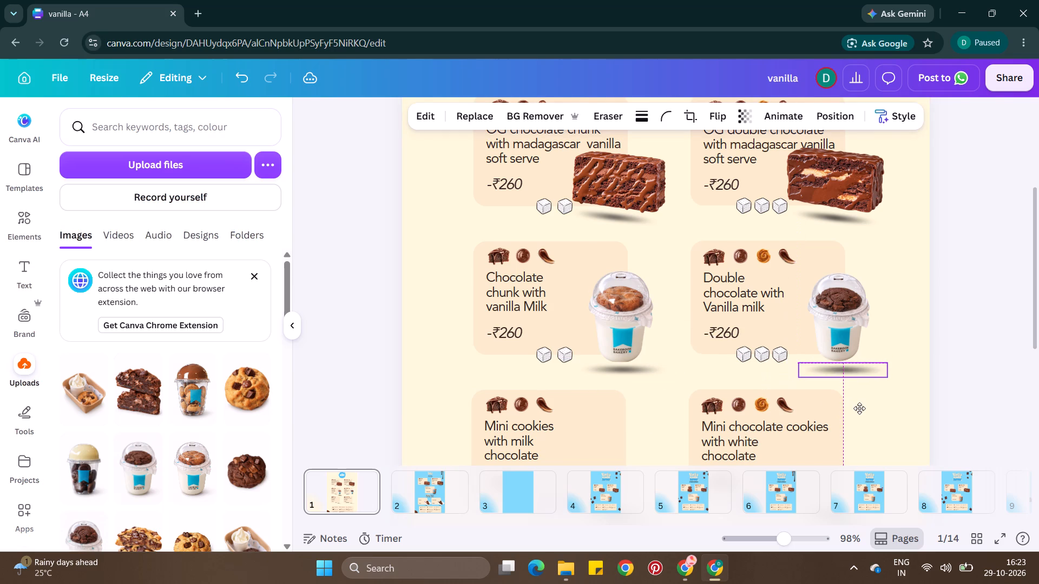
Nudge the level shadow into place beneath the dark chocolate cup on the "Double chocolate with Vanilla milk" card.
drag(859, 408, 857, 408)
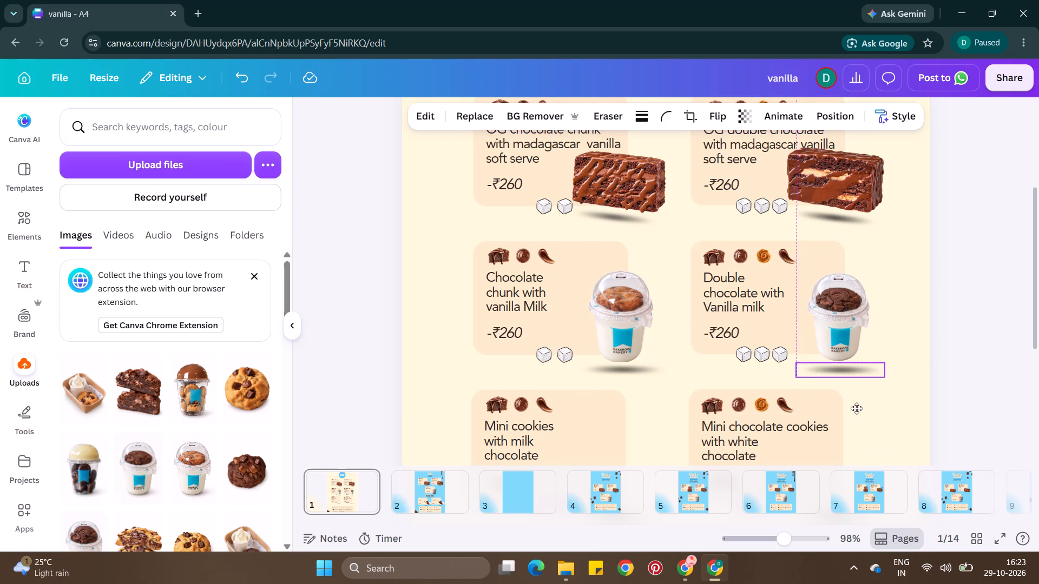
drag(857, 408, 854, 407)
double_click(908, 393)
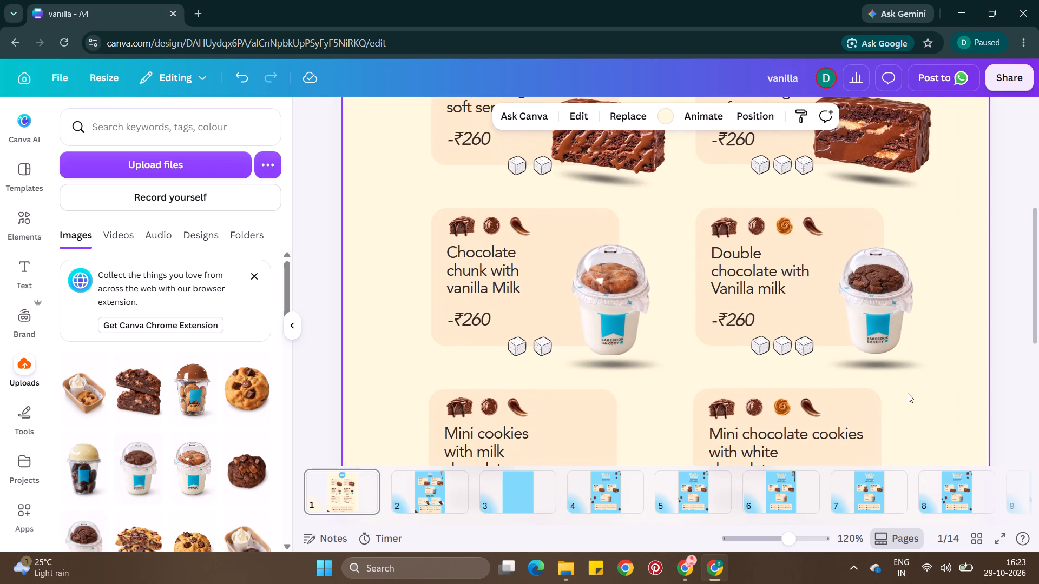
click(876, 305)
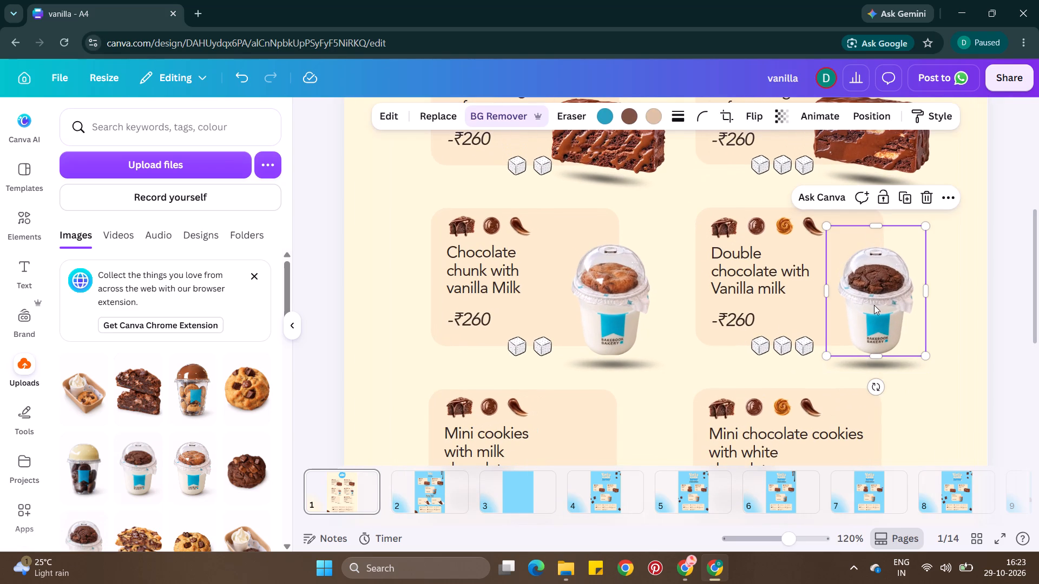
Delete the brownie pictures and their tilted shadows from the two "OG" madagascar vanilla soft serve cards.
scroll(877, 344, down, 2)
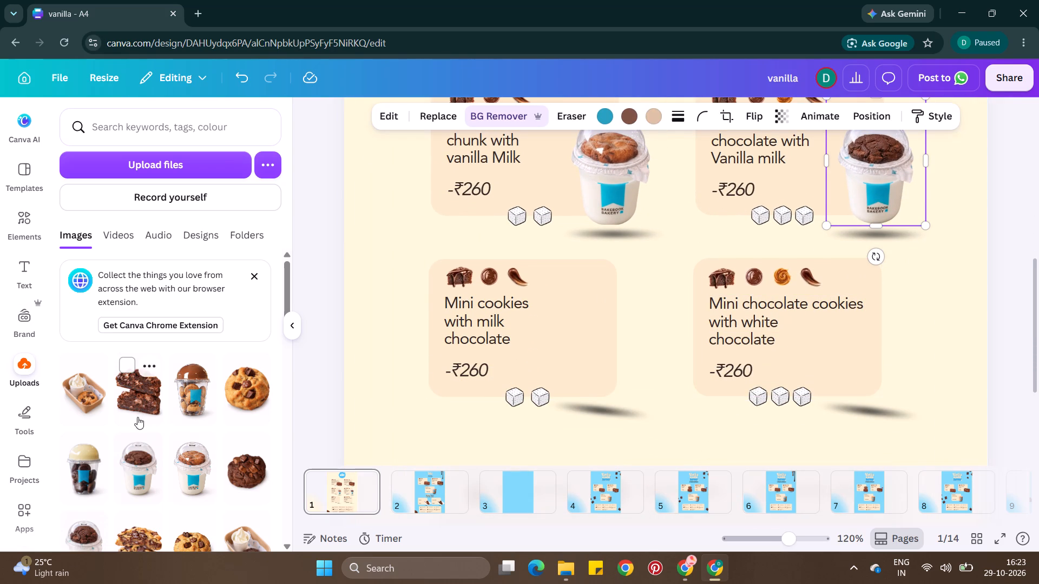
scroll(505, 351, up, 1)
scroll(458, 306, up, 3)
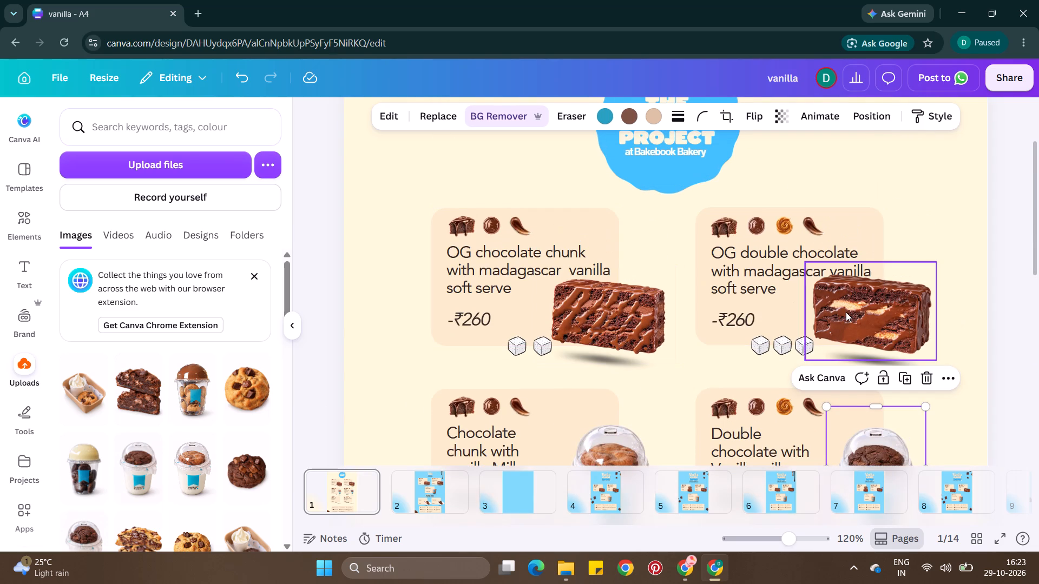
click(846, 312)
key(BackSpace)
click(608, 341)
key(BackSpace)
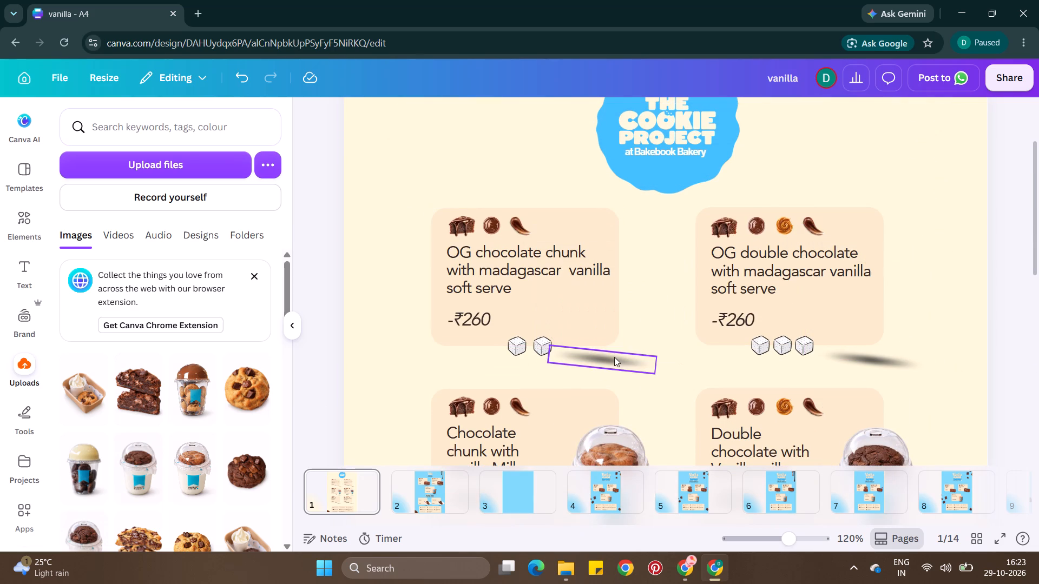
click(615, 359)
key(BackSpace)
click(901, 365)
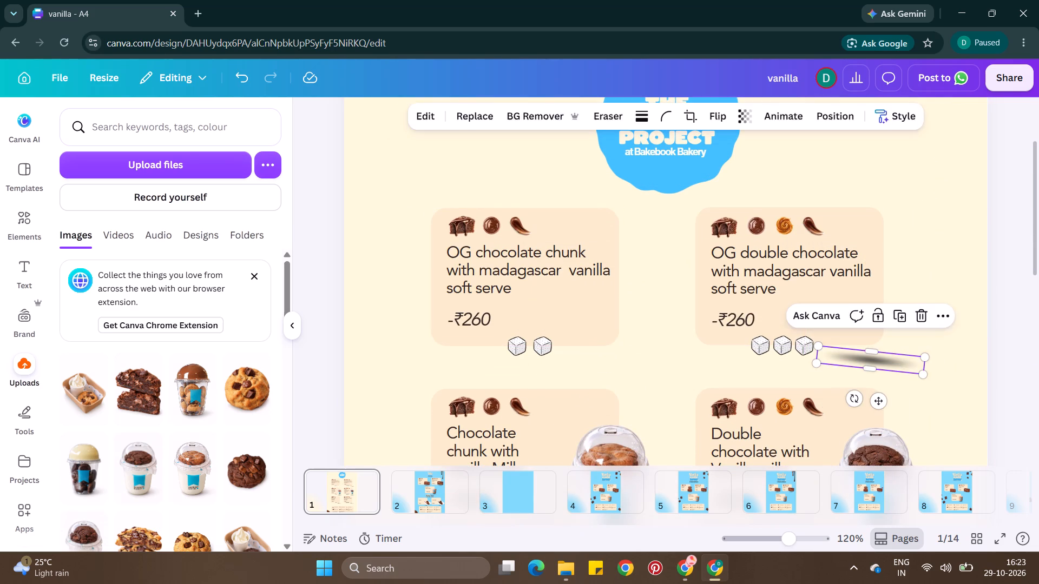
key(BackSpace)
Add the uploaded cream-domed dark cookie cup and brown-domed golden cookie cup to the page and remove both backgrounds.
click(91, 475)
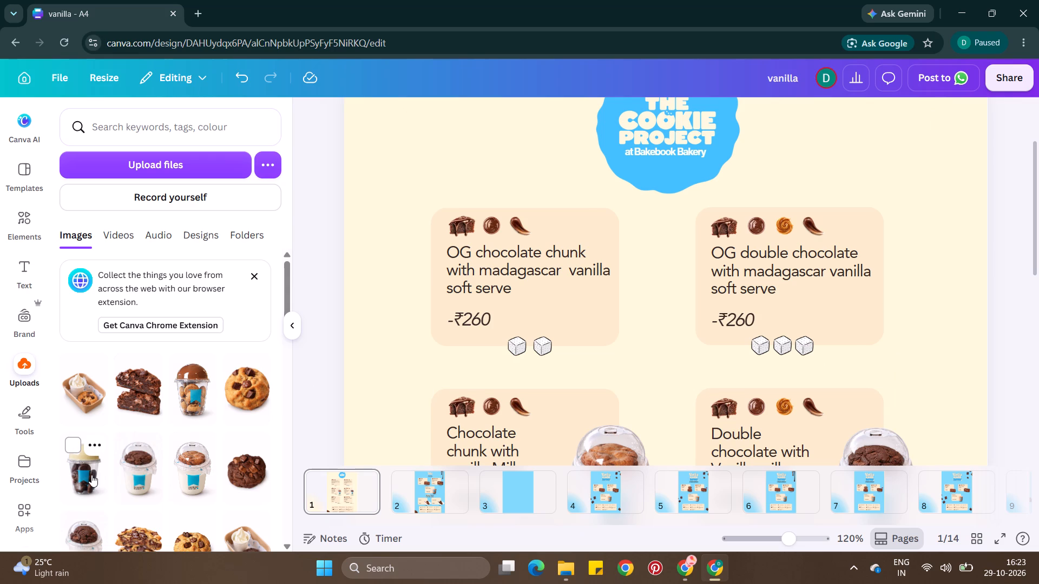
click(198, 382)
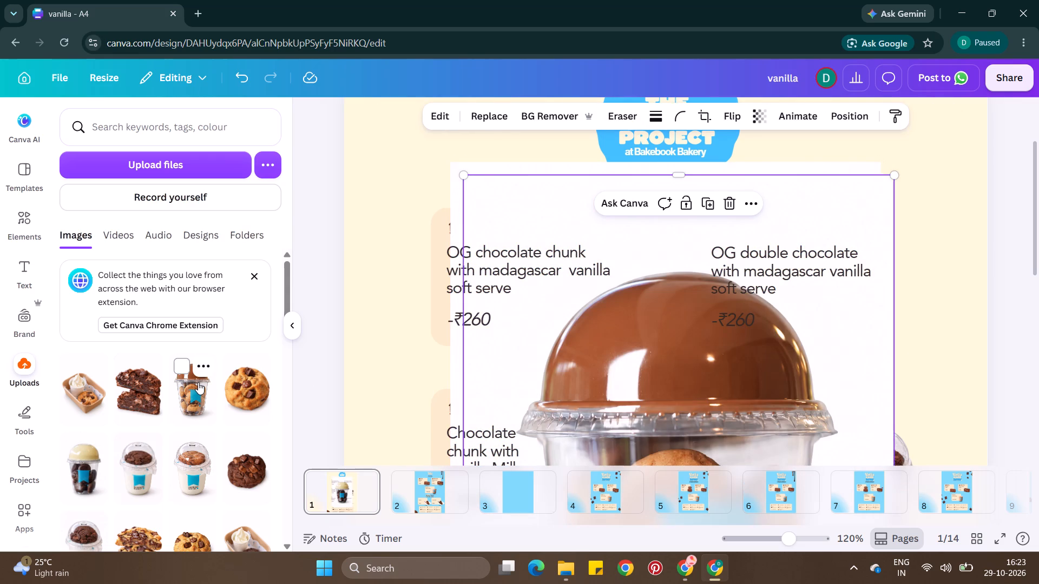
click(541, 115)
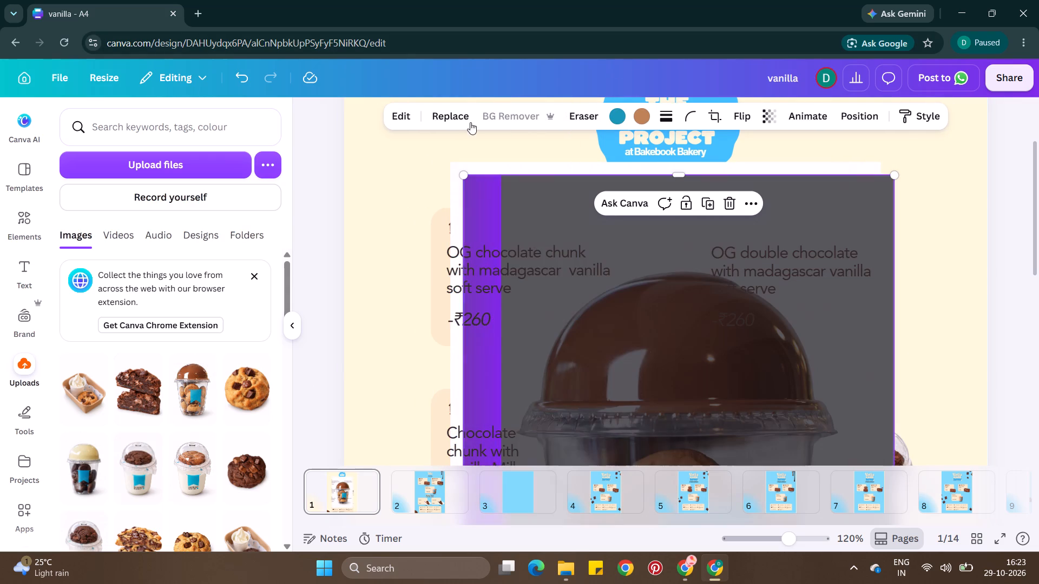
drag(517, 202, 607, 225)
click(509, 220)
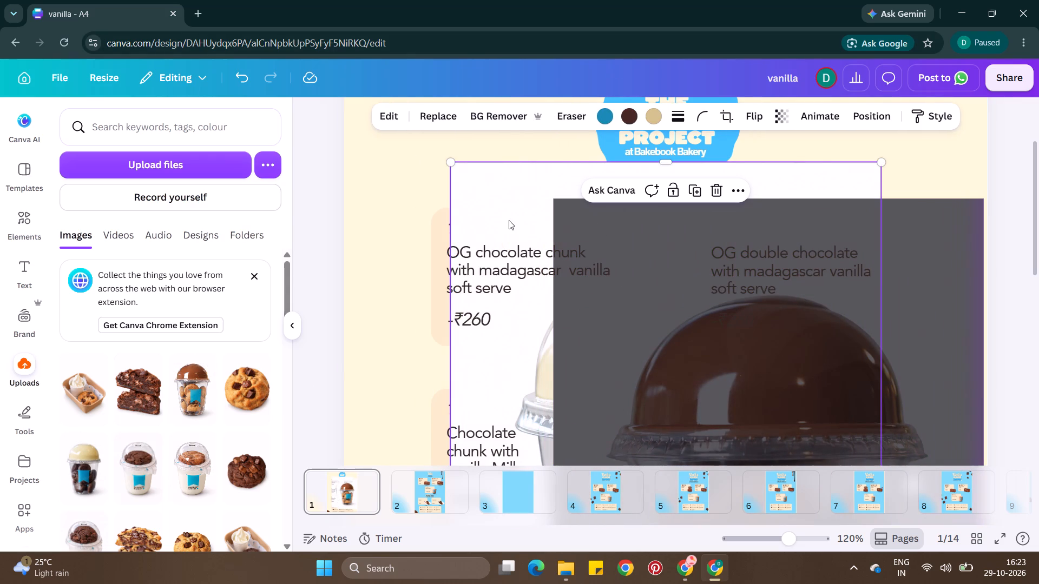
click(509, 114)
Scale down the cream-domed and brown-domed cookie cup pictures from their full-page size.
scroll(607, 318, down, 3)
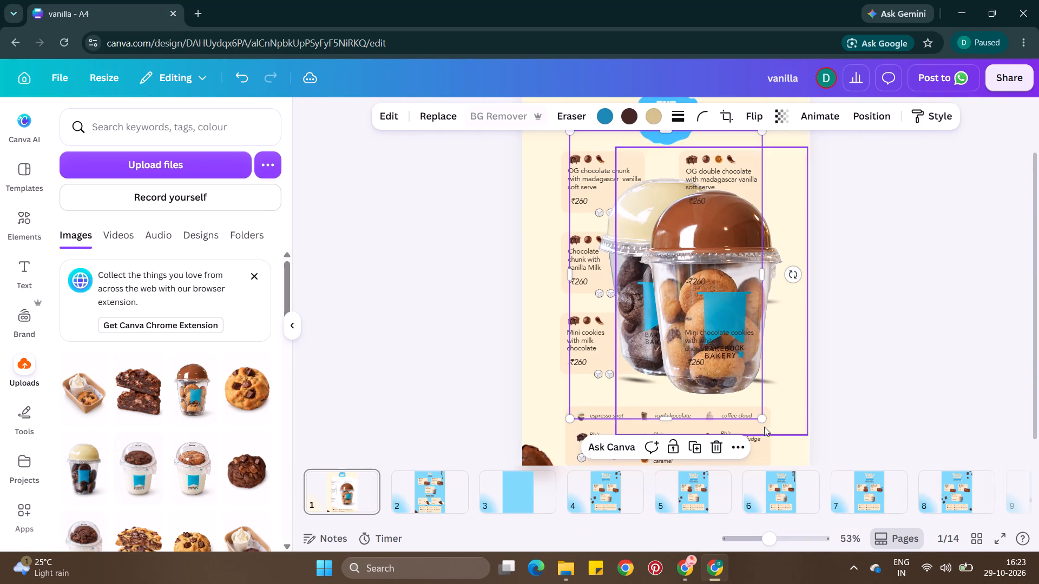
drag(761, 422, 641, 286)
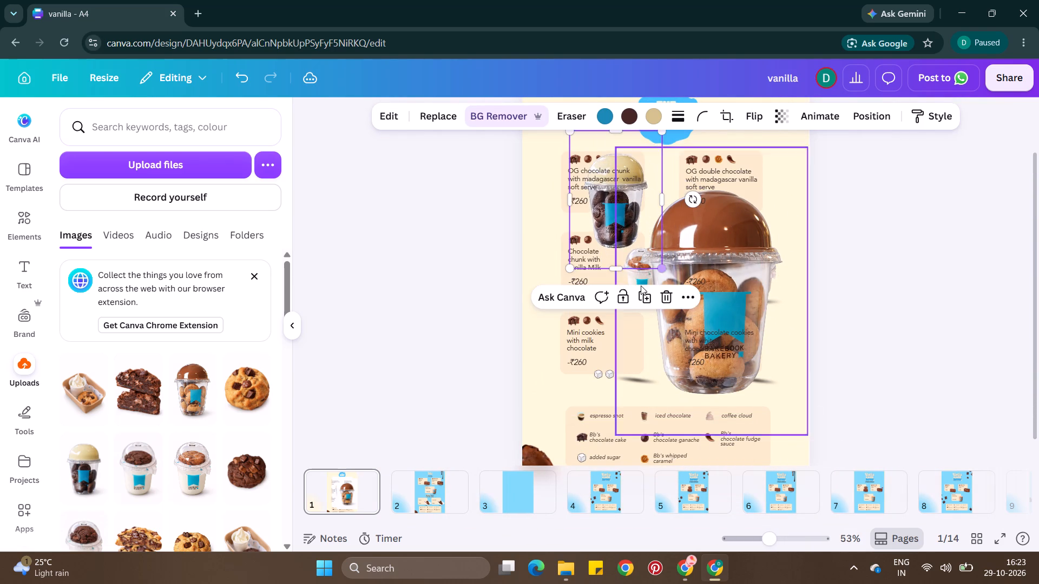
click(702, 329)
click(712, 255)
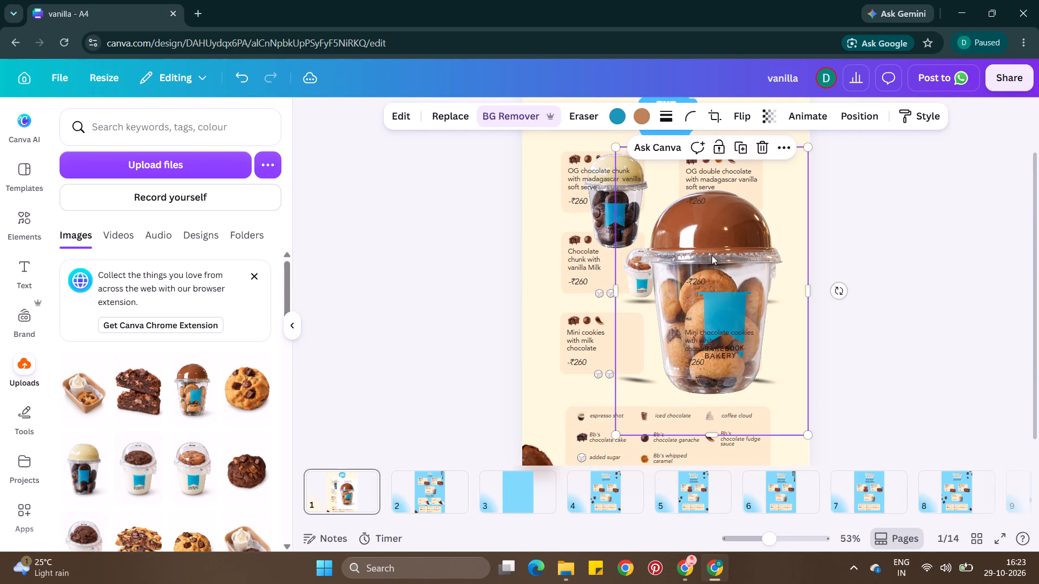
drag(810, 432, 674, 242)
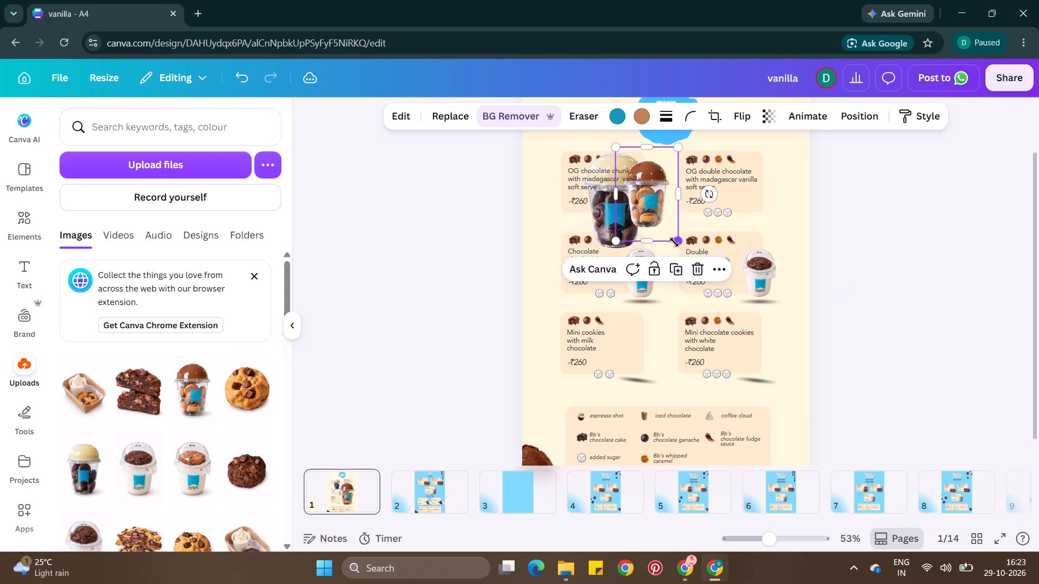
Move the cream-domed cookie cup to the "OG double chocolate" card and shrink it further.
scroll(674, 242, up, 1)
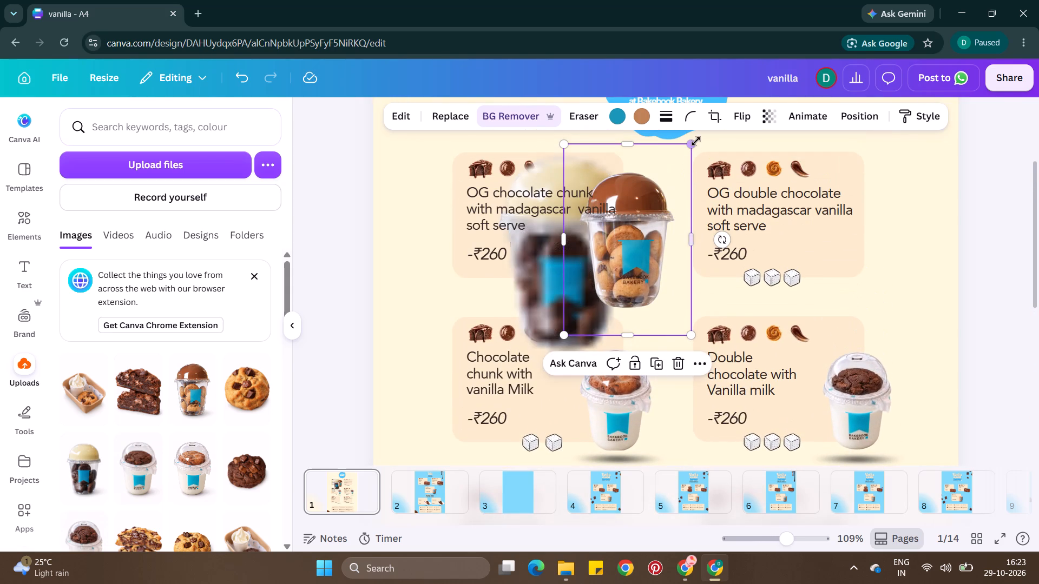
drag(549, 279, 813, 284)
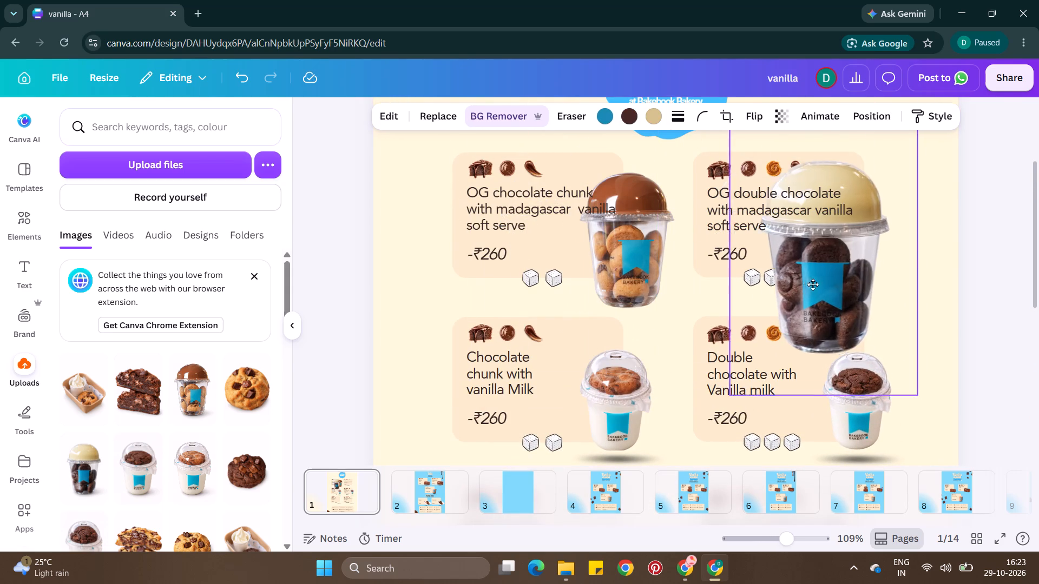
drag(813, 284, 813, 285)
drag(925, 398, 866, 323)
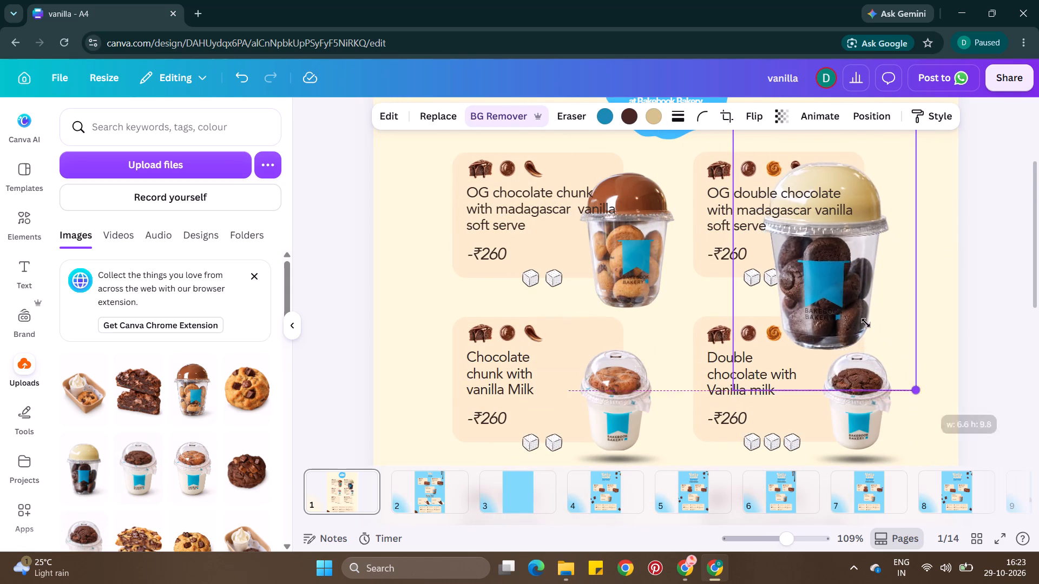
drag(866, 323, 836, 295)
drag(824, 140, 903, 252)
Size the cream-domed cup against the dark chocolate milk cup, then place it over the "OG double chocolate" card's outer edge.
drag(854, 327, 843, 400)
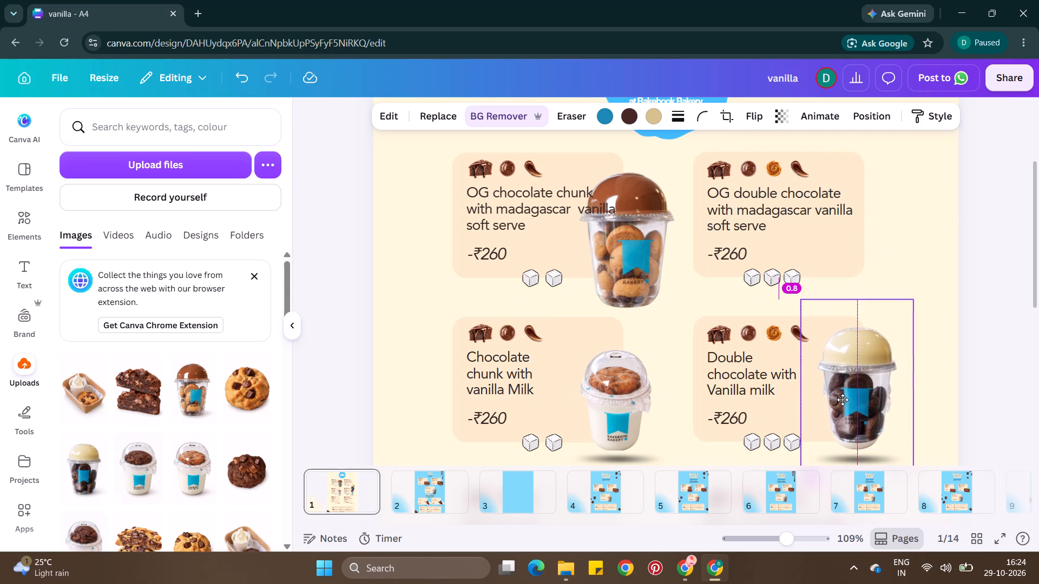
drag(843, 400, 843, 404)
drag(913, 308, 901, 337)
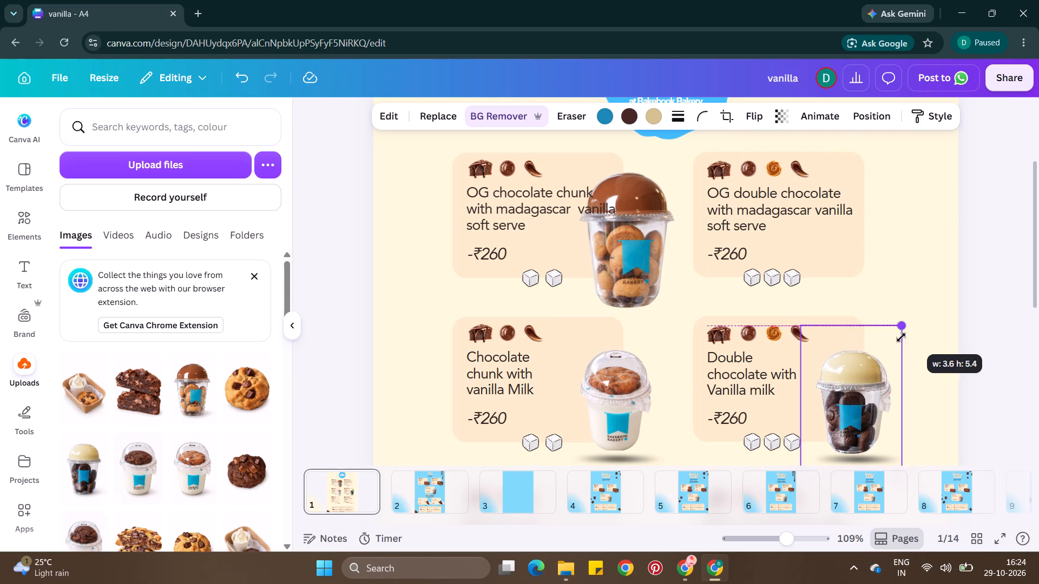
drag(901, 337, 926, 336)
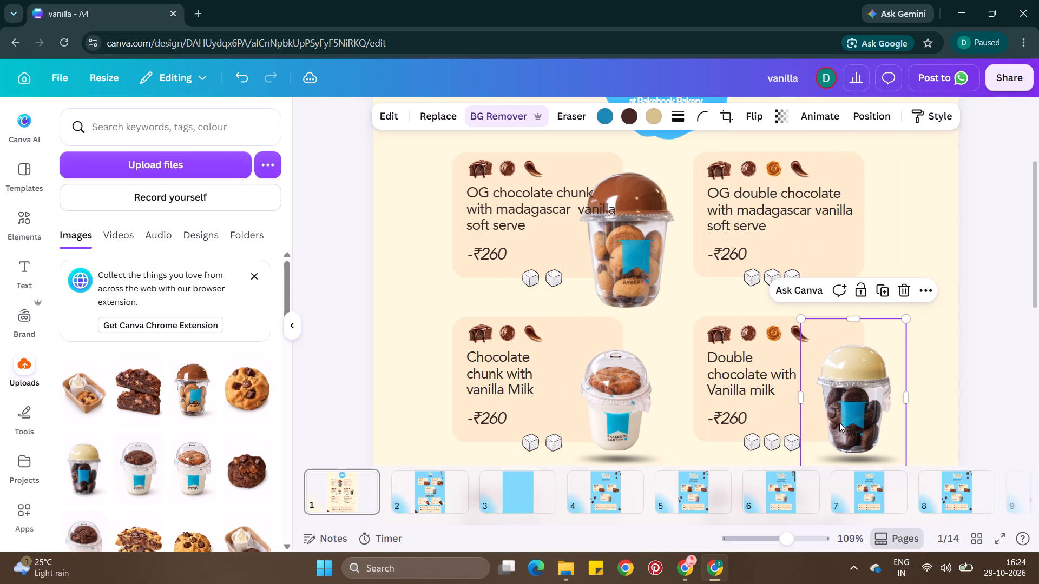
drag(839, 422, 853, 256)
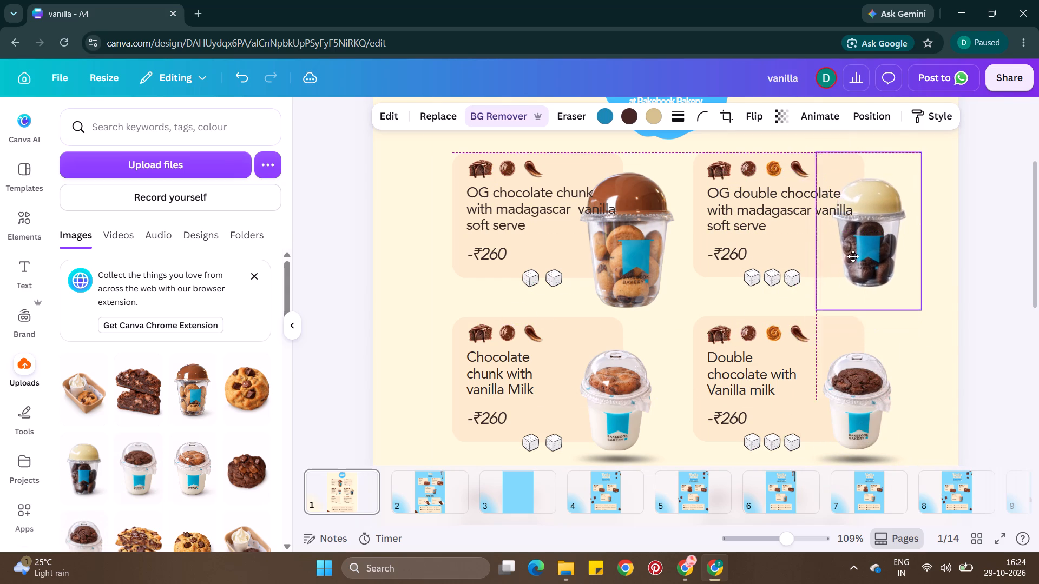
drag(853, 256, 850, 255)
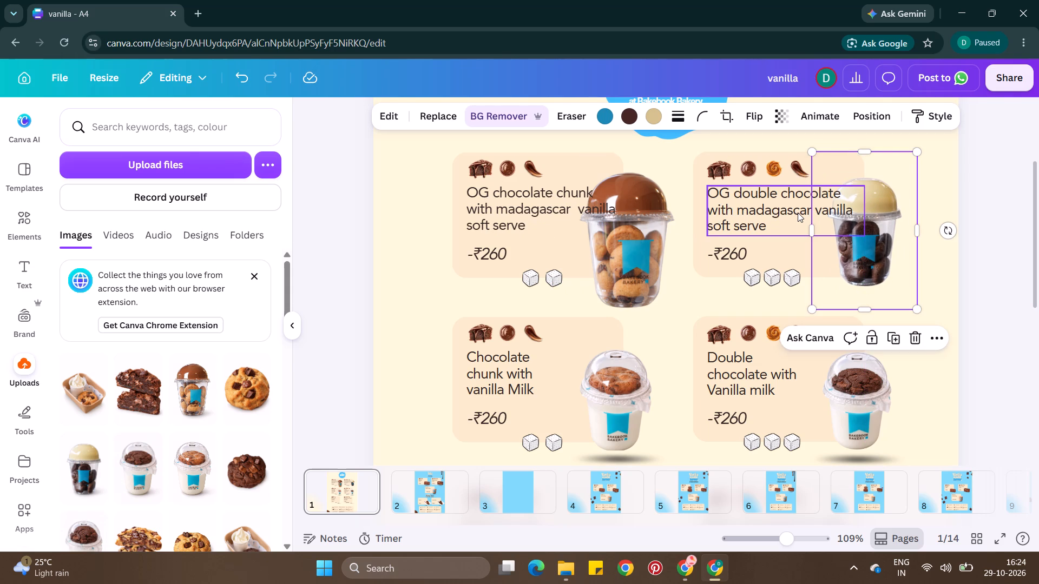
Narrow the "OG double chocolate" title text box to about 5 wide so "vanilla" wraps onto the third line.
click(801, 213)
drag(871, 210, 852, 208)
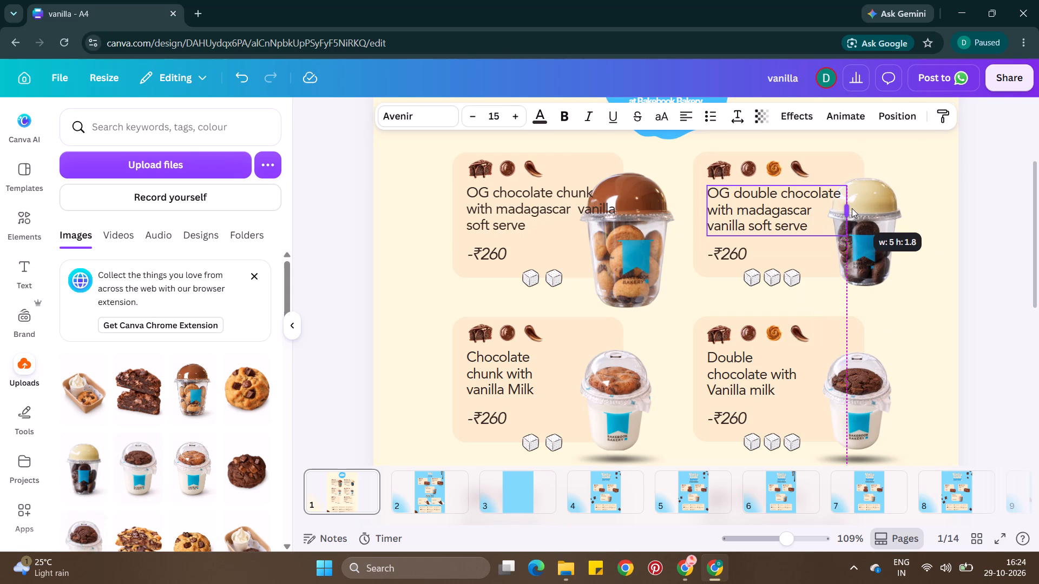
drag(852, 208, 851, 208)
Nudge the cream-domed cookie cup slightly outward and shrink it a little more on the "OG double chocolate" card.
click(890, 216)
click(890, 216)
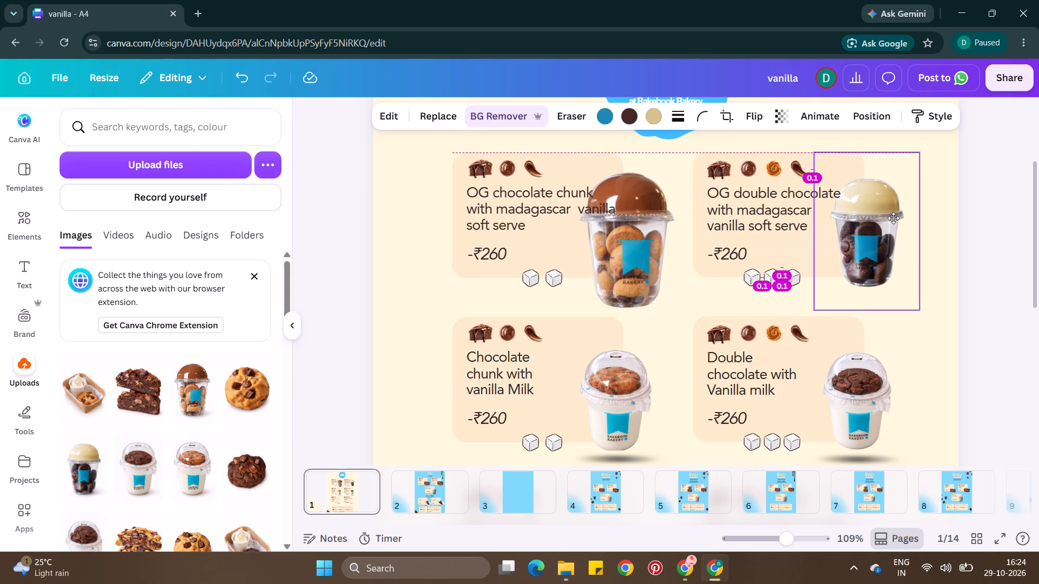
drag(923, 149, 913, 174)
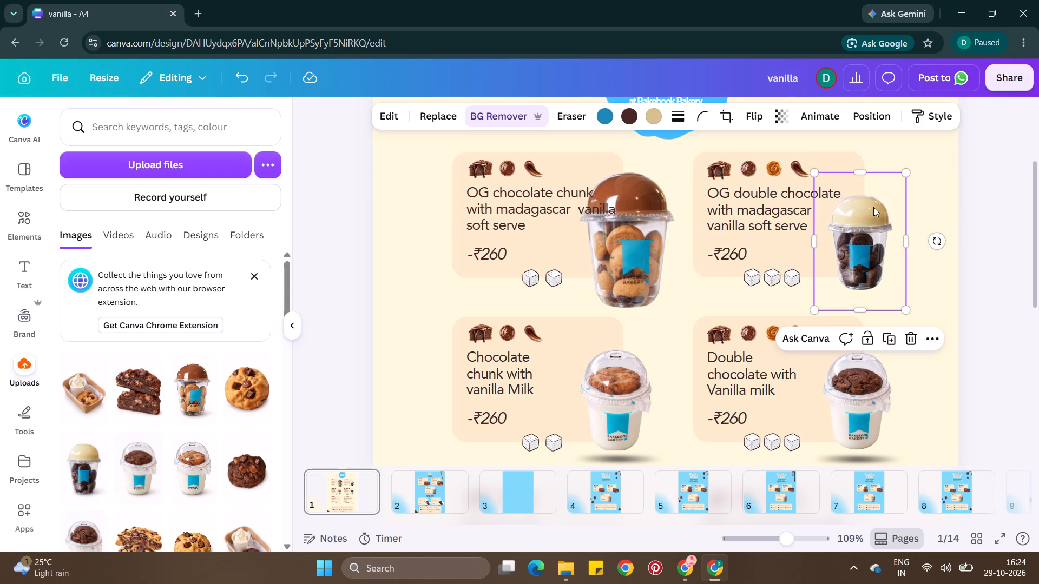
click(905, 171)
double_click(953, 243)
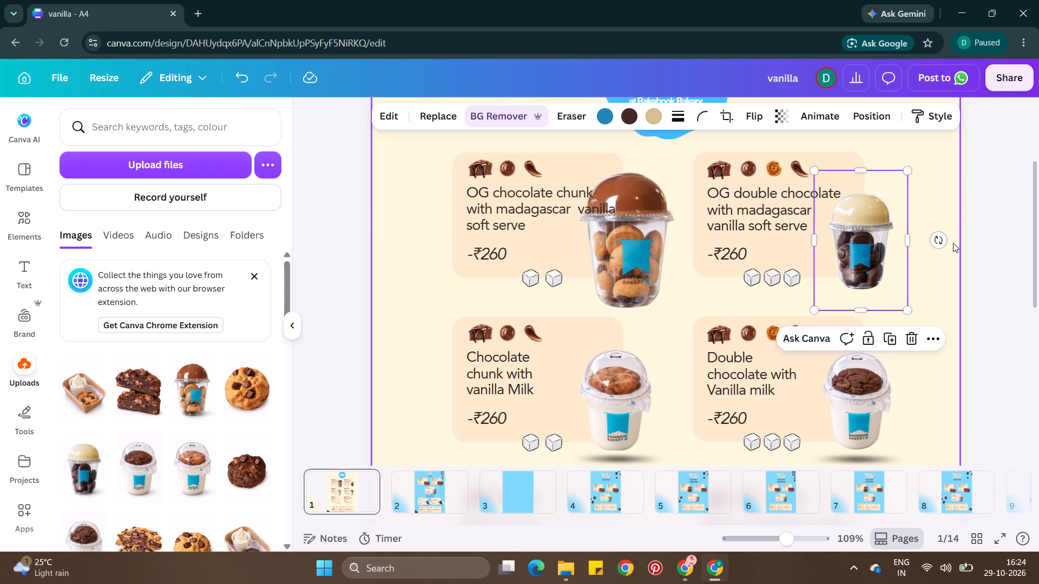
Shrink the brown-domed cookie cup on the "OG chocolate chunk" card to about 3.1 wide by 4.7 high.
scroll(953, 243, down, 1)
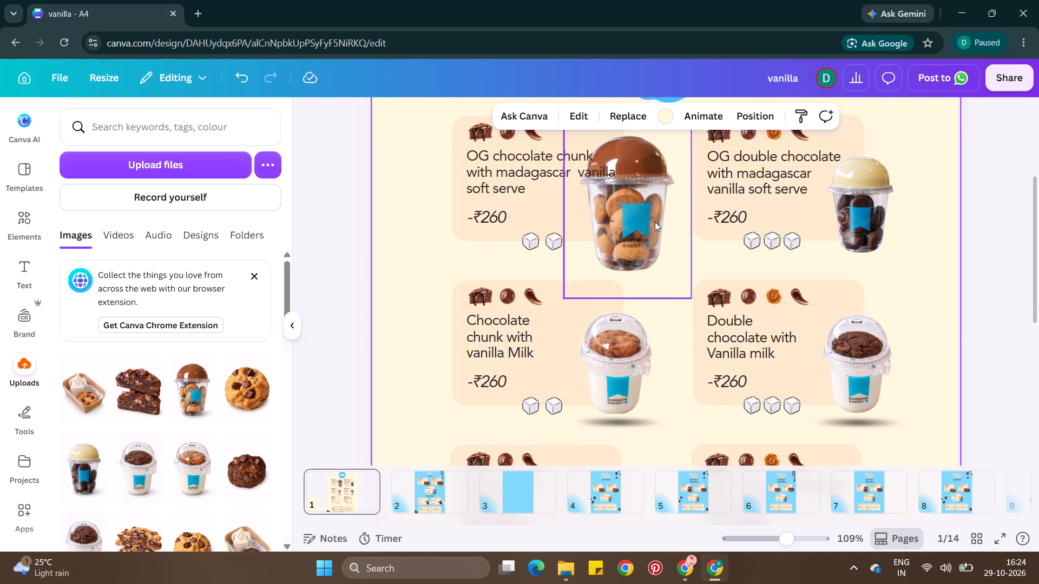
scroll(655, 222, up, 1)
click(632, 218)
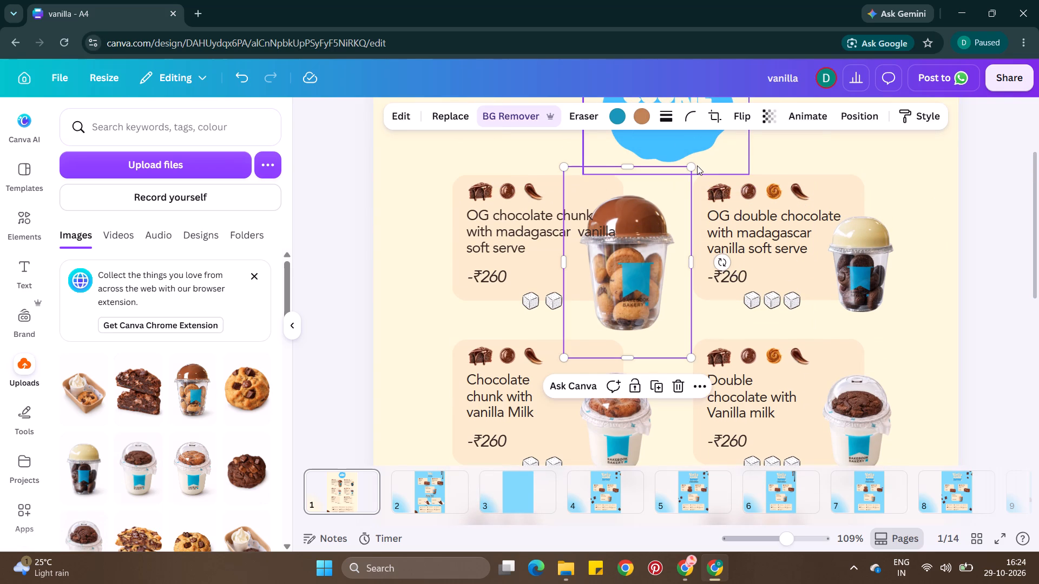
click(697, 165)
click(697, 165)
click(665, 238)
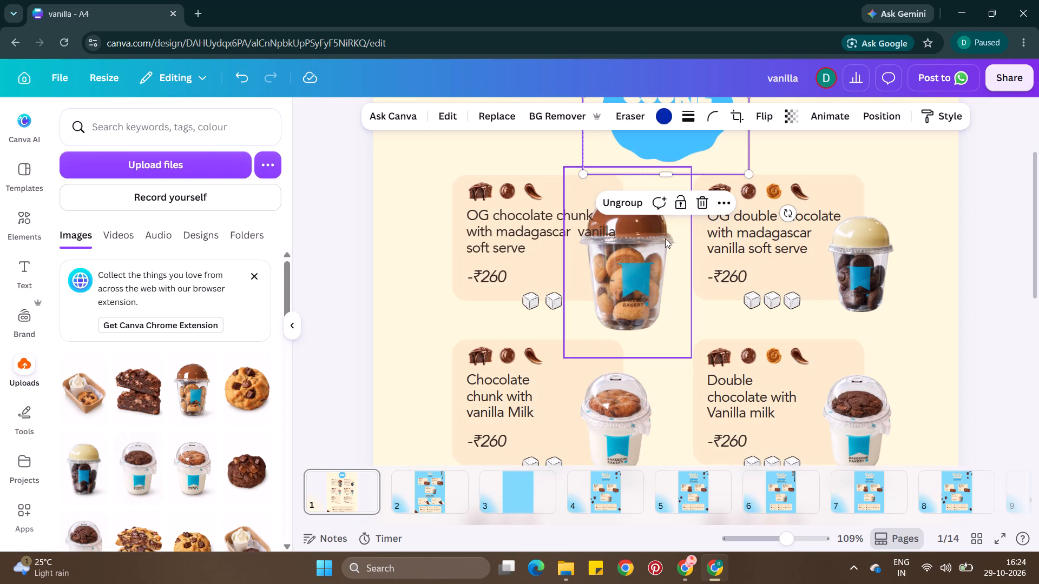
click(637, 251)
drag(686, 167, 675, 195)
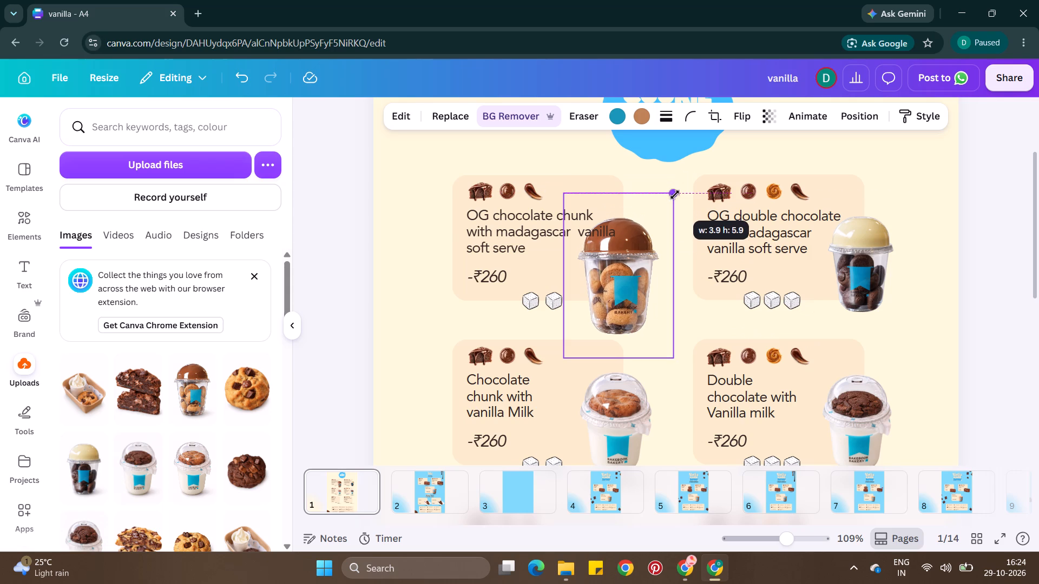
drag(675, 195, 676, 204)
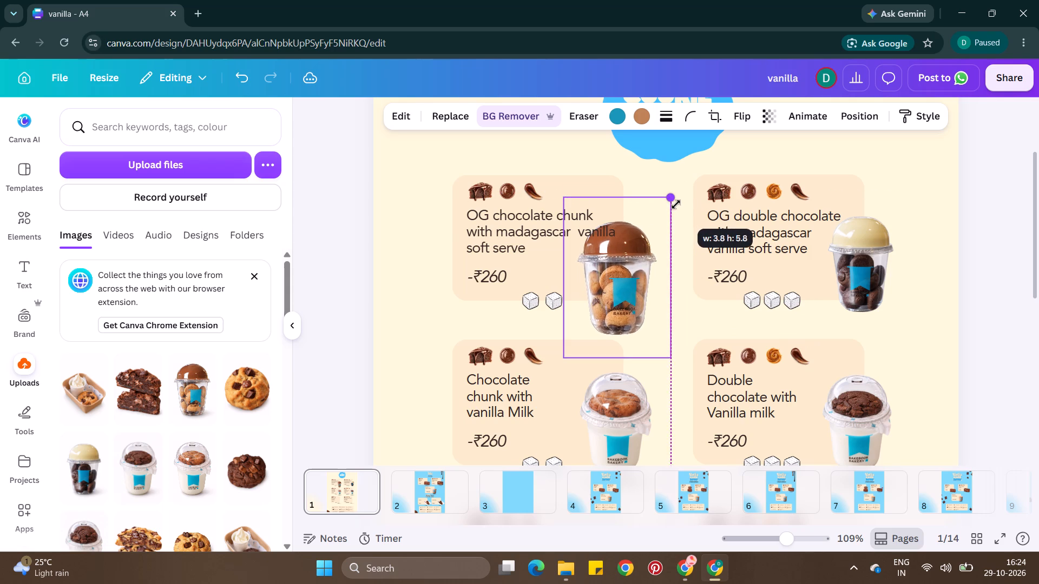
drag(676, 204, 674, 208)
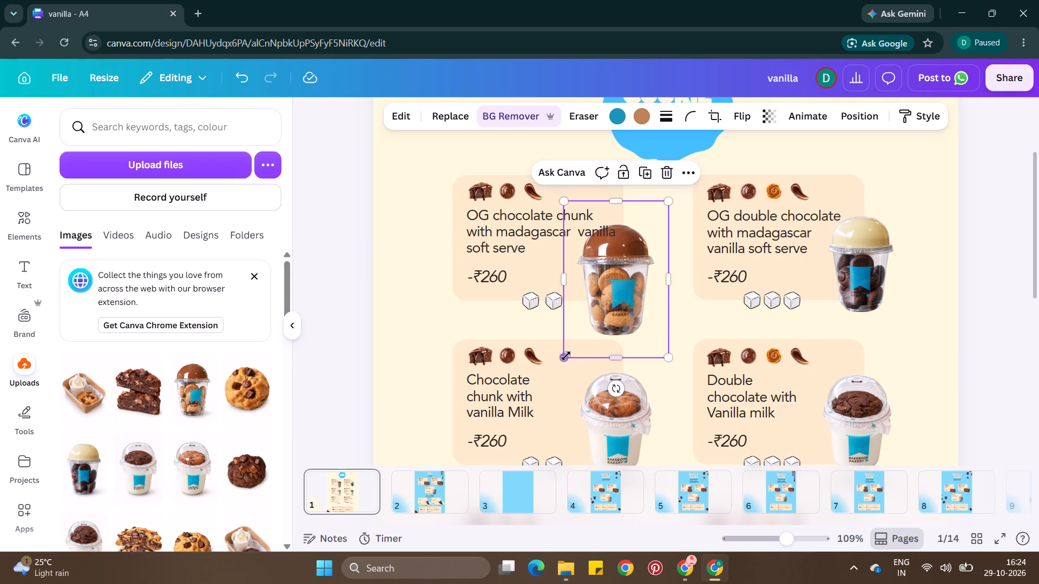
drag(566, 356, 585, 330)
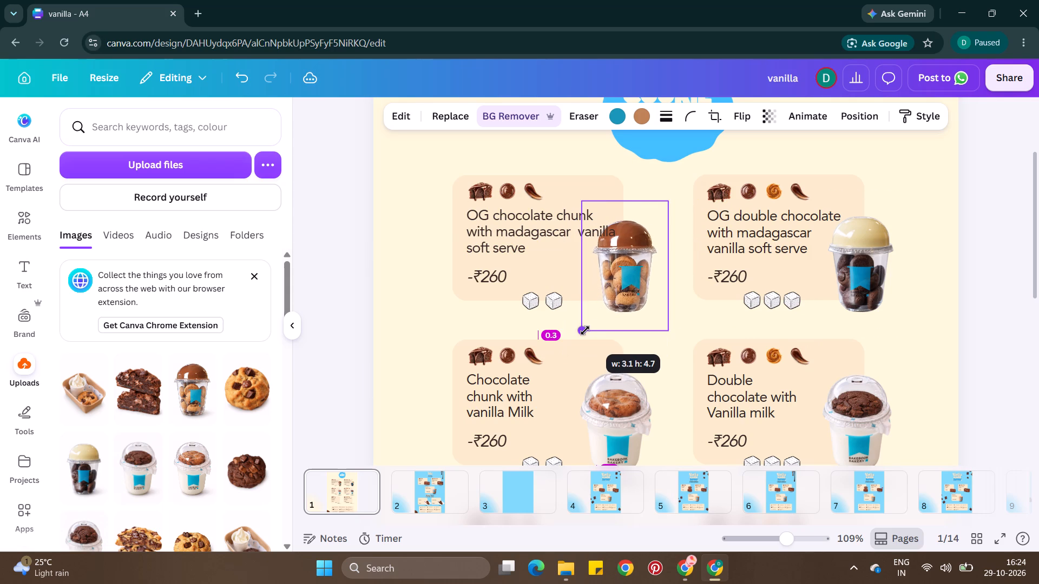
drag(585, 330, 588, 330)
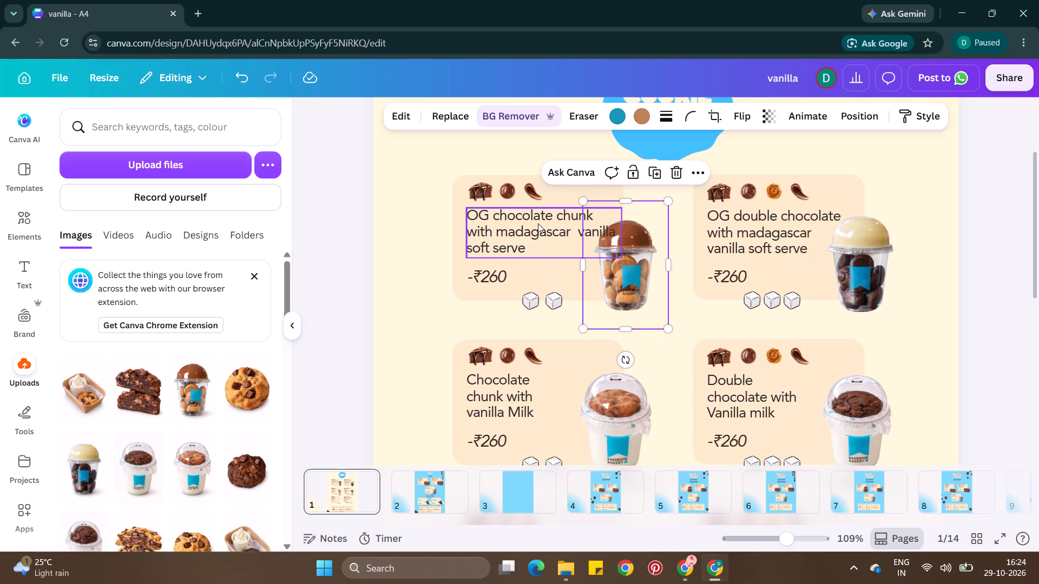
Narrow the "OG chocolate chunk" title text box so that "vanilla" wraps onto the third line.
scroll(624, 233, right, 1)
click(608, 225)
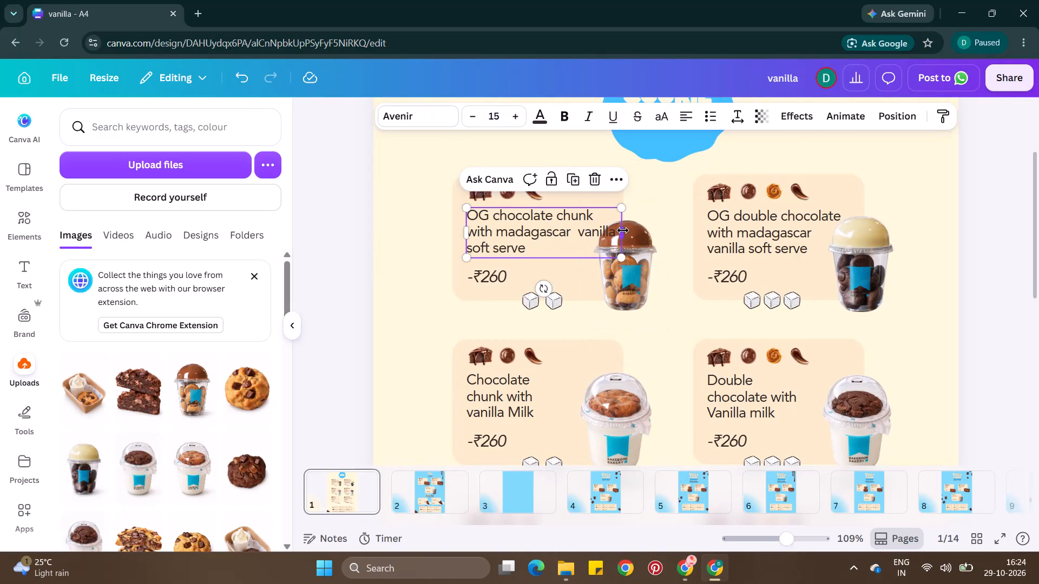
drag(623, 230, 602, 230)
Slightly enlarge the brown-domed cookie cup on the "OG chocolate chunk" card, keeping its proportions.
click(624, 243)
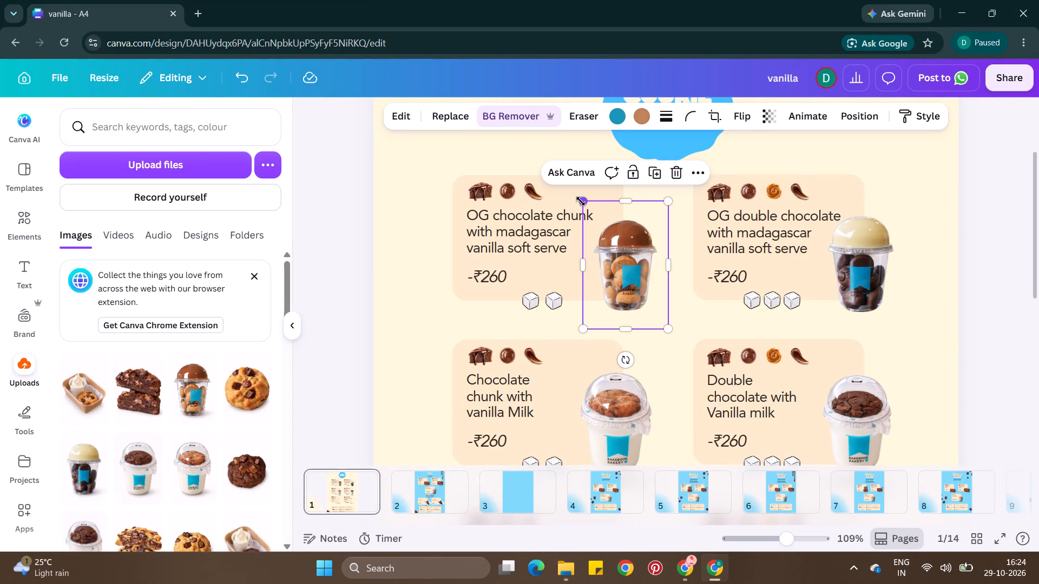
drag(581, 202, 577, 201)
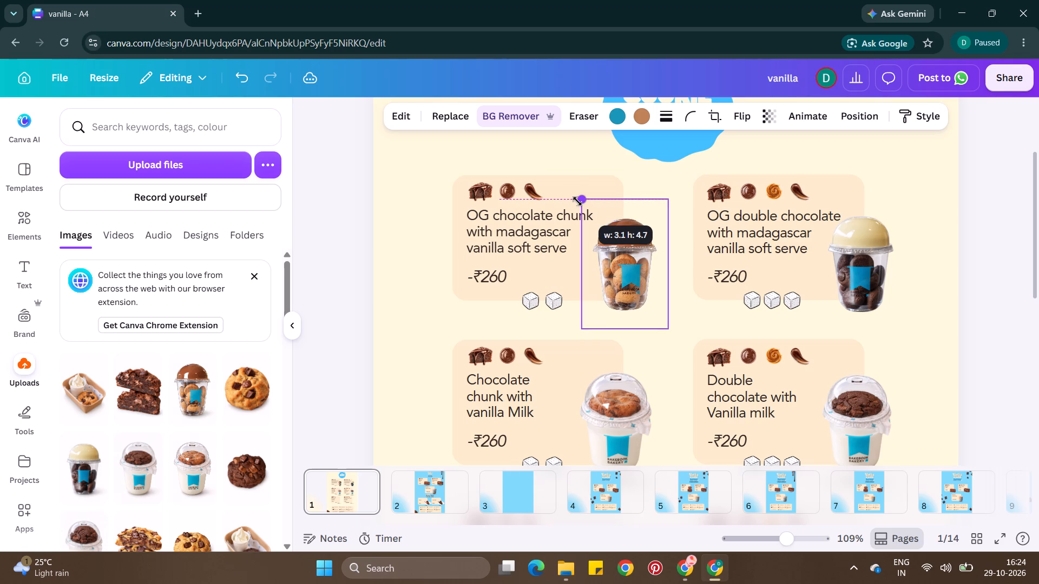
drag(577, 201, 574, 199)
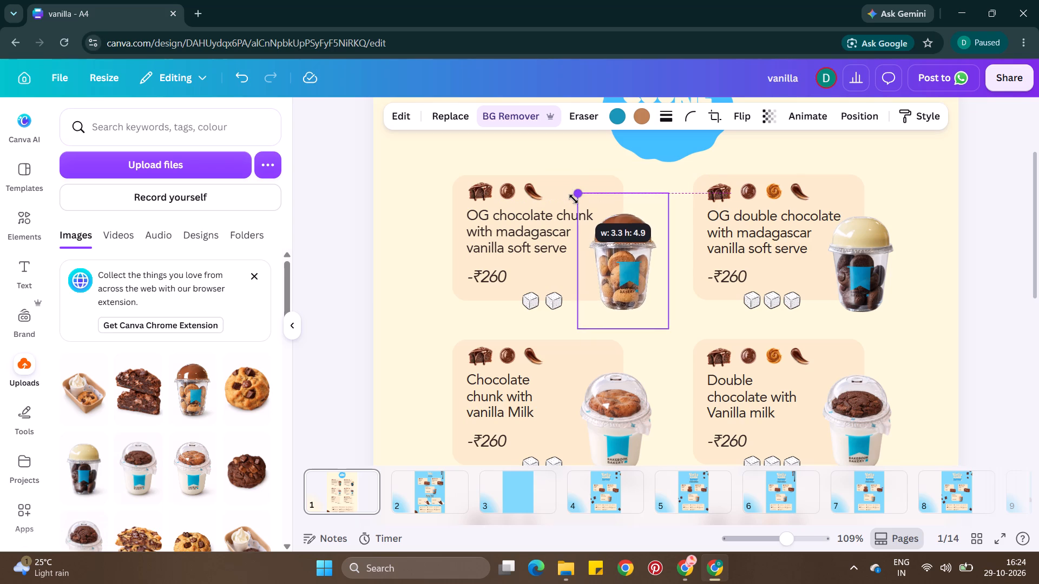
drag(574, 199, 575, 200)
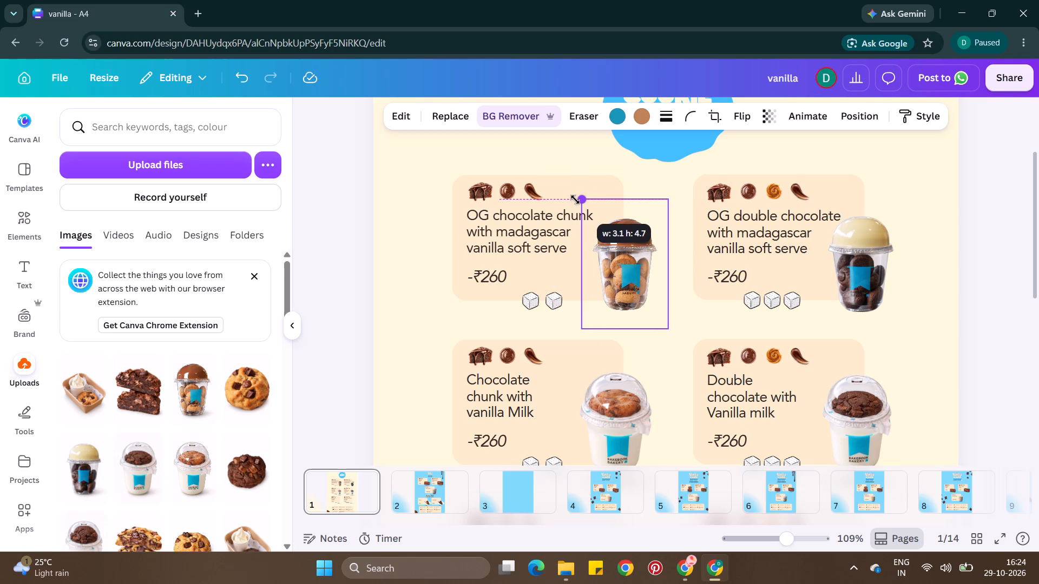
drag(575, 200, 574, 199)
scroll(661, 186, right, 1)
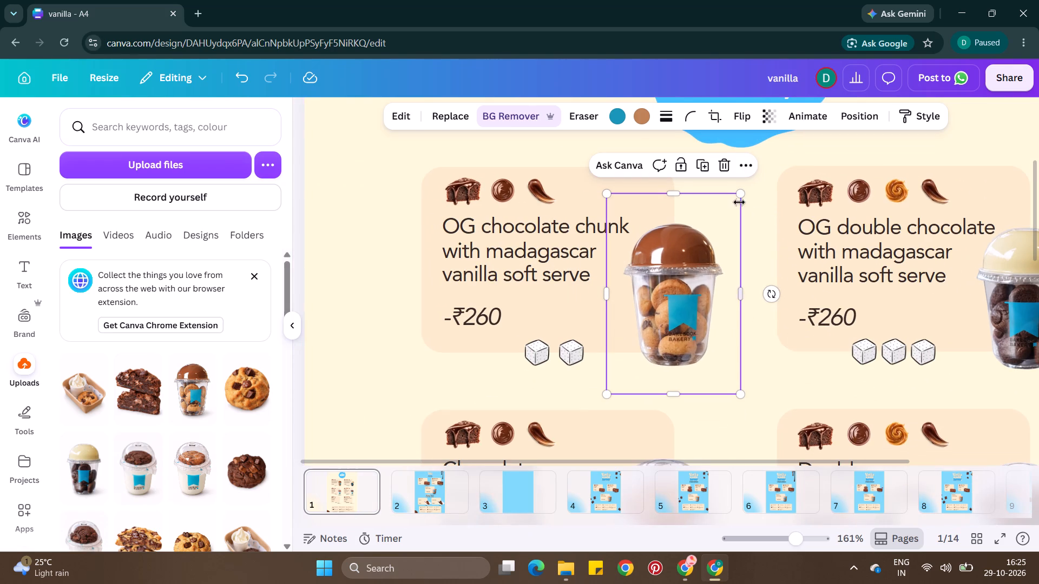
drag(739, 198, 738, 204)
Duplicate the shadow from the "Chocolate chunk with vanilla Milk" cup and place it beneath the brown-domed cookie cup.
scroll(738, 204, down, 1)
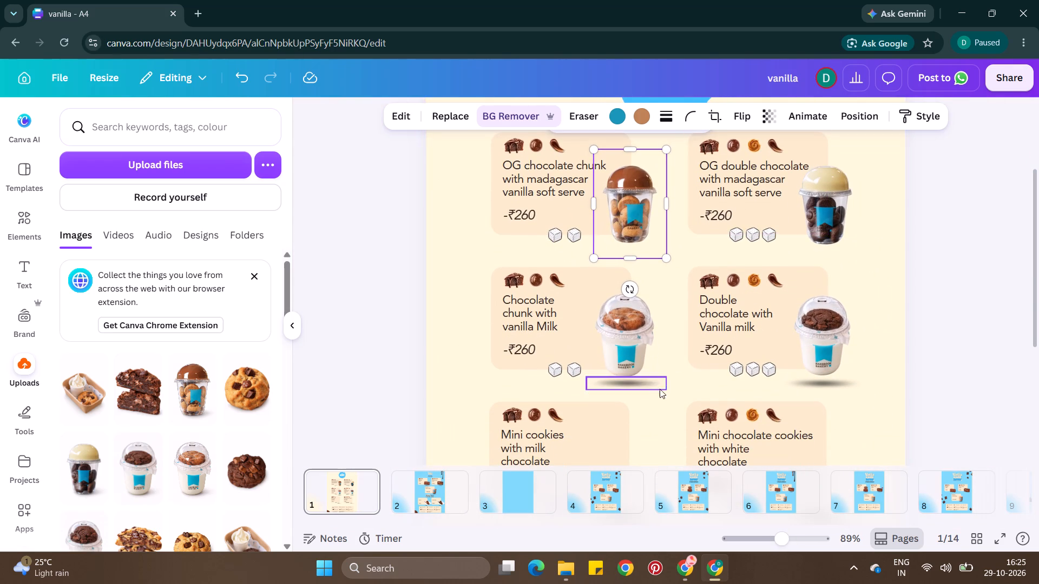
click(650, 389)
key(ctrl+c)
key(ctrl+v)
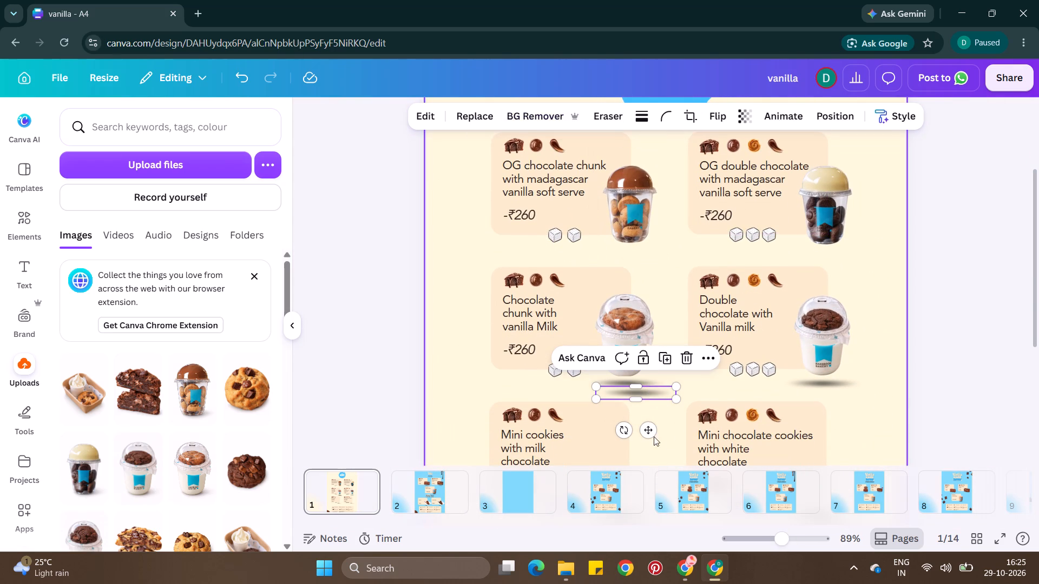
drag(649, 434, 649, 297)
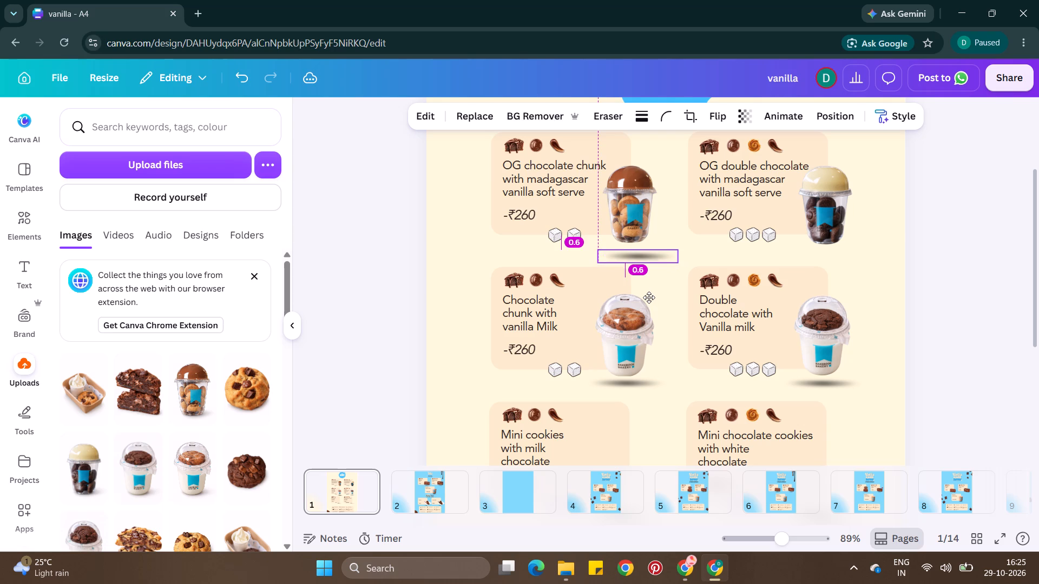
drag(649, 297, 644, 297)
click(644, 297)
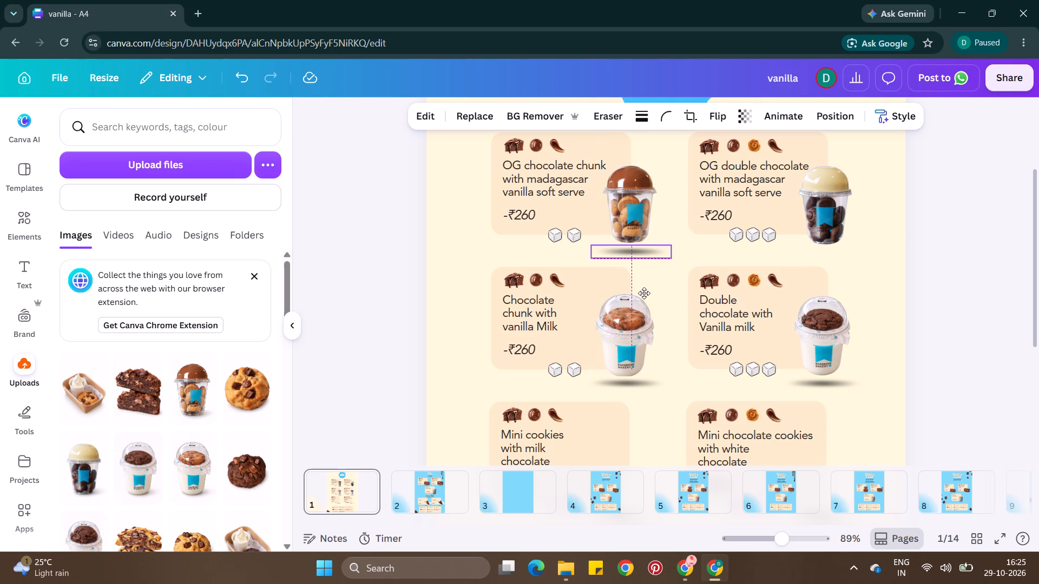
Duplicate the brown-domed cup's shadow and centre the copy beneath the cream-domed cup on the "OG double chocolate" card.
key(ctrl+c)
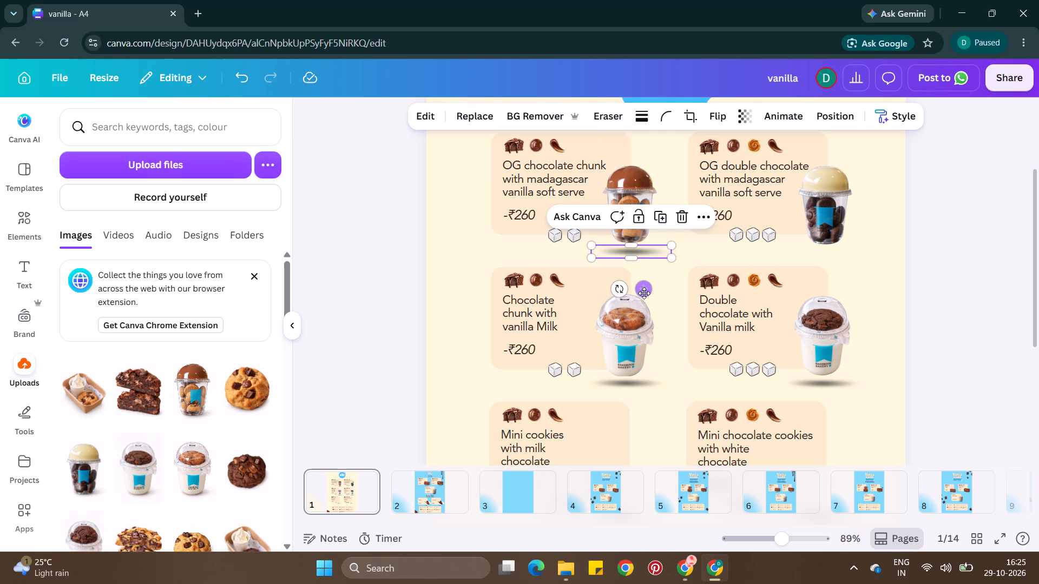
key(ctrl+v)
drag(649, 297, 842, 289)
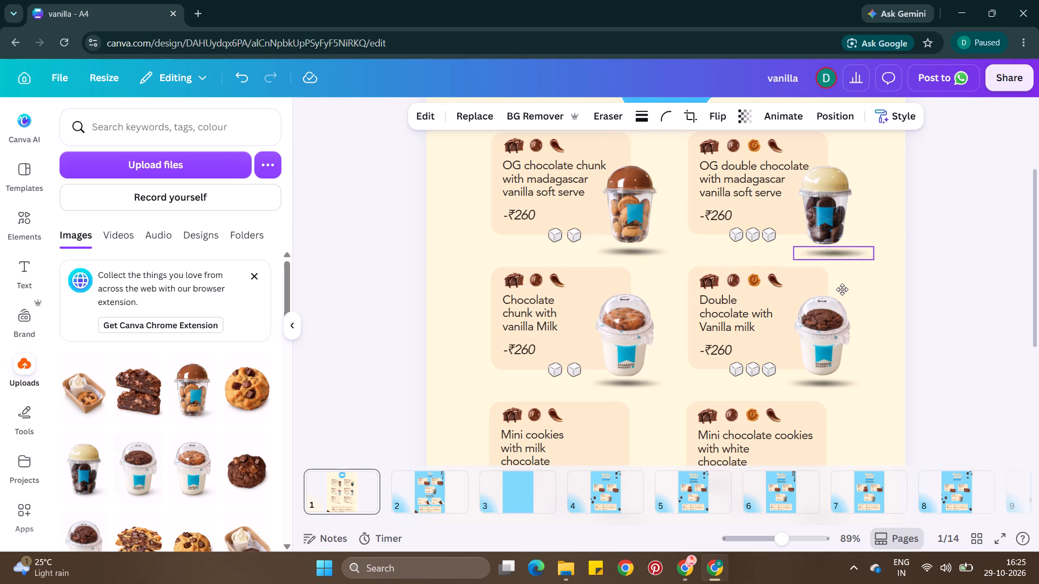
drag(842, 289, 836, 290)
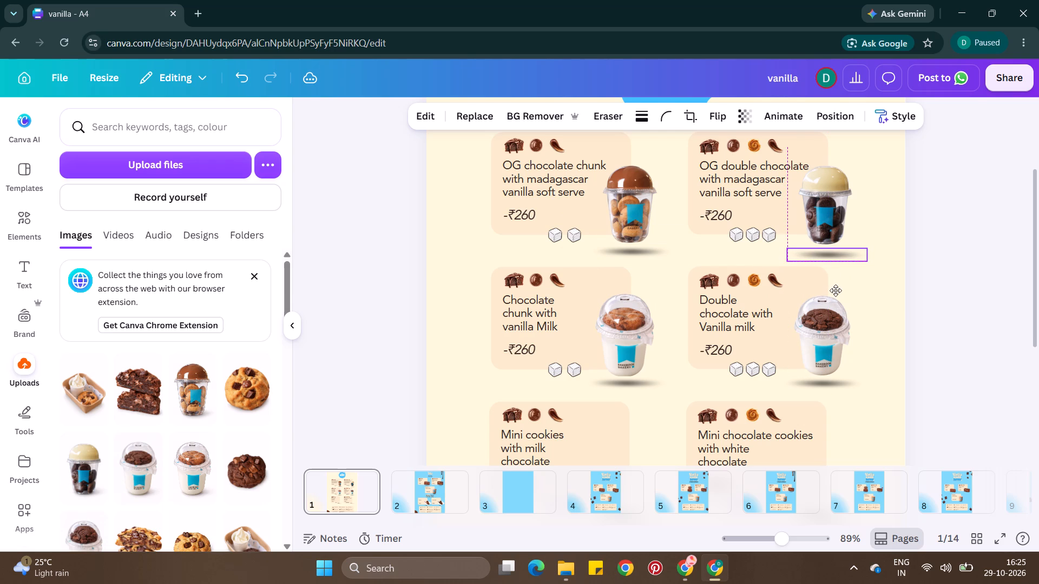
drag(836, 290, 837, 289)
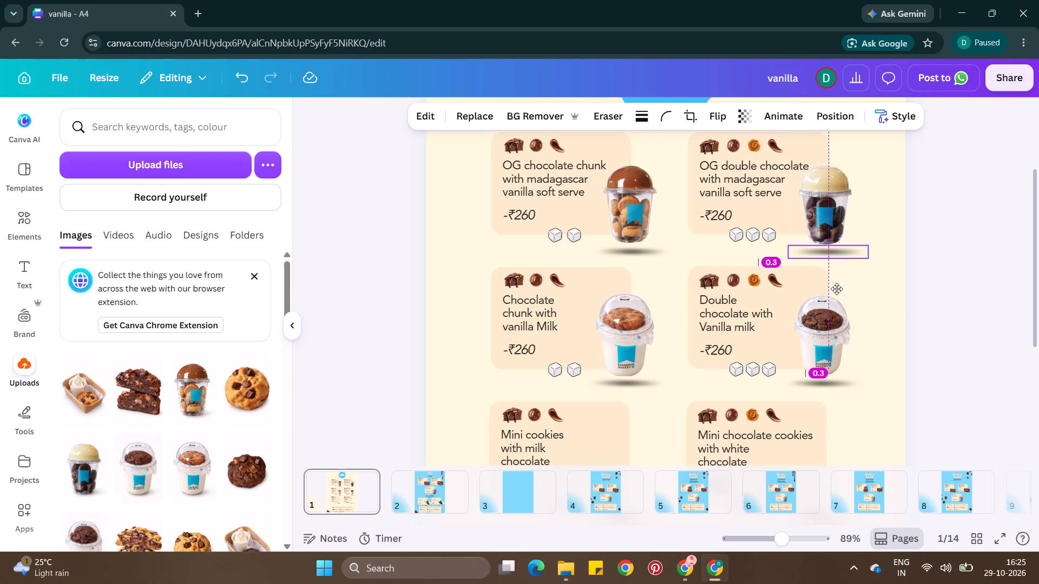
drag(837, 289, 836, 289)
drag(836, 289, 836, 290)
double_click(928, 324)
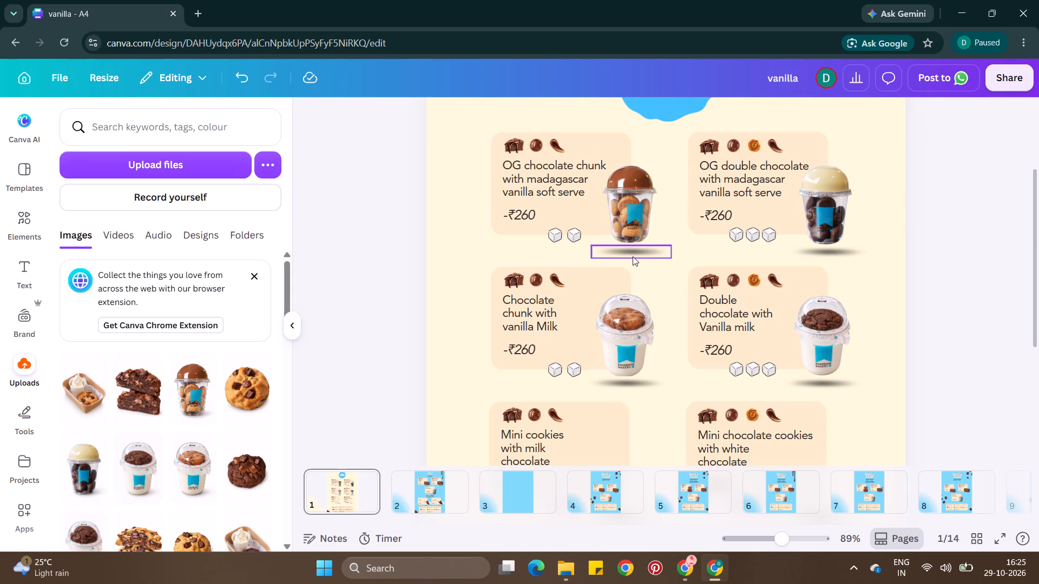
Change "Milk" to lowercase "milk" in the "Chocolate chunk with vanilla Milk" card title.
scroll(495, 294, down, 1)
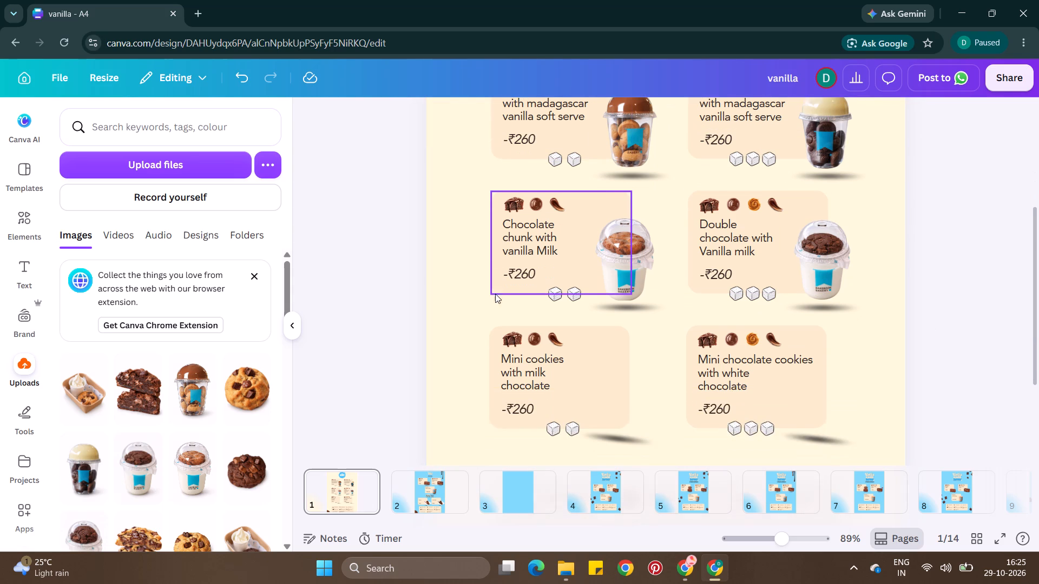
scroll(495, 294, down, 1)
scroll(493, 368, down, 1)
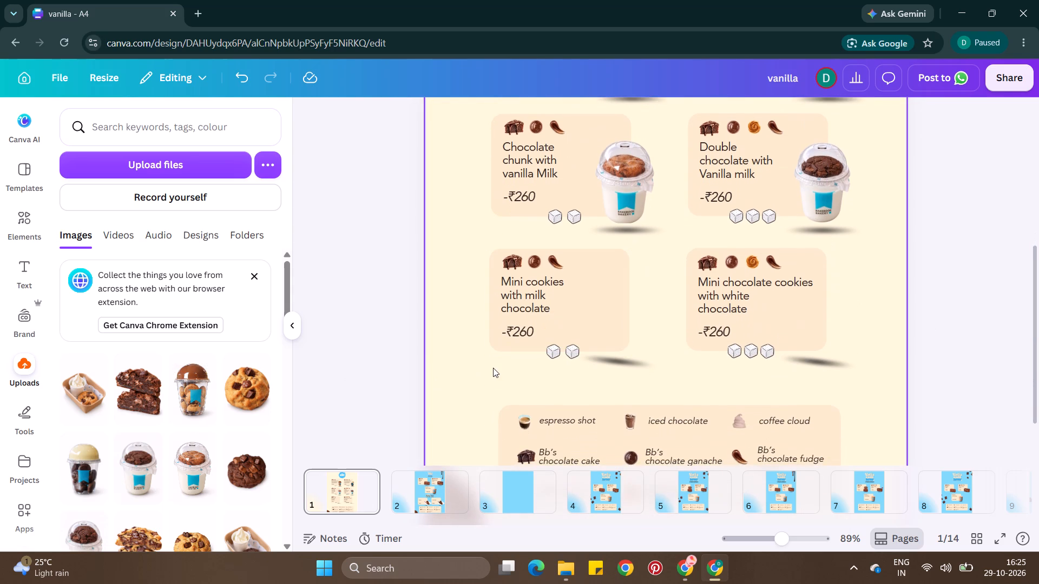
scroll(207, 463, up, 1)
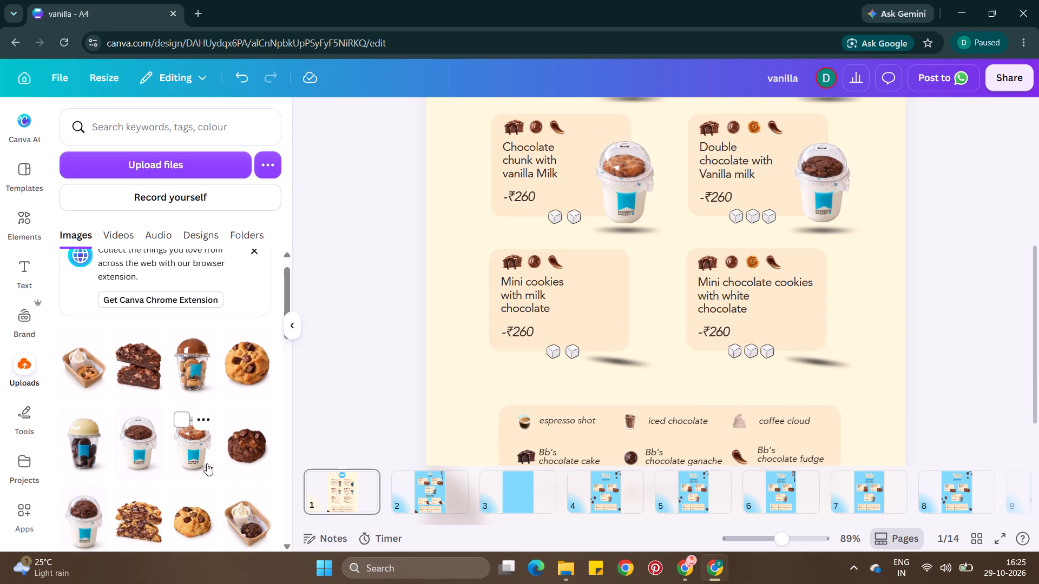
scroll(207, 463, up, 2)
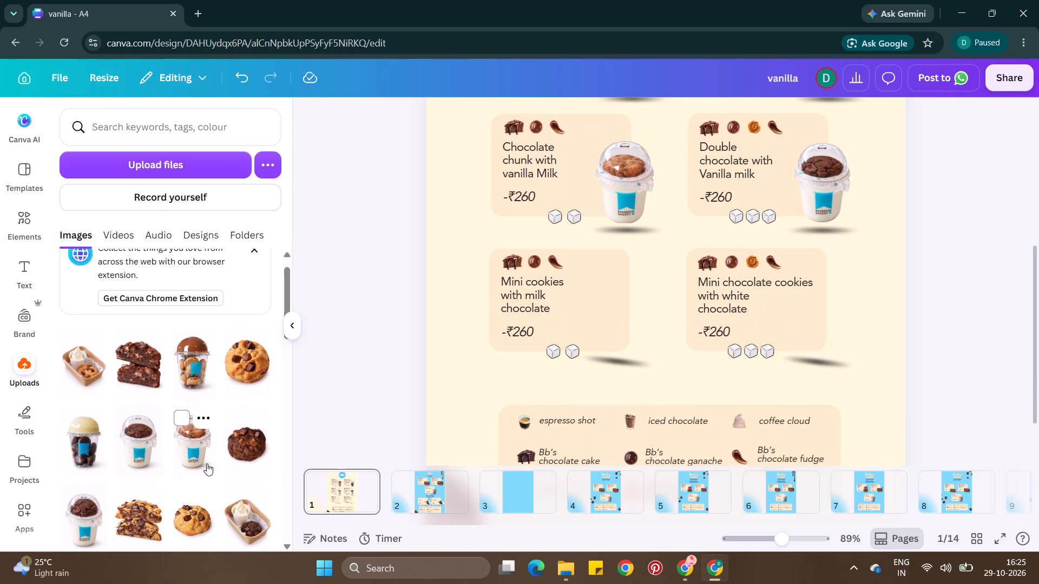
scroll(207, 463, up, 2)
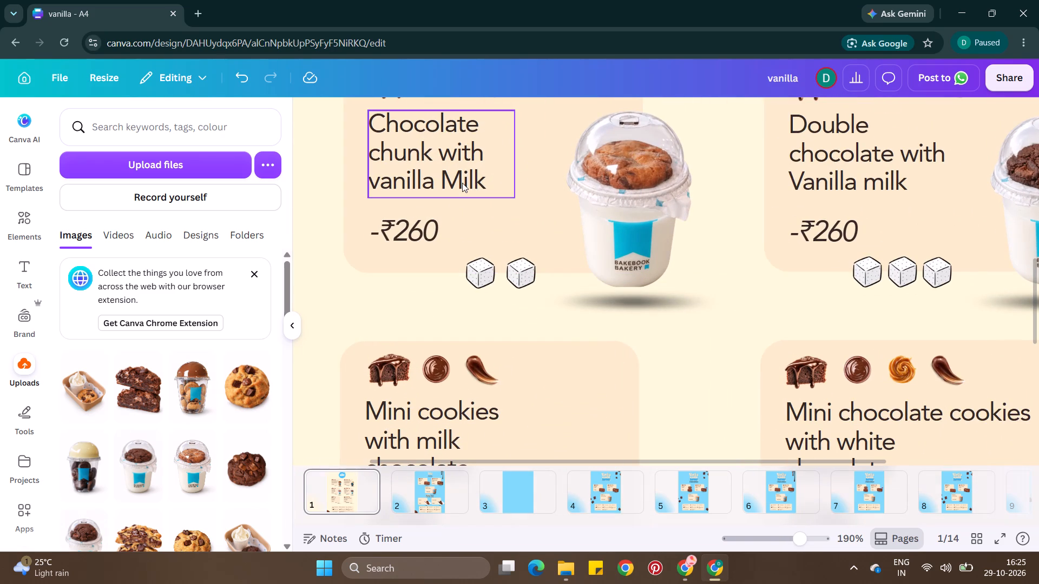
double_click(462, 183)
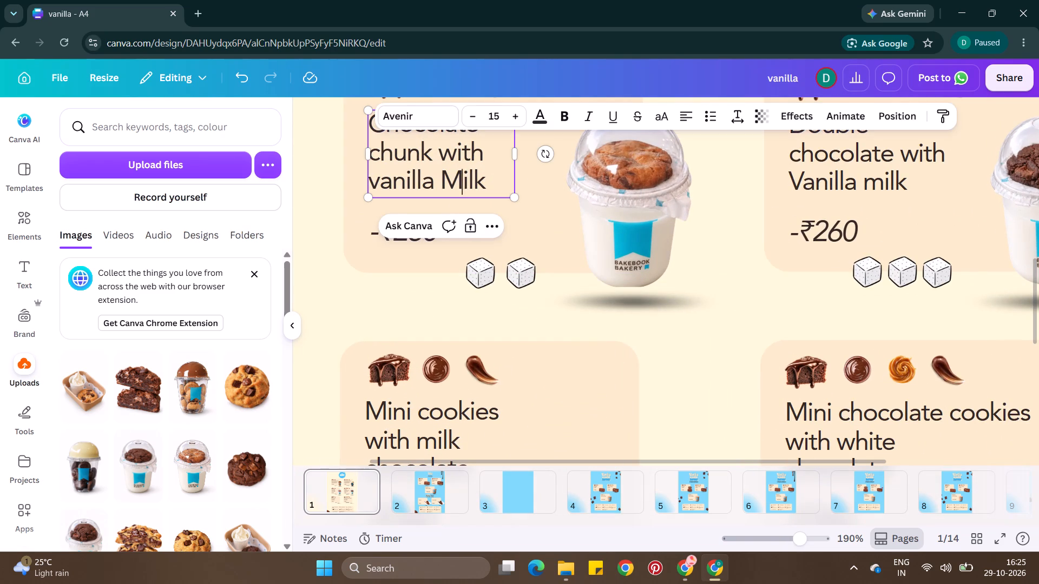
text(=m)
key(BackSpace)
key(BackSpace)
key(BackSpace)
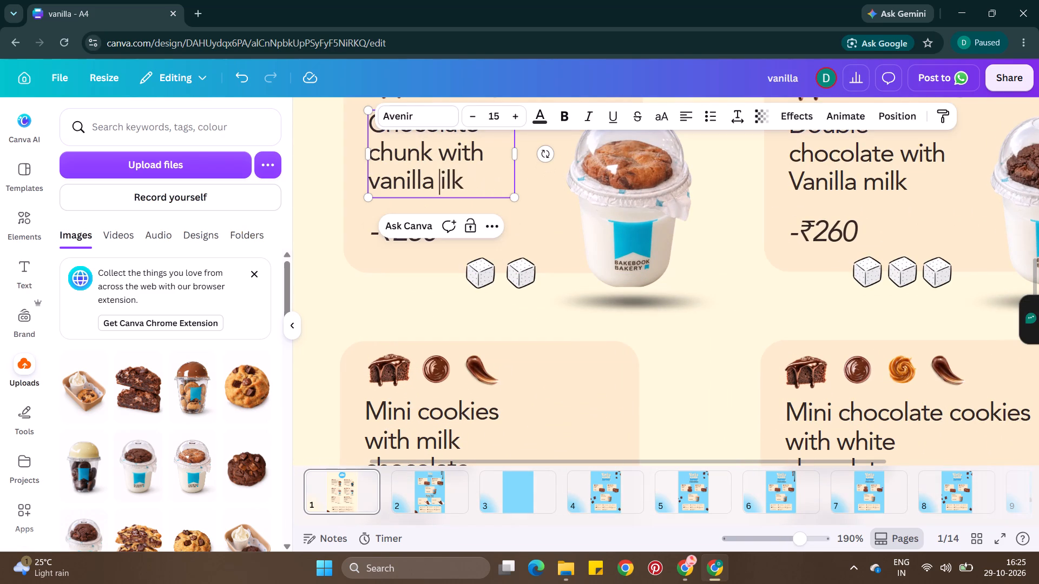
key(m)
click(372, 173)
Change "Vanilla" to lowercase "vanilla" in the "Double chocolate with Vanilla milk" card title.
double_click(820, 190)
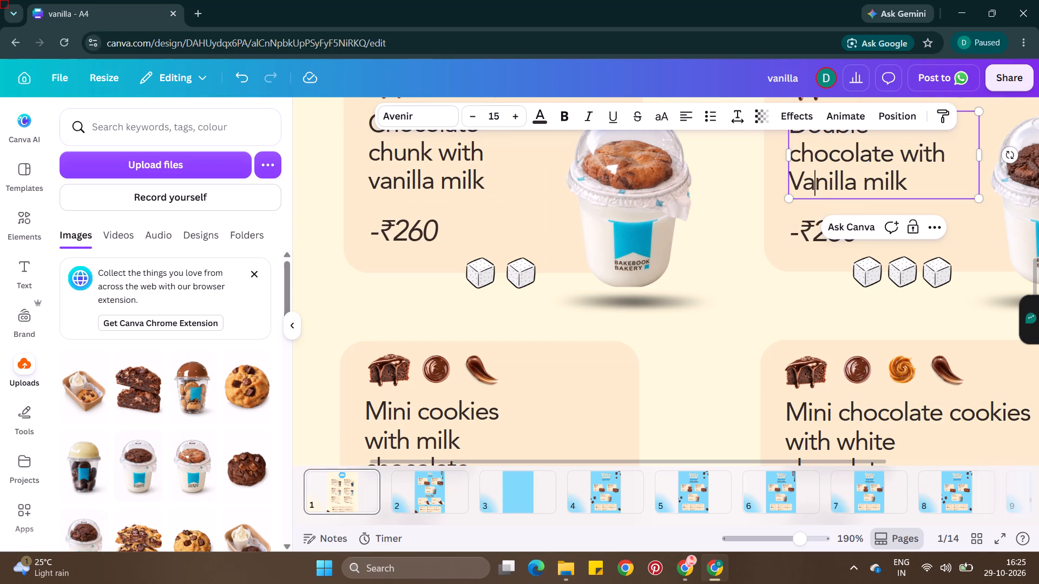
click(811, 184)
key(Left)
key(BackSpace)
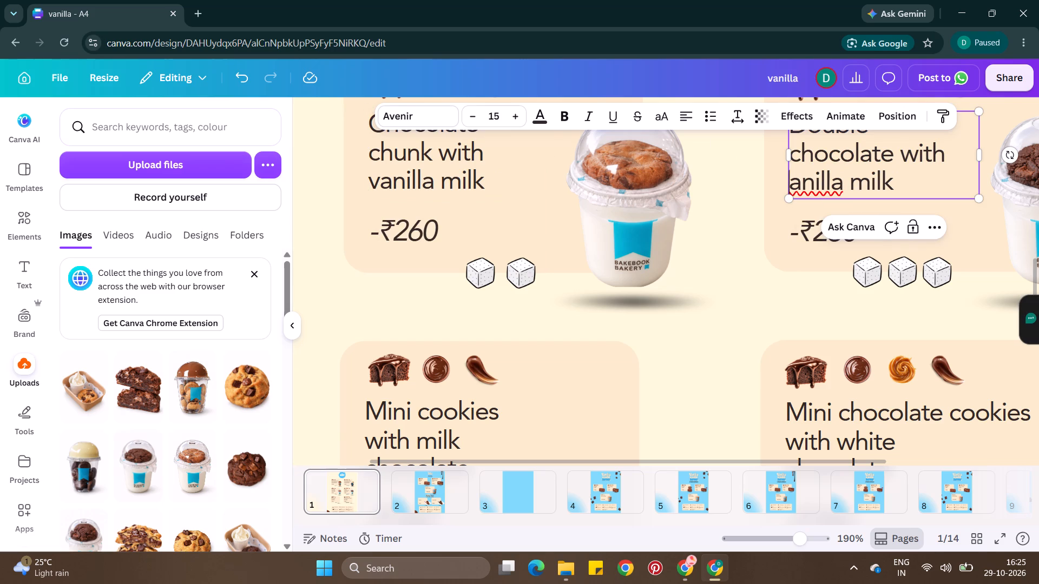
key(v)
Narrow the "Mini chocolate cookies with white chocolate" title text box so that "cookies" wraps onto the second line.
scroll(766, 343, down, 1)
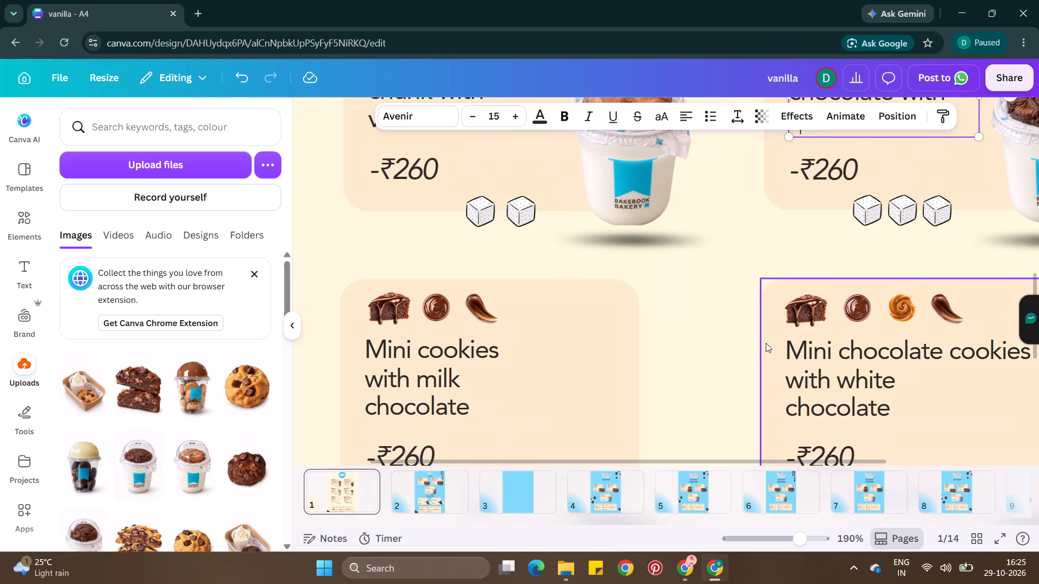
scroll(766, 343, down, 1)
click(787, 341)
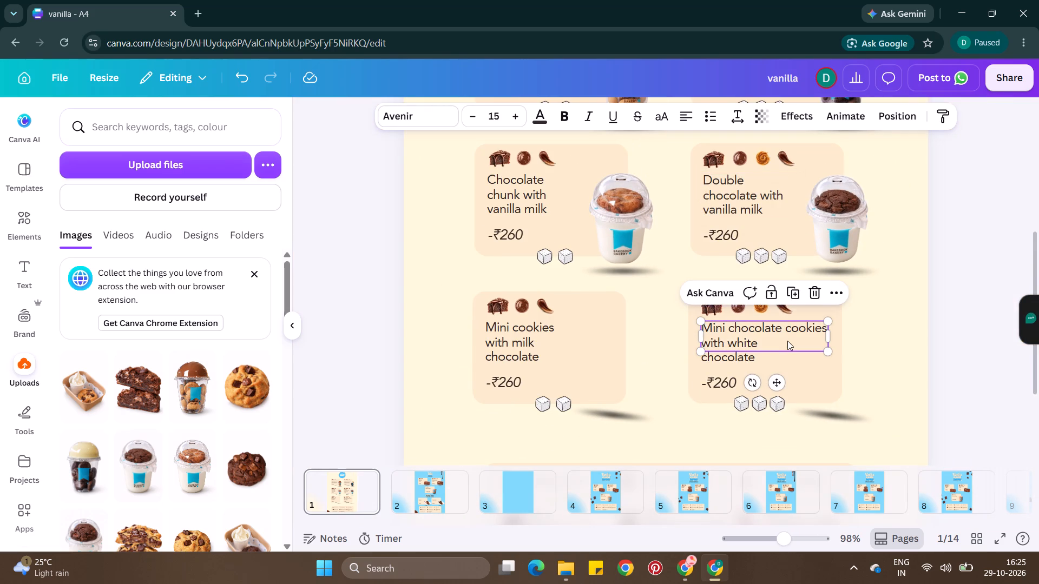
drag(831, 338, 816, 336)
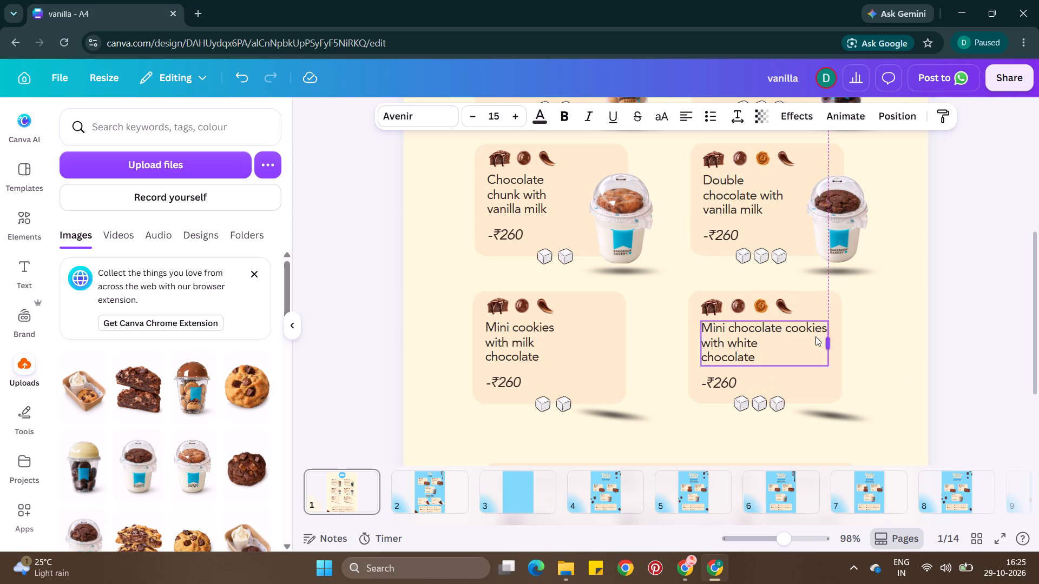
drag(816, 336, 813, 335)
double_click(971, 314)
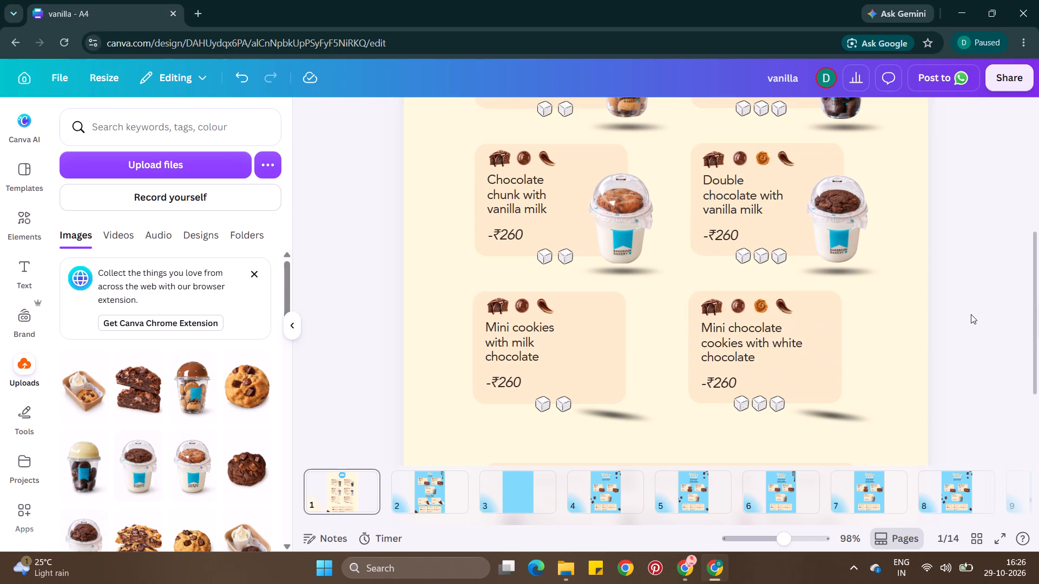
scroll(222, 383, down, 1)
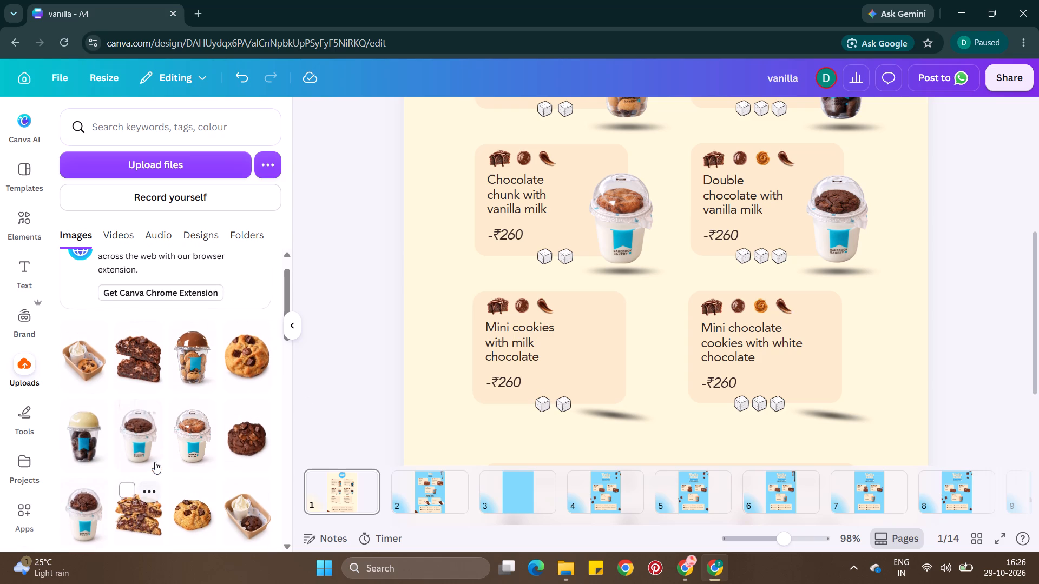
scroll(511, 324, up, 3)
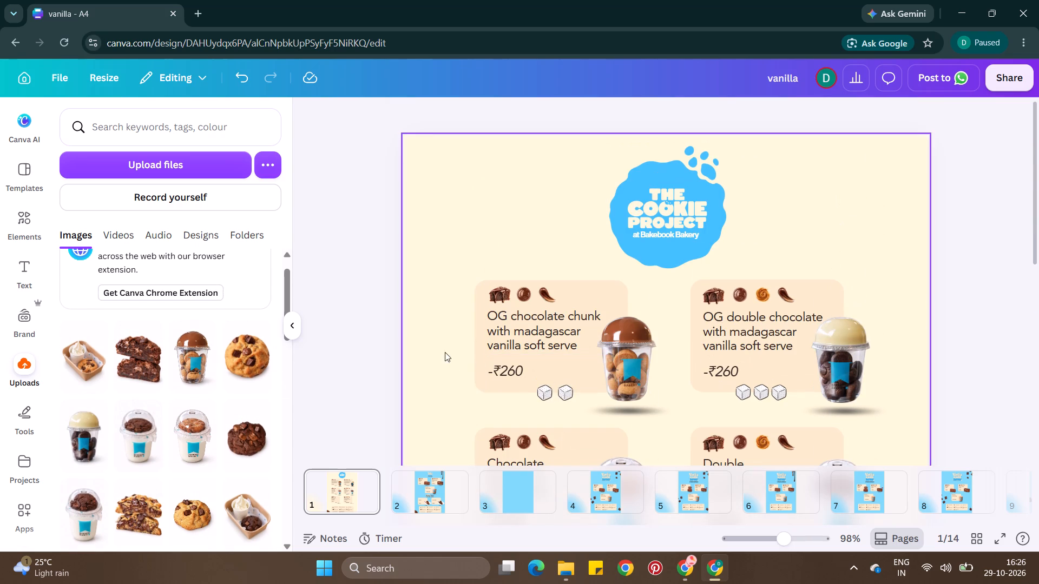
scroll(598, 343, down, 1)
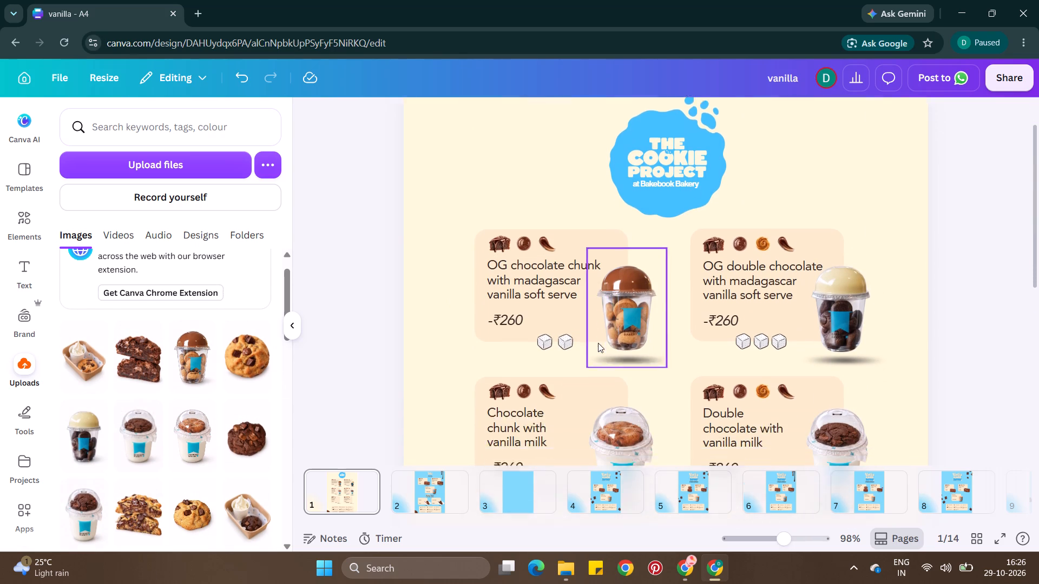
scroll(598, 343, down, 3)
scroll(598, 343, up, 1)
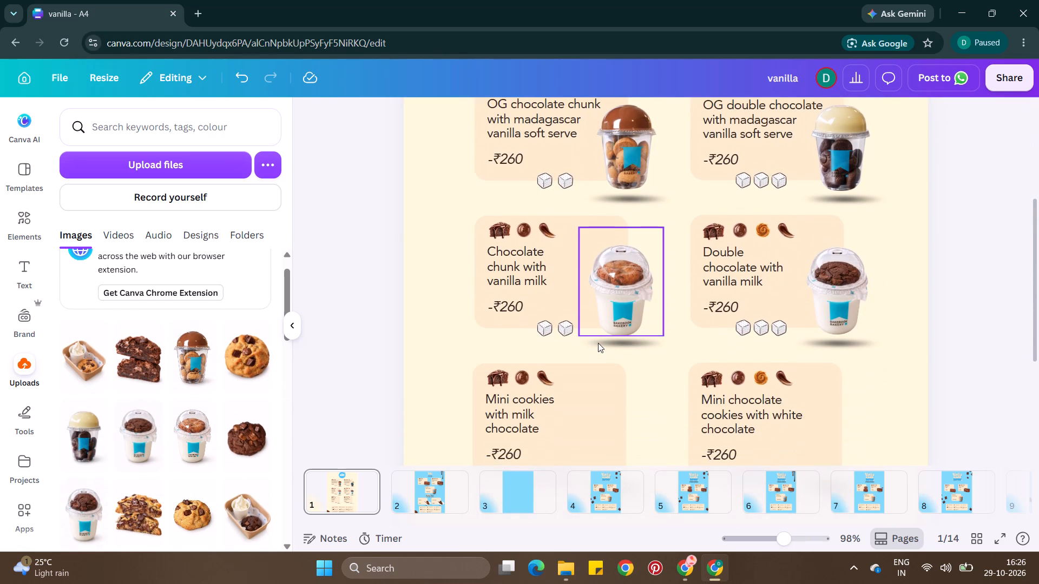
Move the brown-domed cup with its shadow from the "OG chocolate chunk" card down beside the "Mini cookies with milk chocolate" card.
scroll(598, 343, up, 2)
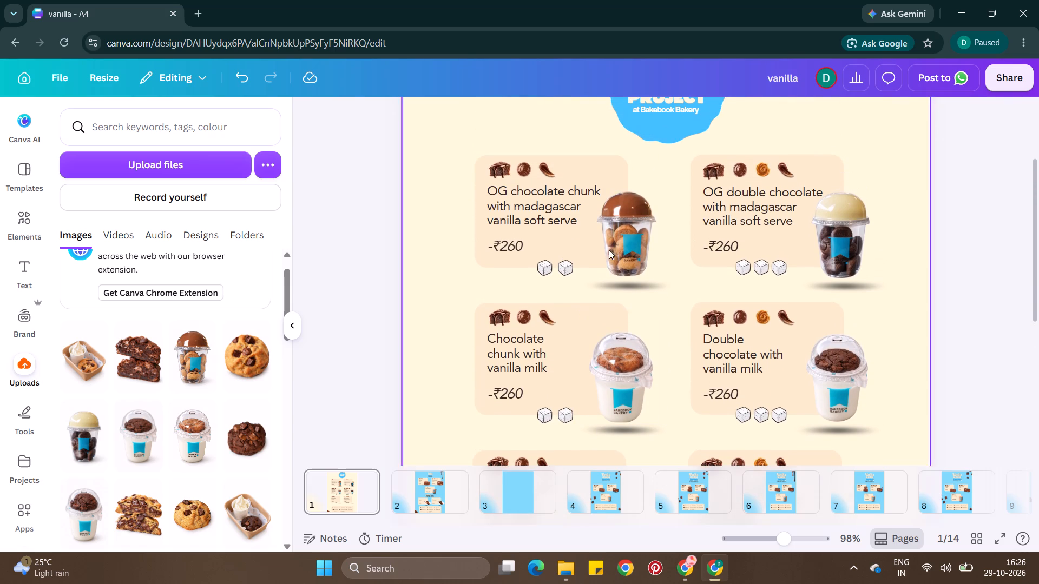
scroll(614, 233, down, 1)
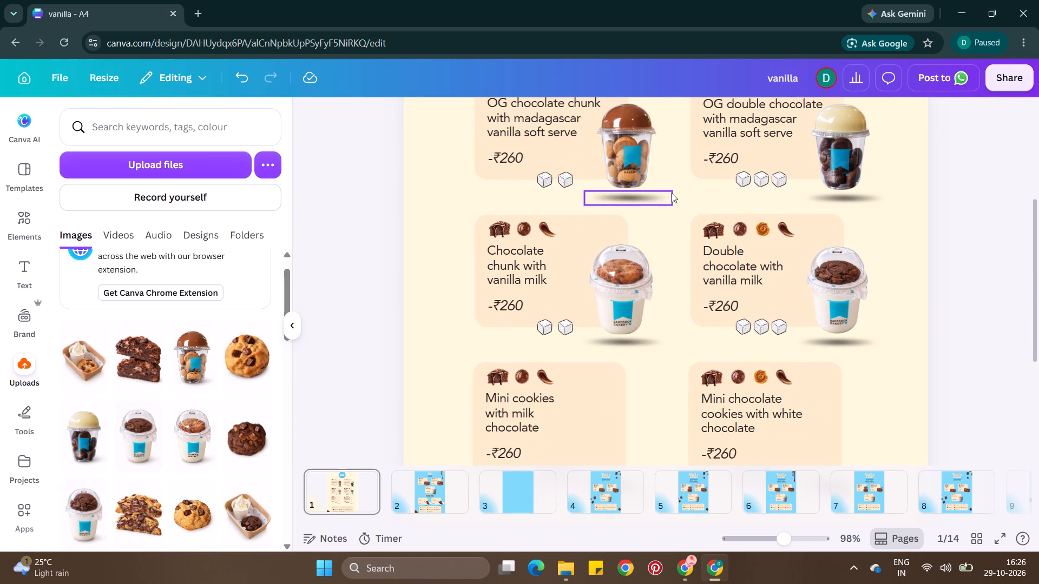
click(672, 193)
drag(685, 194, 638, 183)
drag(640, 149, 631, 375)
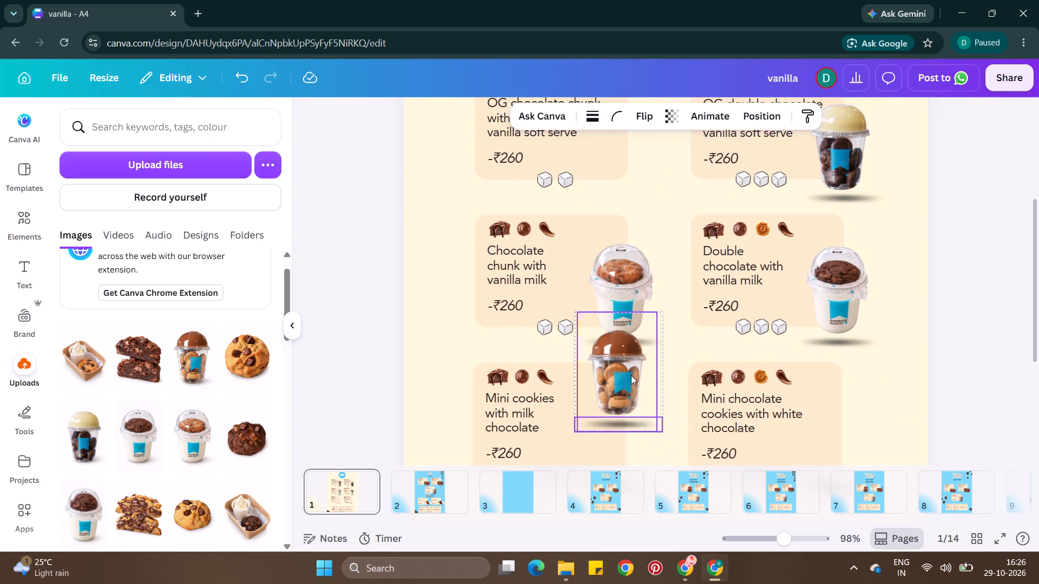
scroll(631, 375, down, 2)
drag(649, 219, 650, 269)
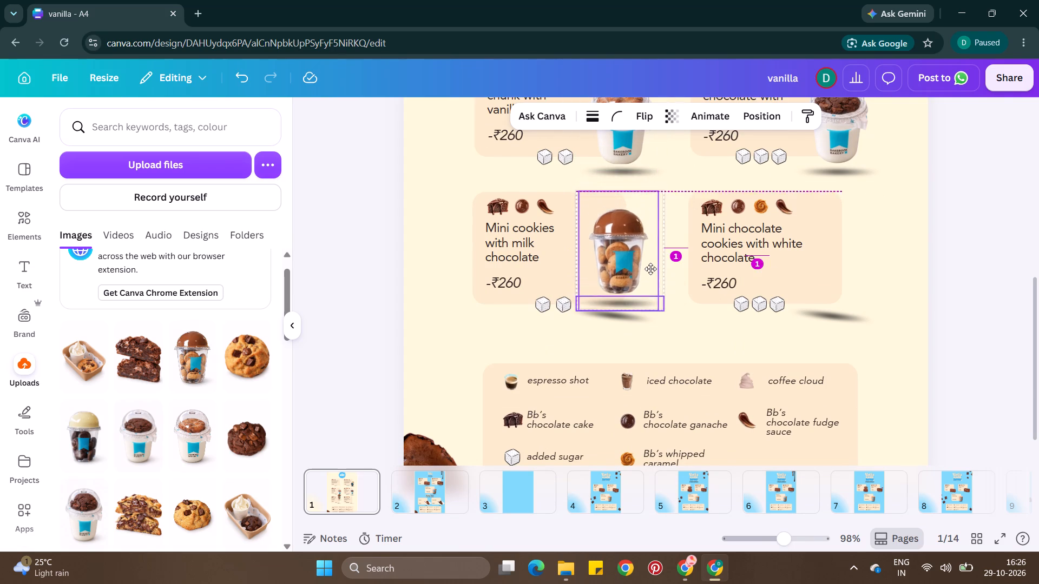
drag(650, 269, 709, 304)
Delete the old tilted shadow beside the "Mini cookies with milk chocolate" card.
click(614, 318)
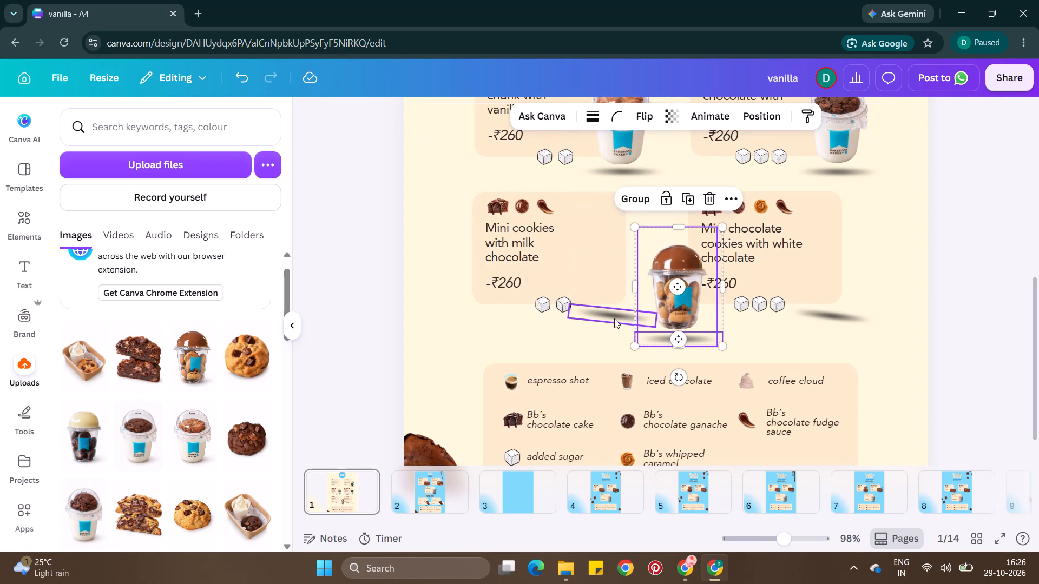
key(BackSpace)
Place the brown-domed cup and its shadow over the outer edge of the "Mini cookies with milk chocolate" card, in line with the milk cup above.
drag(626, 321, 665, 340)
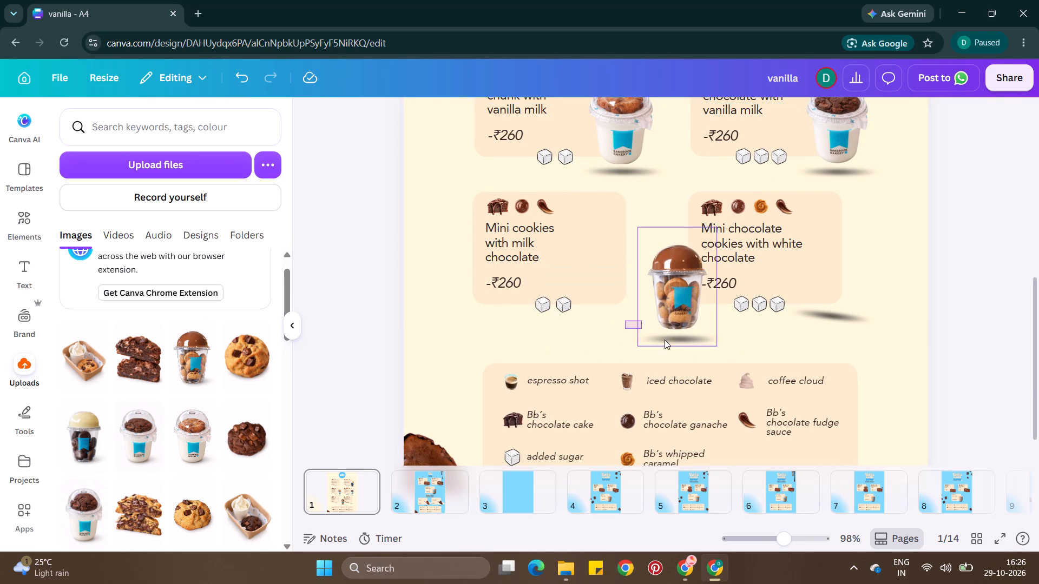
drag(665, 340, 670, 341)
drag(679, 295, 627, 269)
scroll(663, 257, up, 1)
drag(667, 297, 627, 284)
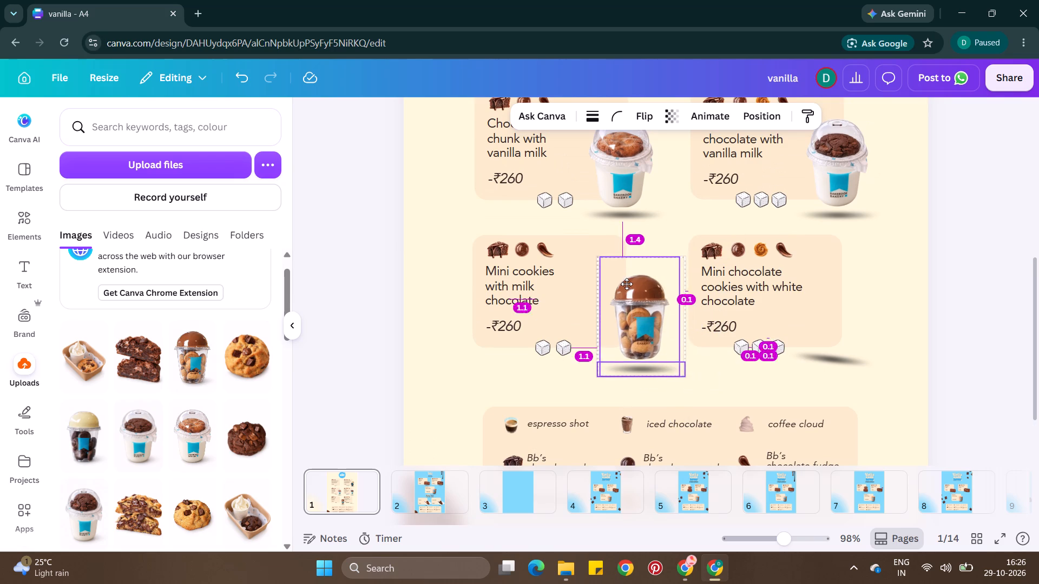
drag(627, 284, 610, 278)
scroll(610, 278, up, 1)
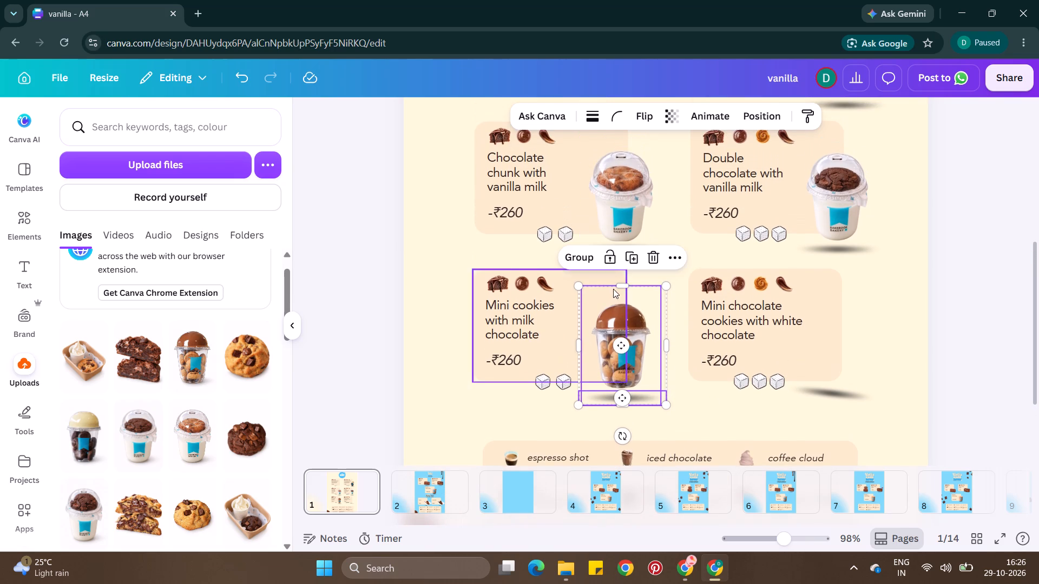
click(620, 308)
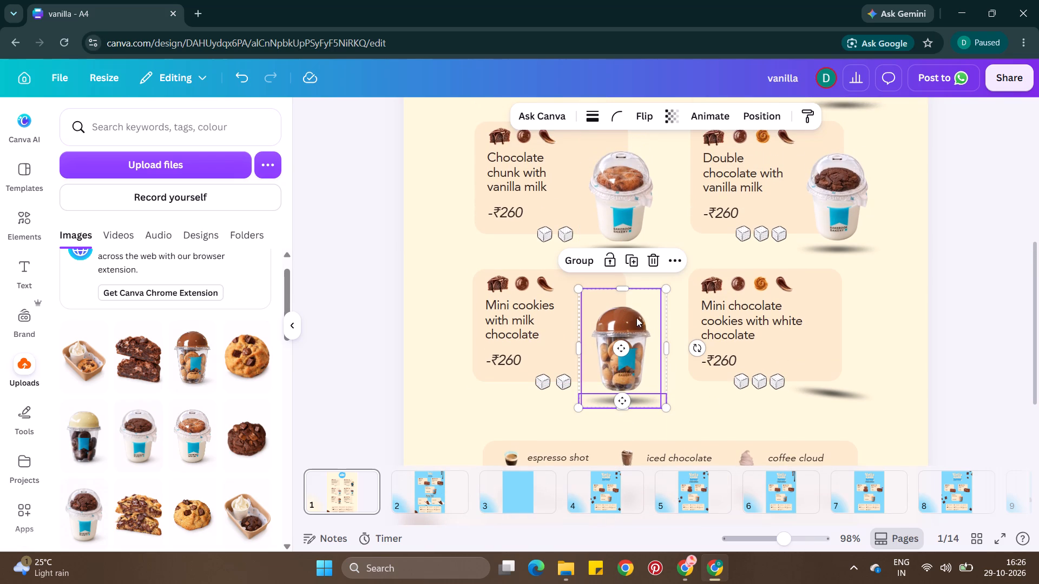
double_click(700, 401)
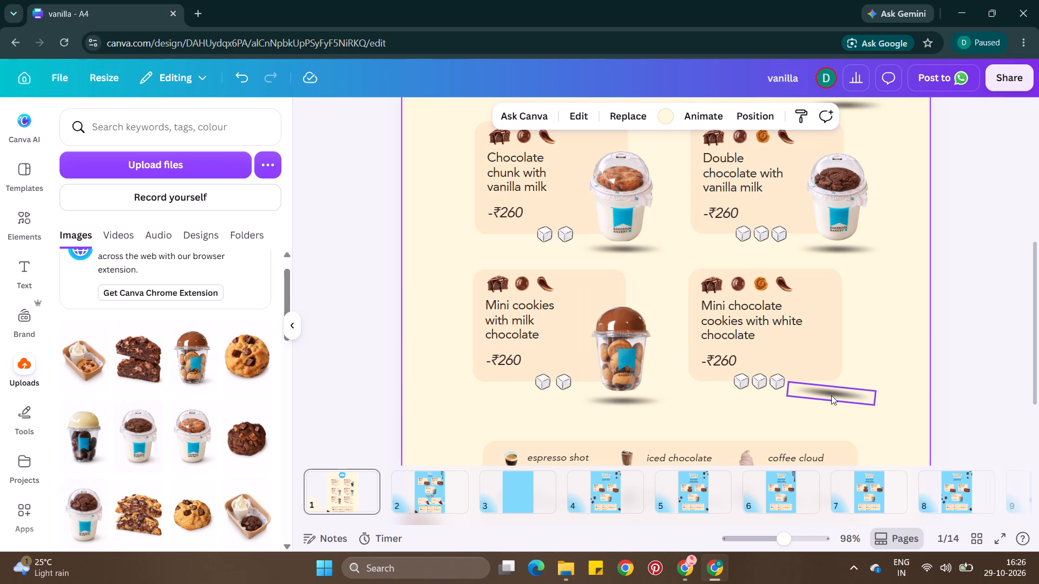
Delete the old tilted shadow beside the "Mini chocolate cookies with white chocolate" card.
click(831, 395)
key(BackSpace)
Move the cream-domed cup with its shadow onto the "Mini chocolate cookies with white chocolate" card, level with the brown-domed cup.
scroll(831, 395, up, 1)
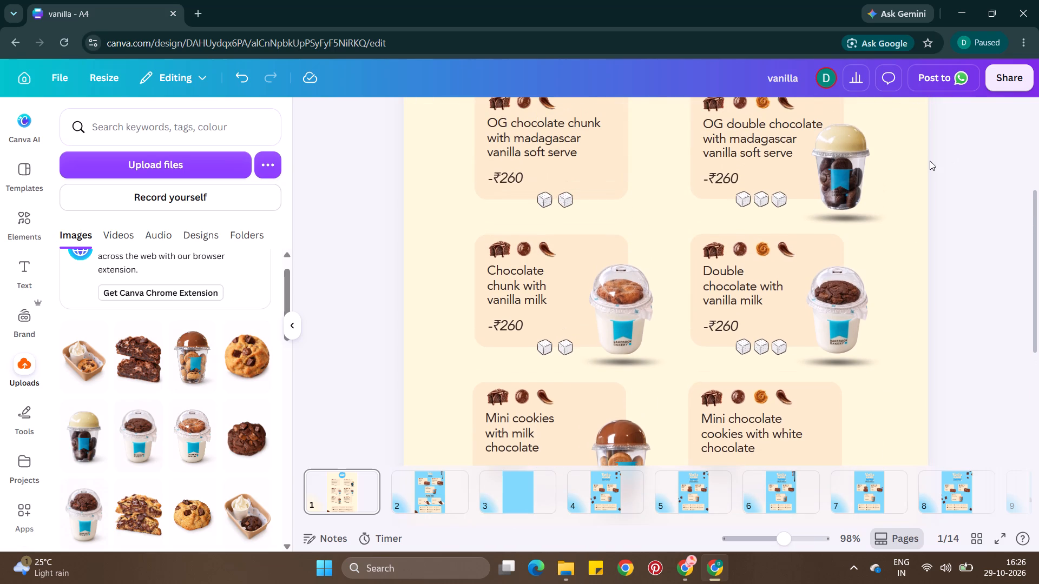
drag(930, 161, 870, 218)
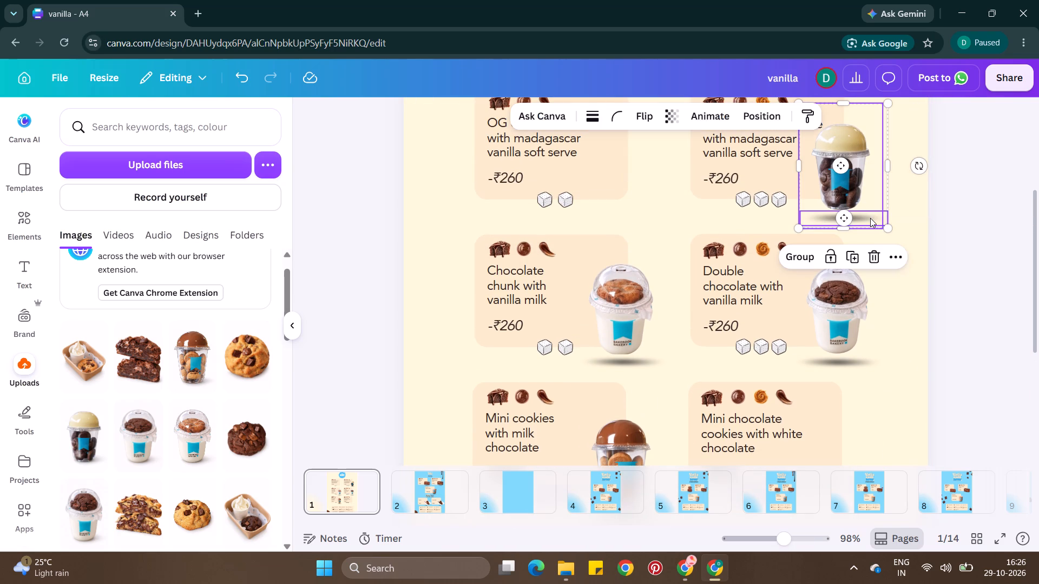
drag(864, 192, 858, 346)
scroll(858, 346, down, 1)
drag(856, 227, 863, 370)
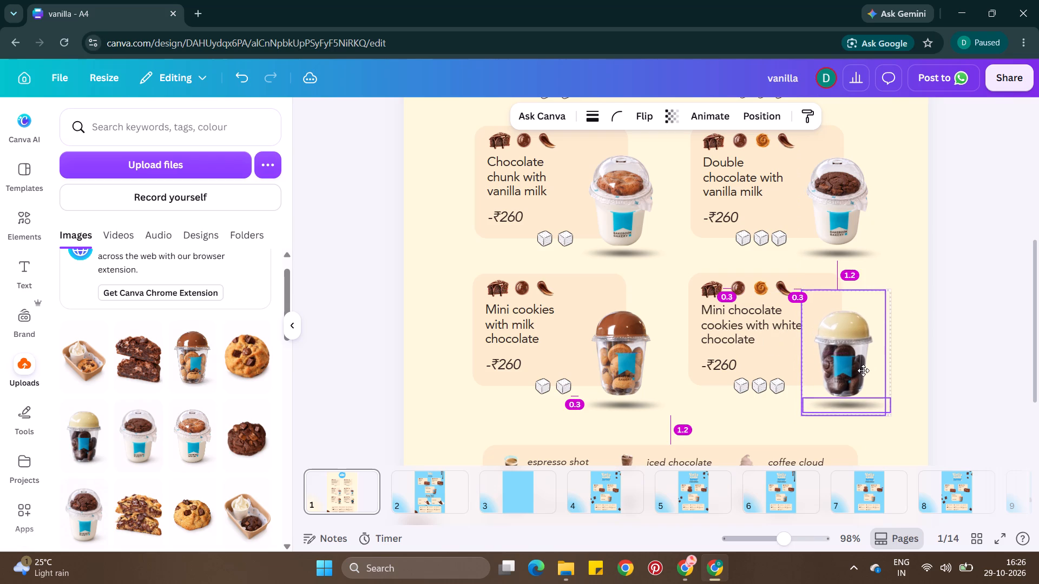
drag(863, 370, 863, 373)
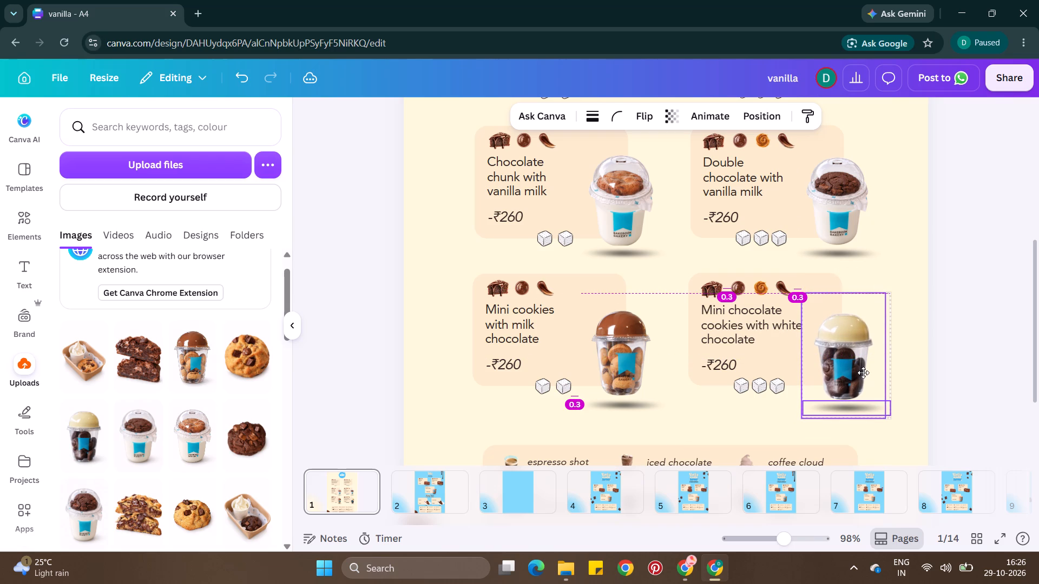
drag(863, 373, 863, 372)
drag(863, 372, 862, 369)
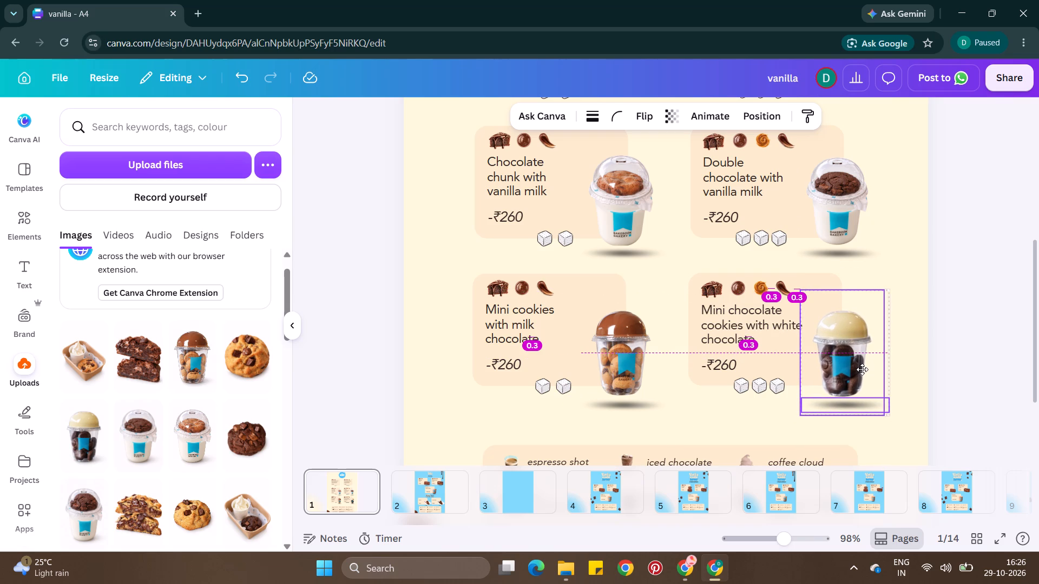
drag(862, 369, 862, 369)
double_click(940, 360)
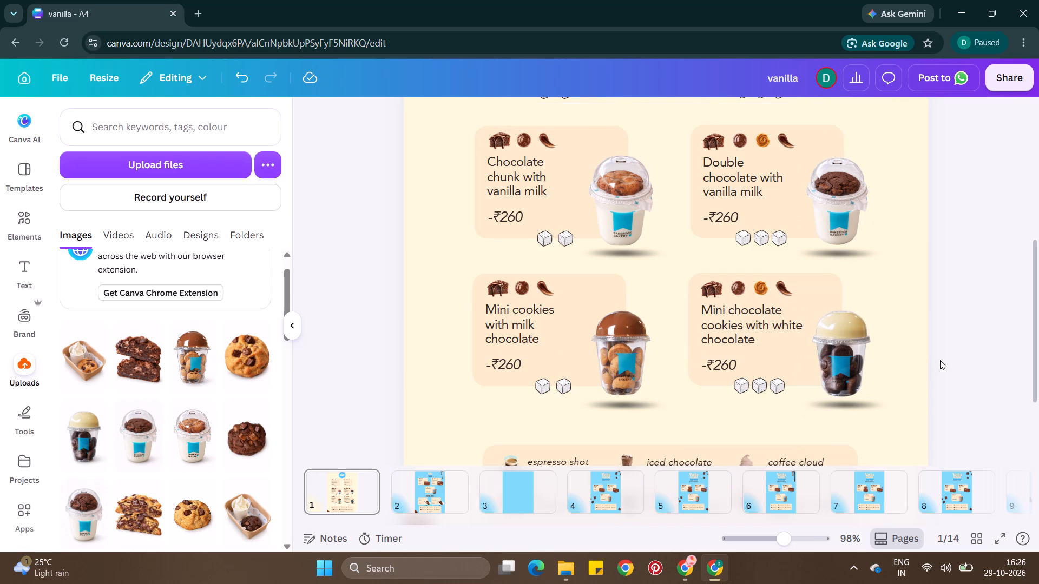
Add the uploaded soft-serve tray pictures to the page, one with the dark chocolate cookie and one with the chocolate chunk cookie.
scroll(940, 360, down, 1)
scroll(940, 360, up, 2)
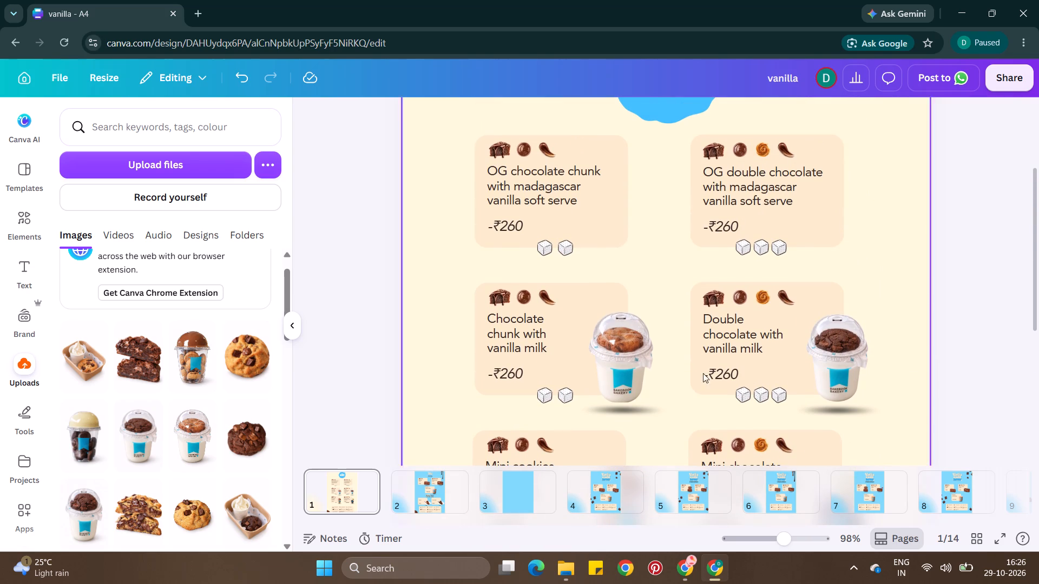
scroll(147, 443, down, 1)
click(243, 407)
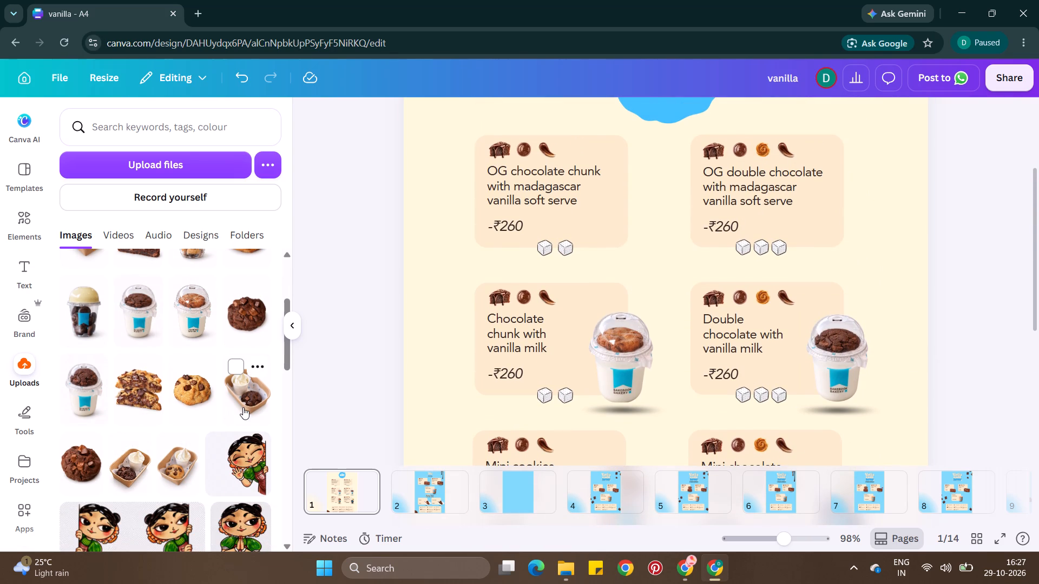
scroll(118, 306, left, 1)
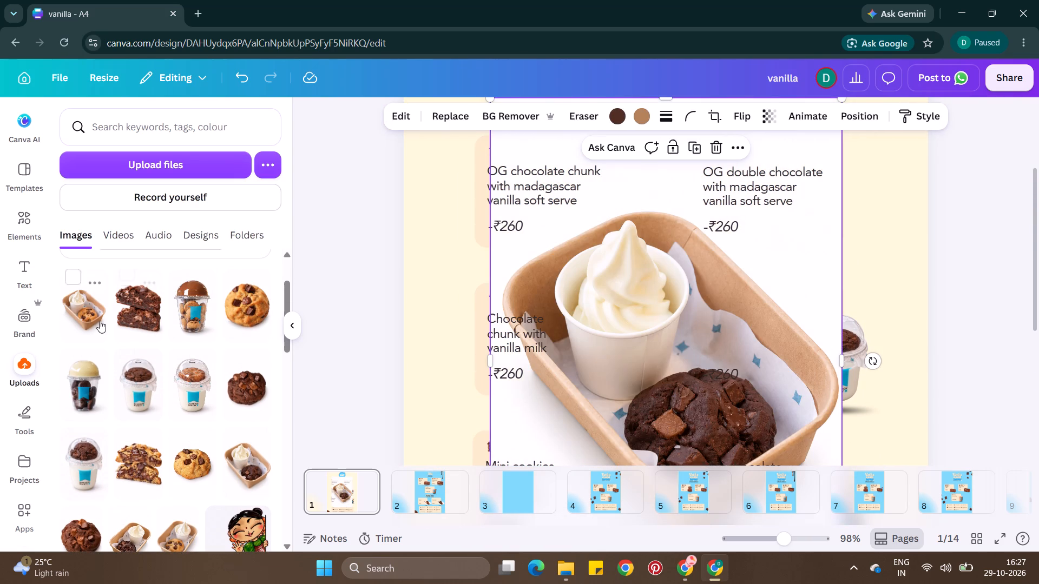
scroll(100, 321, left, 1)
click(100, 321)
scroll(182, 278, right, 2)
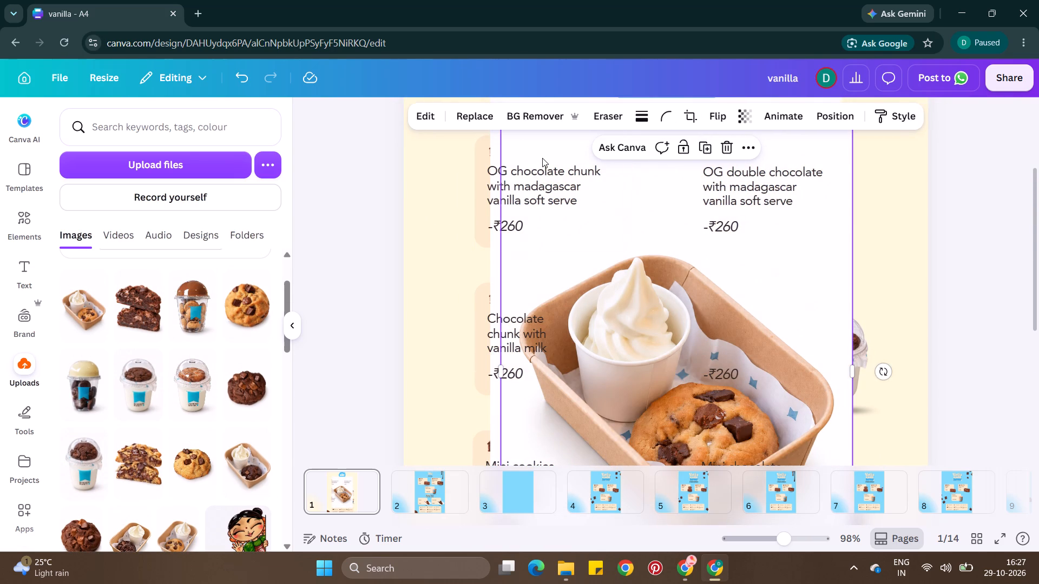
Remove the background from the chocolate chunk cookie tray picture and shrink it.
click(539, 108)
scroll(542, 111, up, 2)
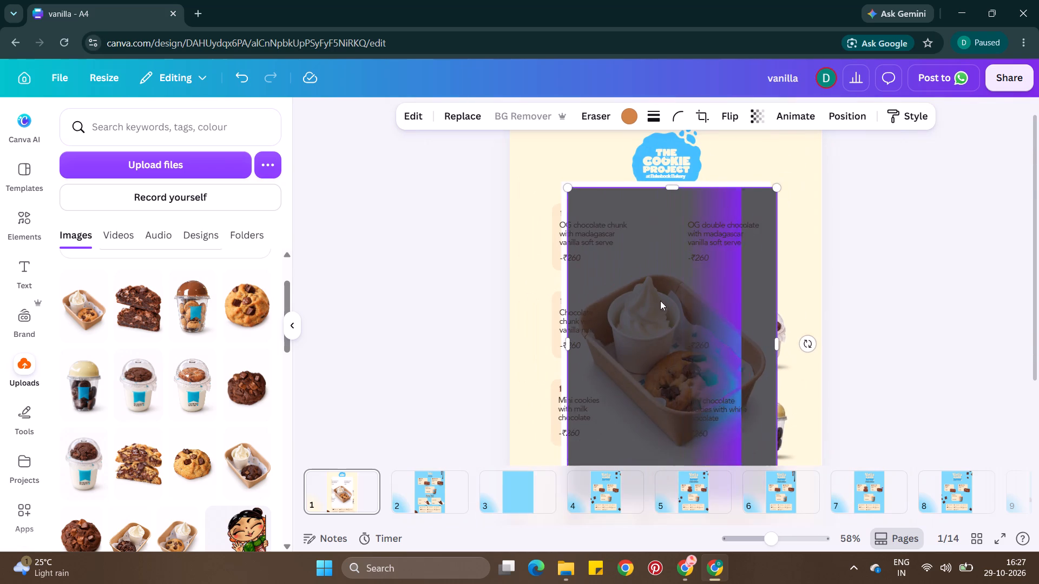
scroll(758, 404, down, 1)
drag(779, 397, 682, 278)
scroll(693, 290, down, 1)
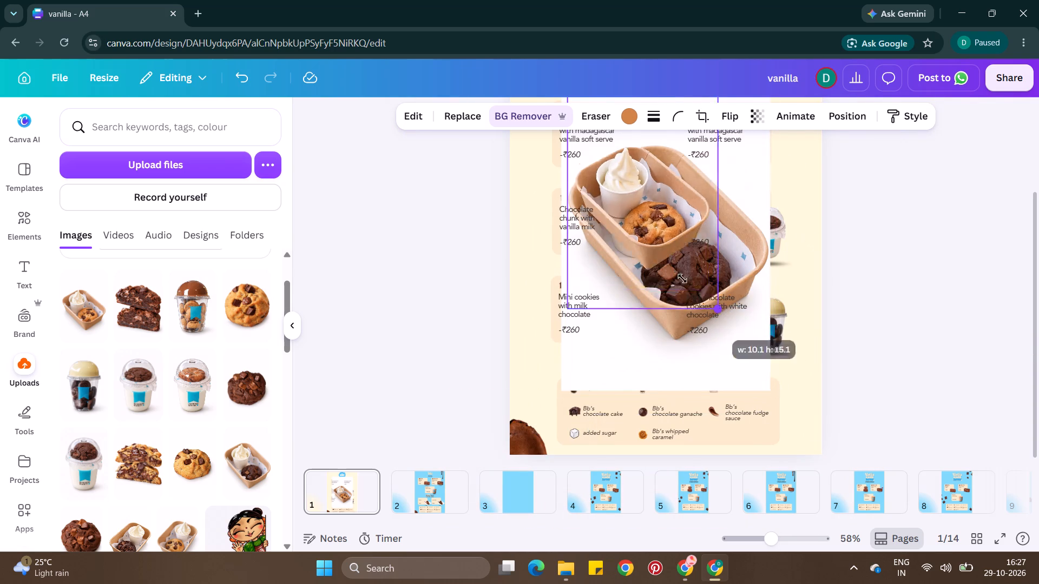
scroll(682, 278, down, 1)
drag(682, 278, 674, 267)
Shrink the dark chocolate cookie tray picture and move it to the outer edge of the "OG double chocolate" card.
click(733, 373)
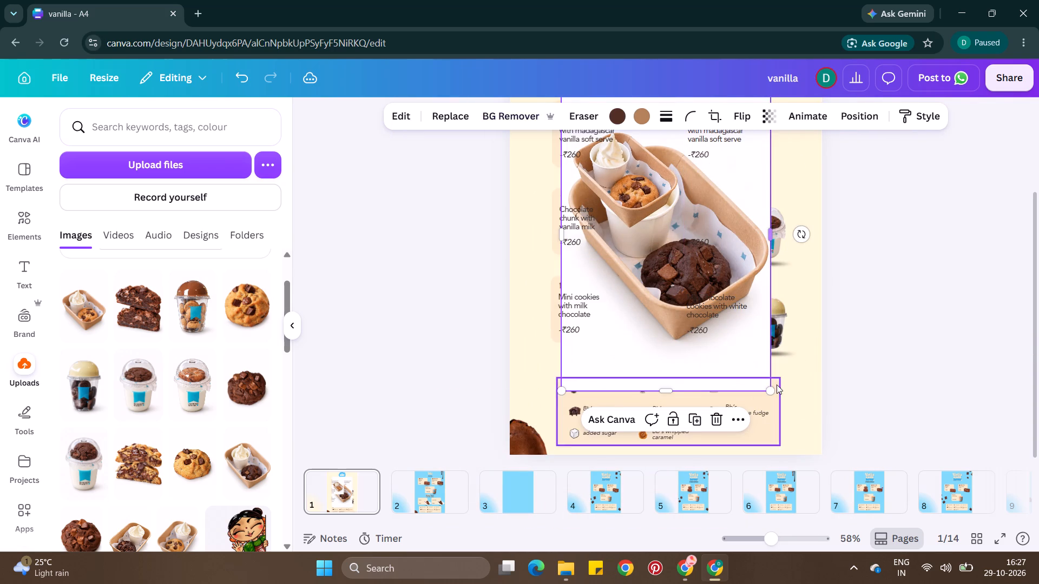
drag(772, 391, 650, 253)
scroll(678, 276, up, 1)
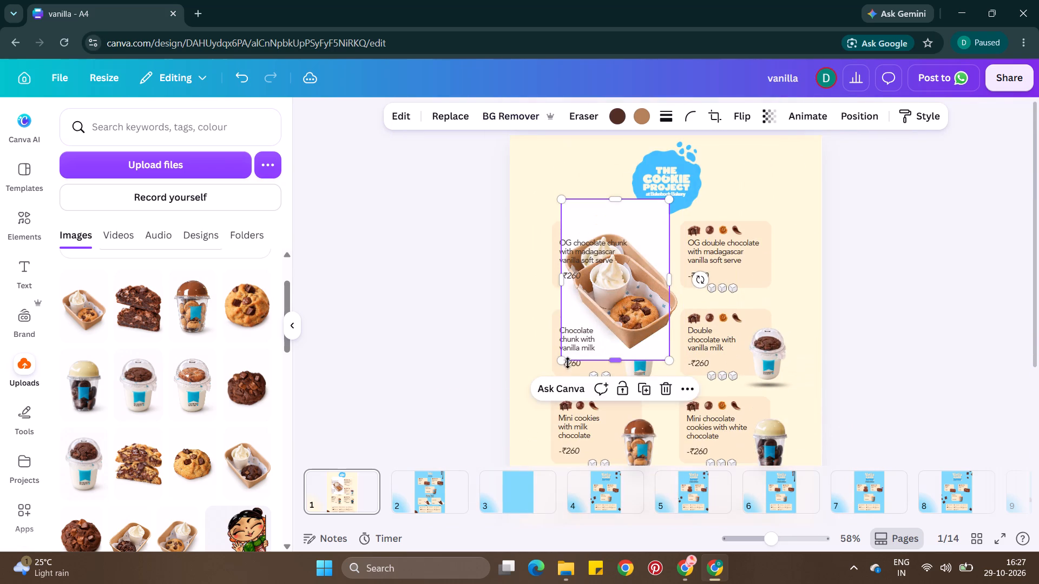
click(561, 354)
click(561, 354)
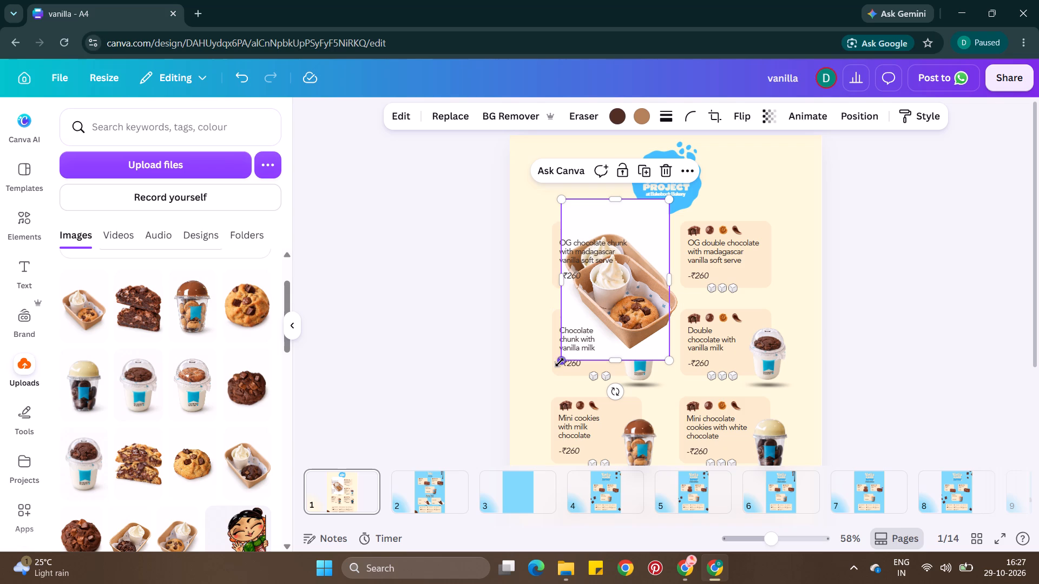
drag(560, 362, 618, 299)
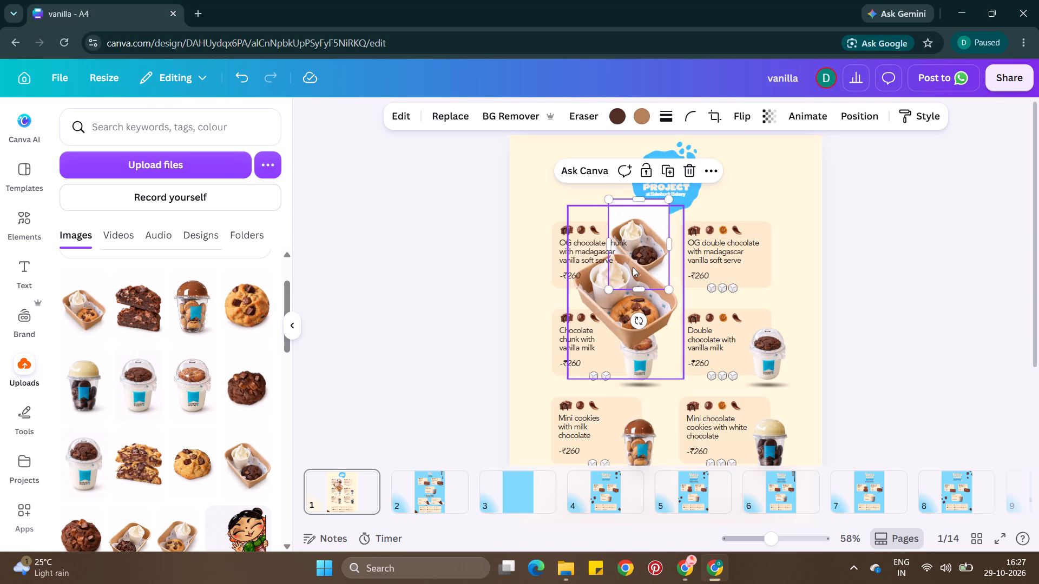
drag(640, 222, 763, 240)
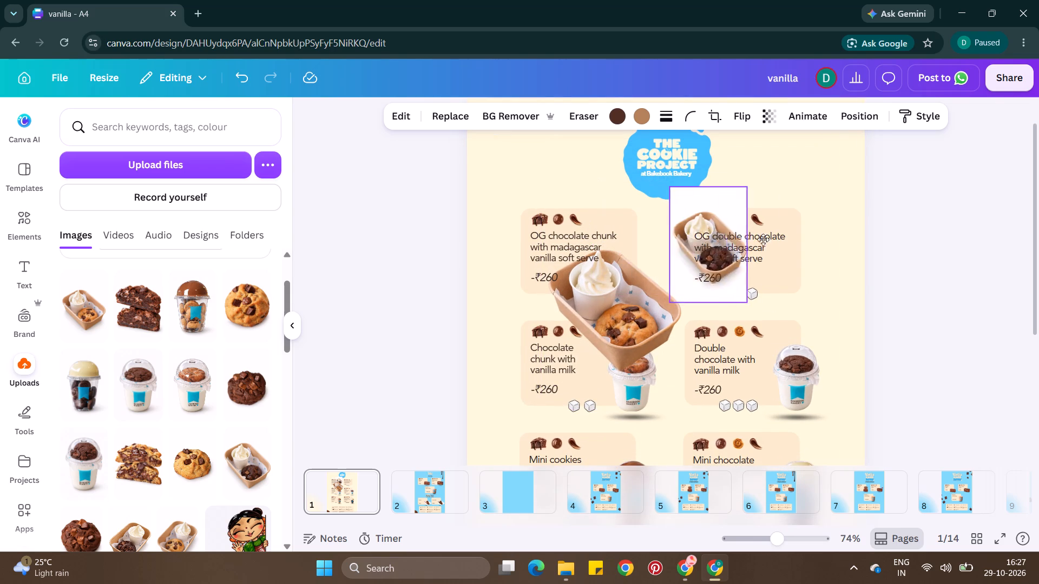
drag(763, 240, 795, 245)
Remove the background from the dark chocolate cookie tray picture.
scroll(702, 194, left, 1)
scroll(624, 147, left, 1)
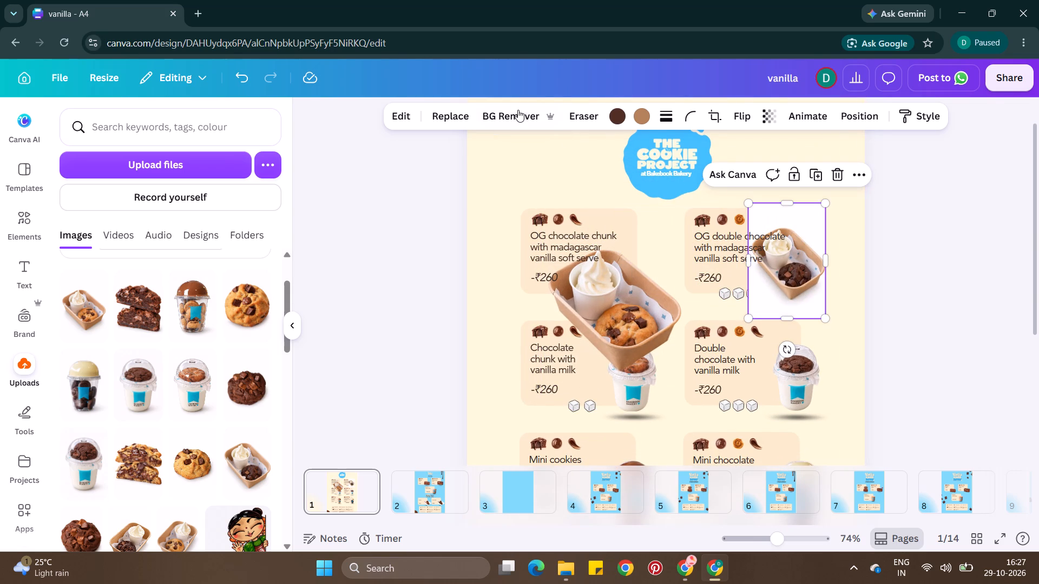
click(518, 110)
Shrink the chocolate chunk cookie tray to card size and place it over the outer edge of the "OG chocolate chunk" card.
click(596, 351)
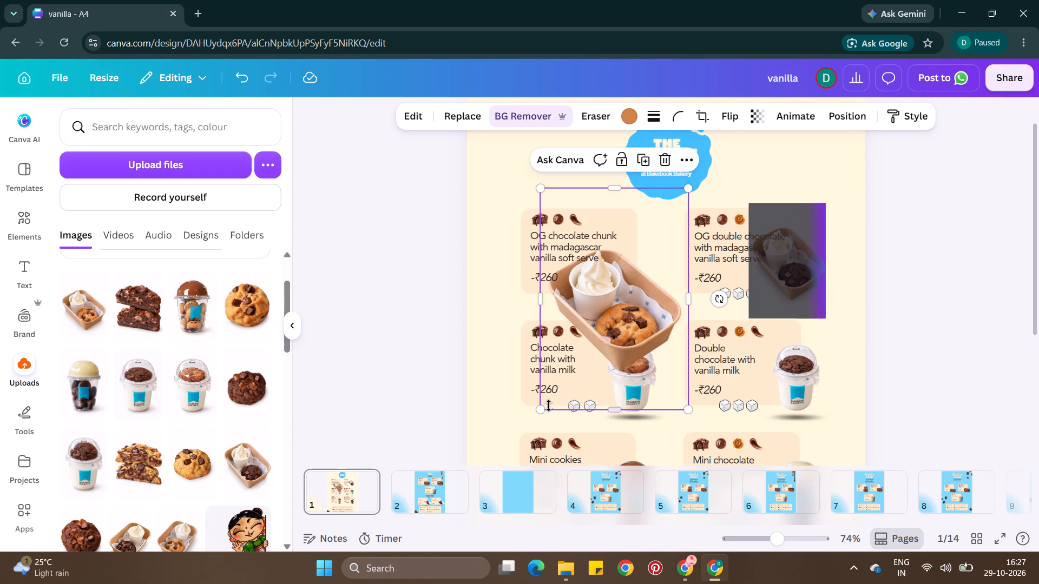
drag(542, 411, 629, 311)
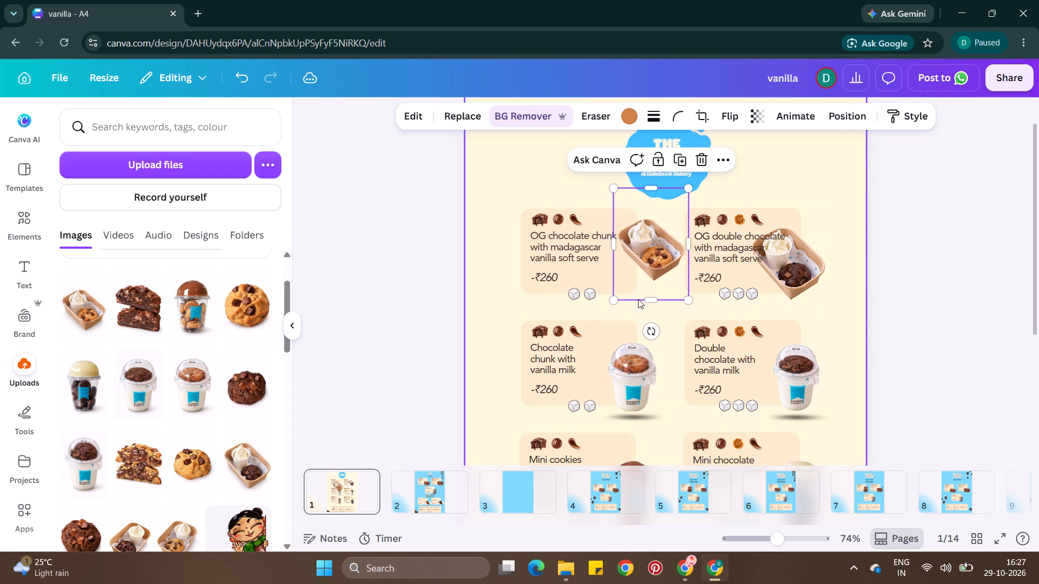
drag(661, 261, 647, 280)
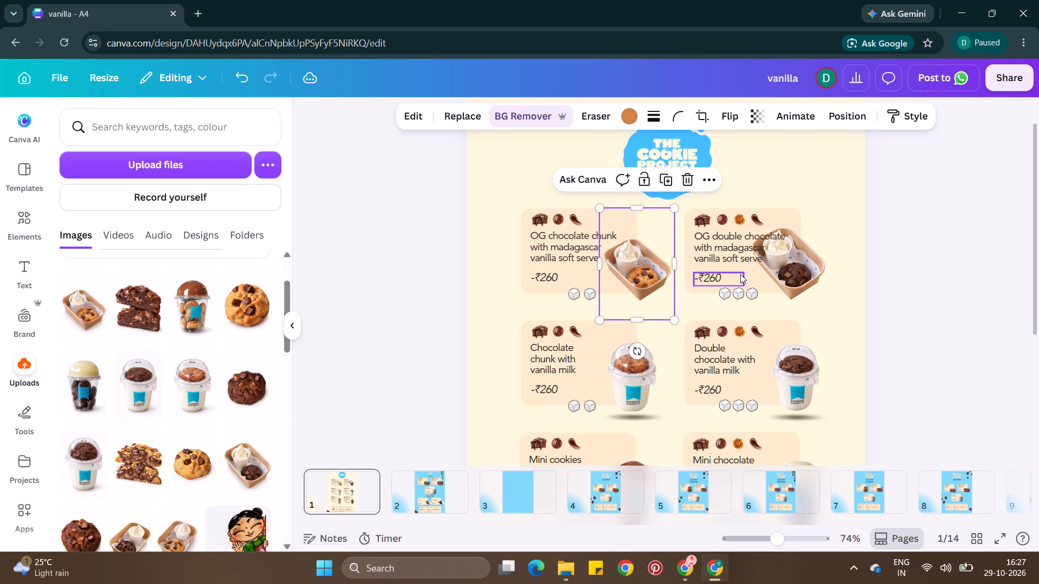
Shift the dark chocolate cookie tray slightly outward and down on the "OG double chocolate" card, lining it up with the cups below.
drag(816, 263, 828, 272)
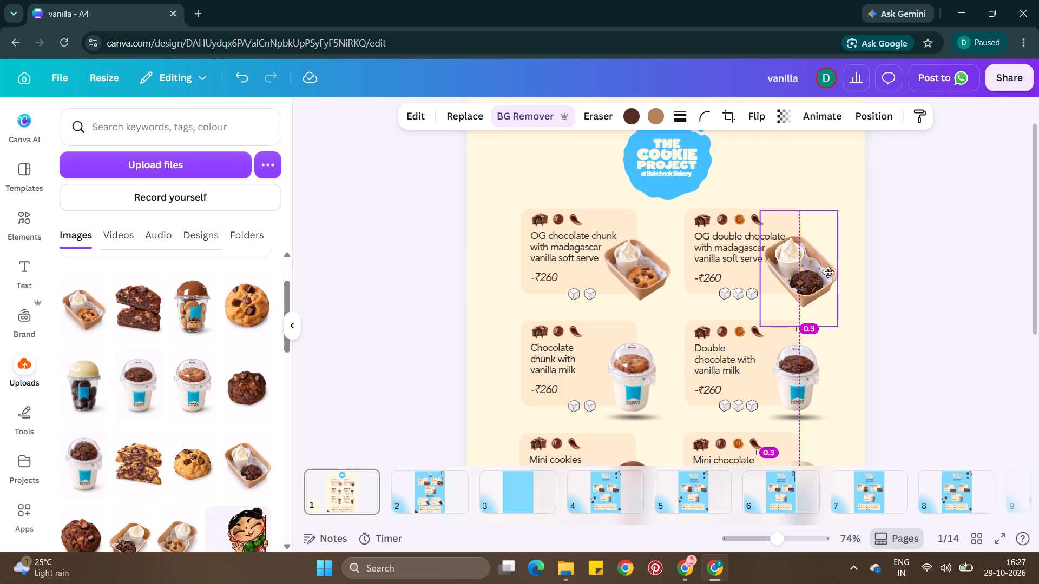
drag(828, 272, 832, 274)
double_click(914, 305)
Send the border frame on page 2 backward so it sits behind the menu cards.
scroll(851, 362, down, 2)
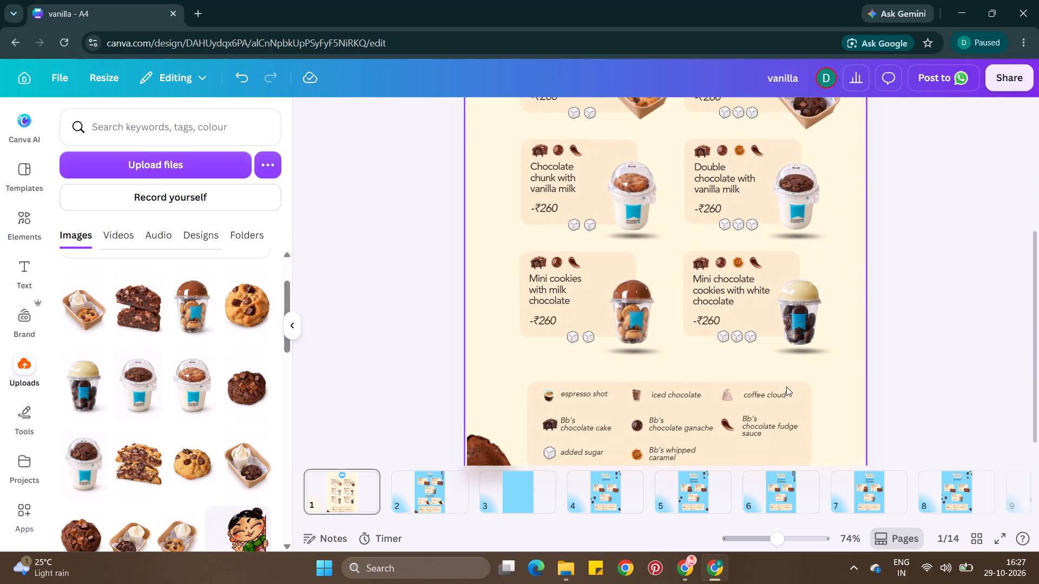
click(419, 491)
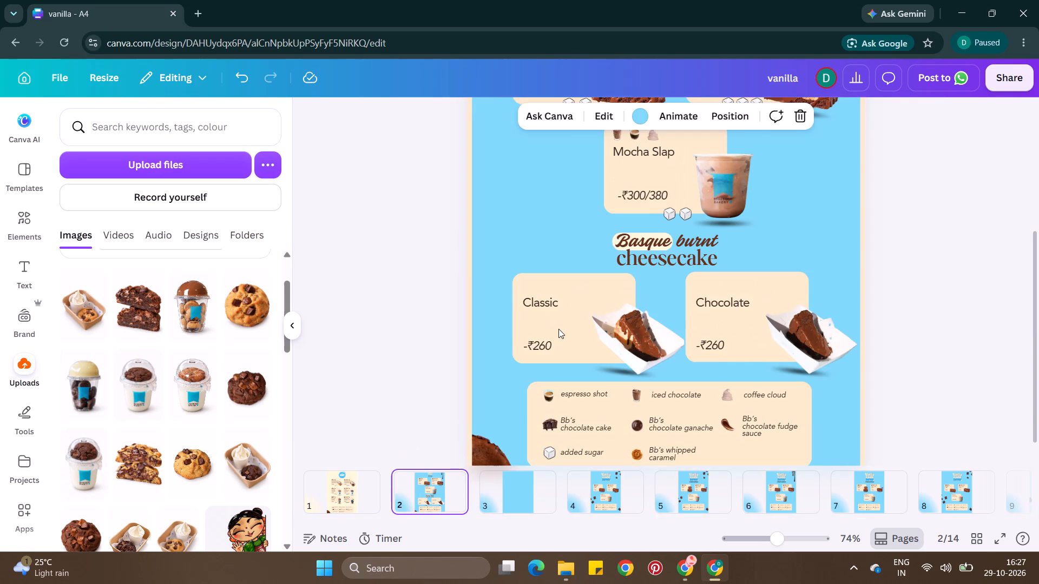
click(630, 183)
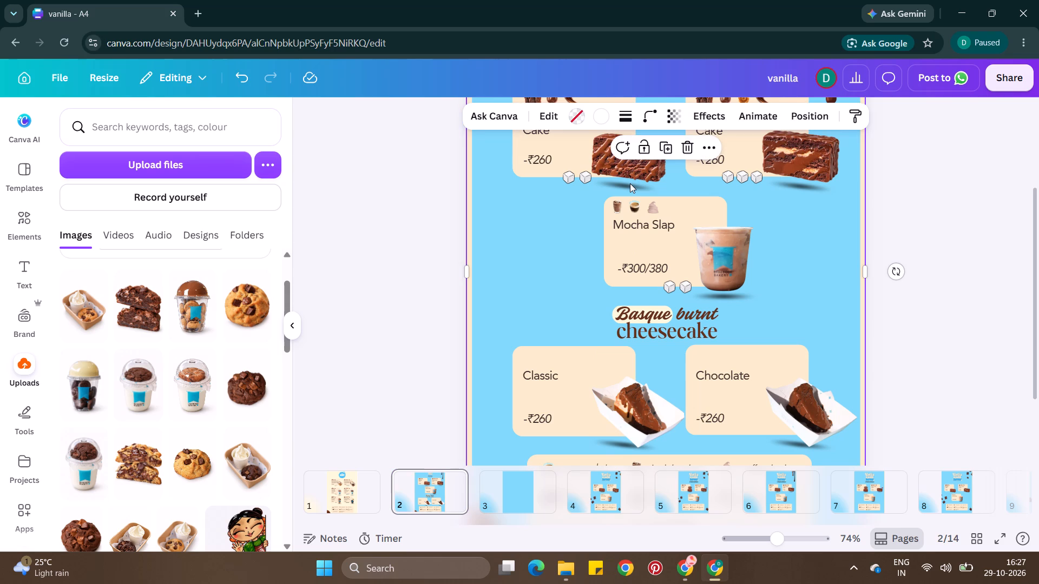
key(ctrl+alt+bracketleft)
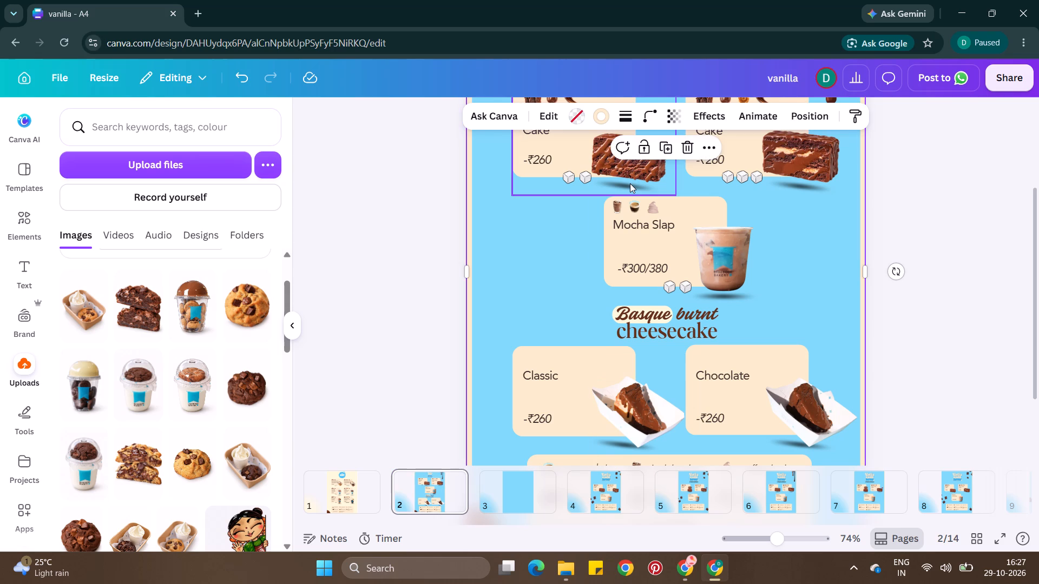
key(ctrl+bracketright)
Ungroup the "Matilda Cake" card on page 2 and copy its cake shadow onto "The Cookie Project" page.
scroll(549, 263, up, 1)
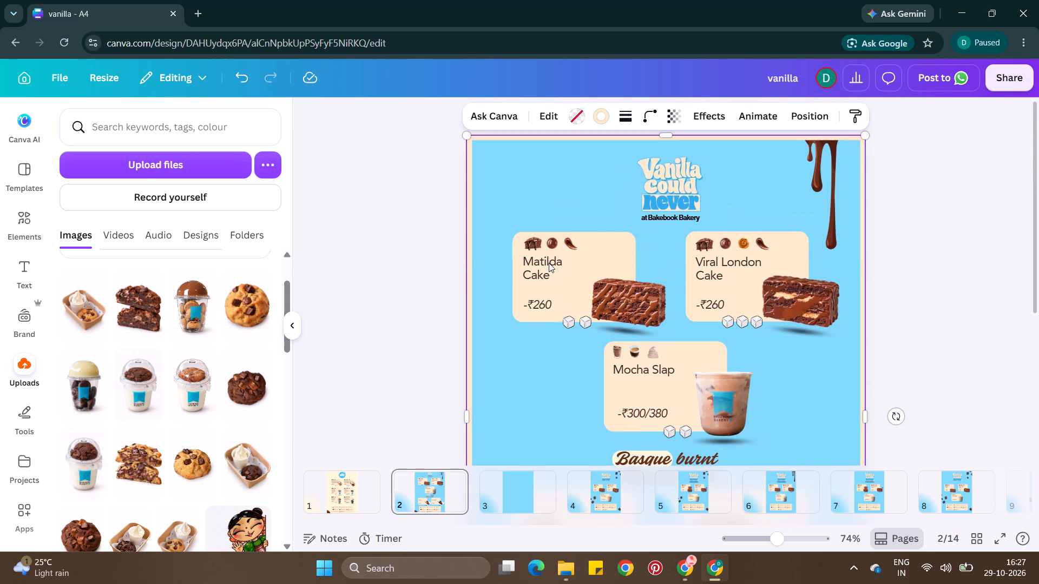
click(615, 328)
click(557, 211)
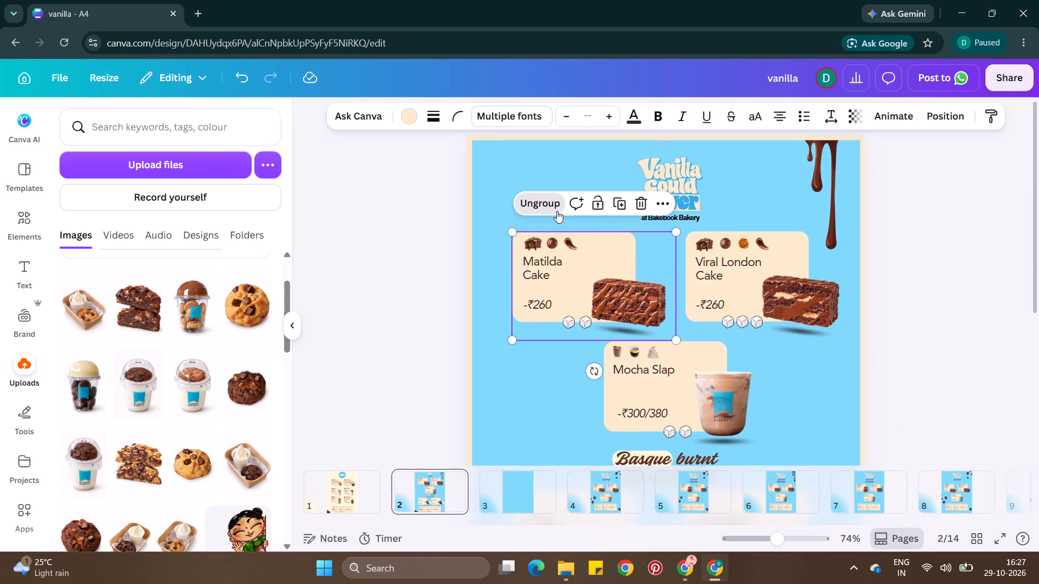
click(752, 376)
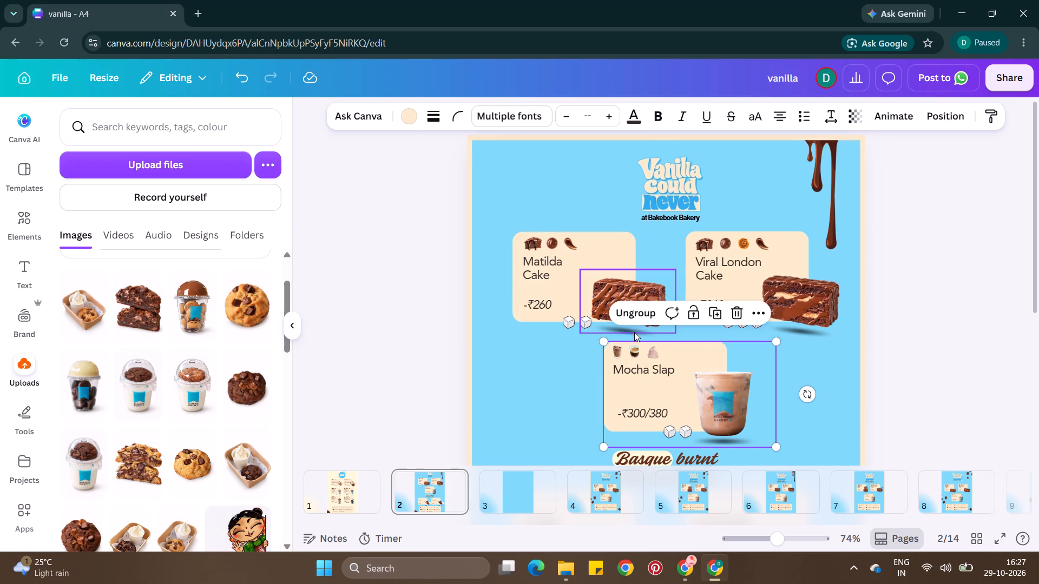
click(634, 332)
click(601, 343)
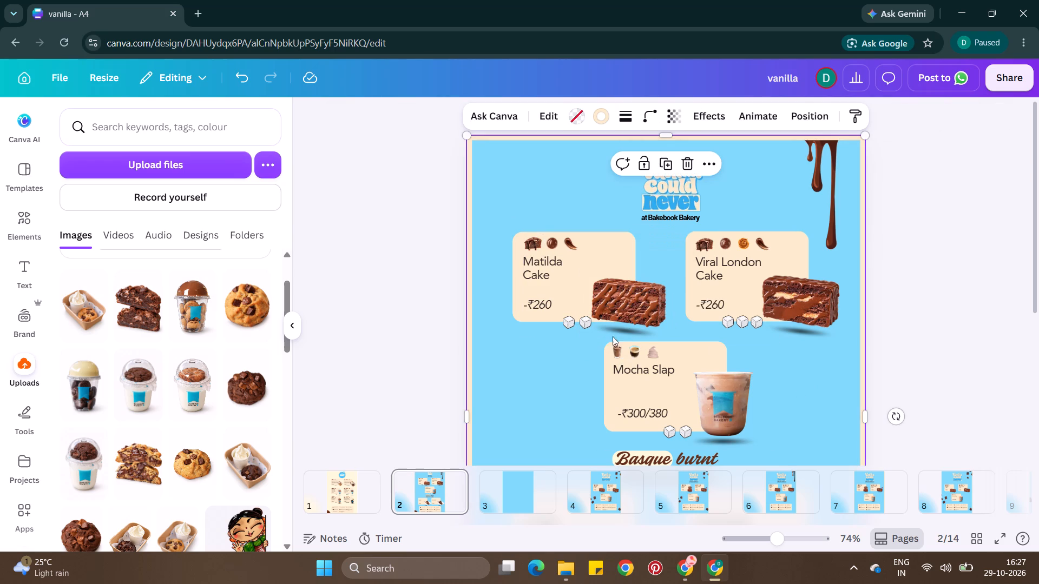
click(614, 335)
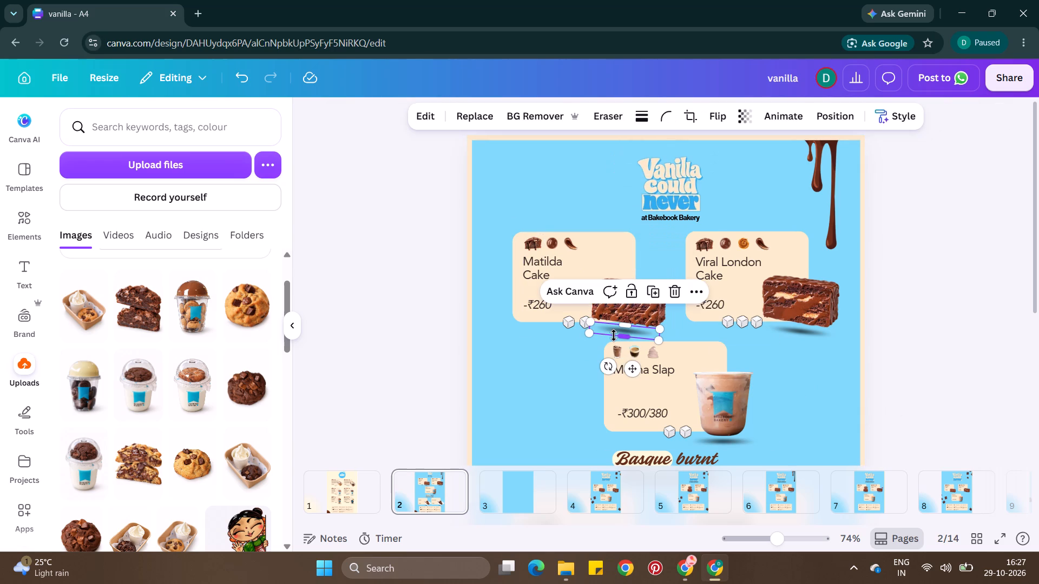
key(ctrl+c)
click(352, 476)
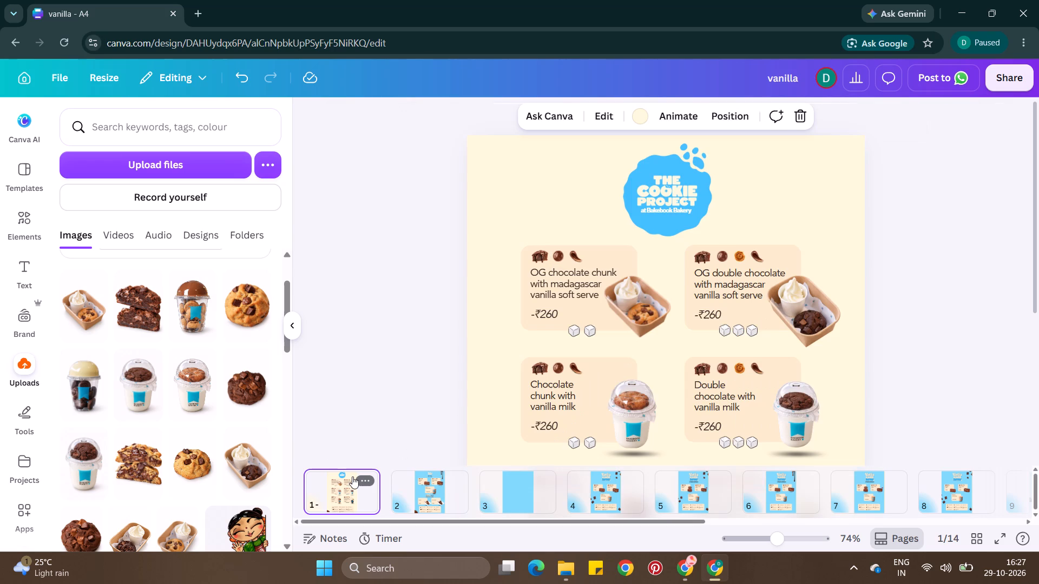
key(ctrl+v)
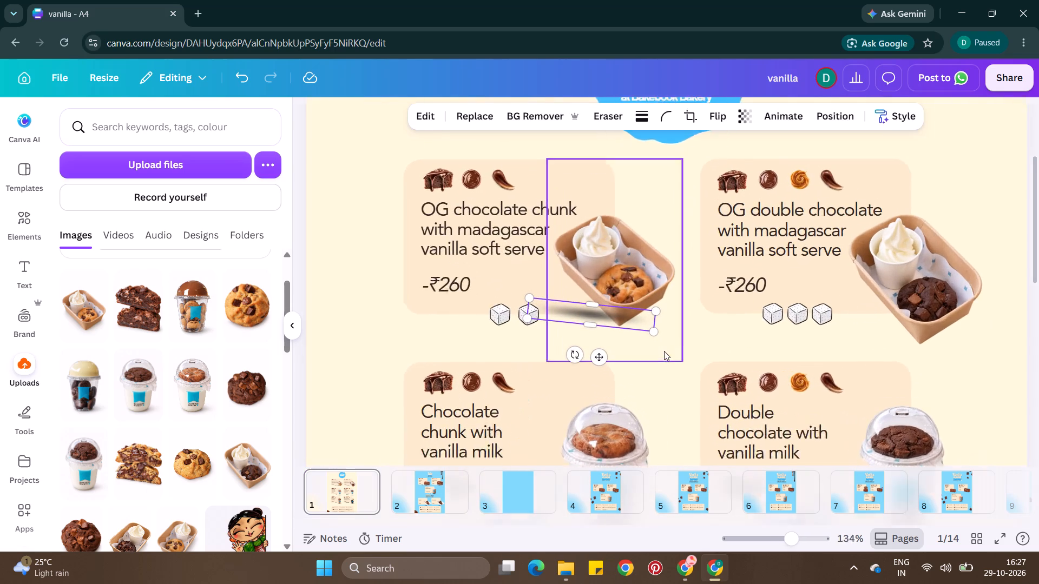
Place the pasted shadow under the tray on the "OG chocolate chunk" card and rotate it level.
drag(609, 313, 633, 328)
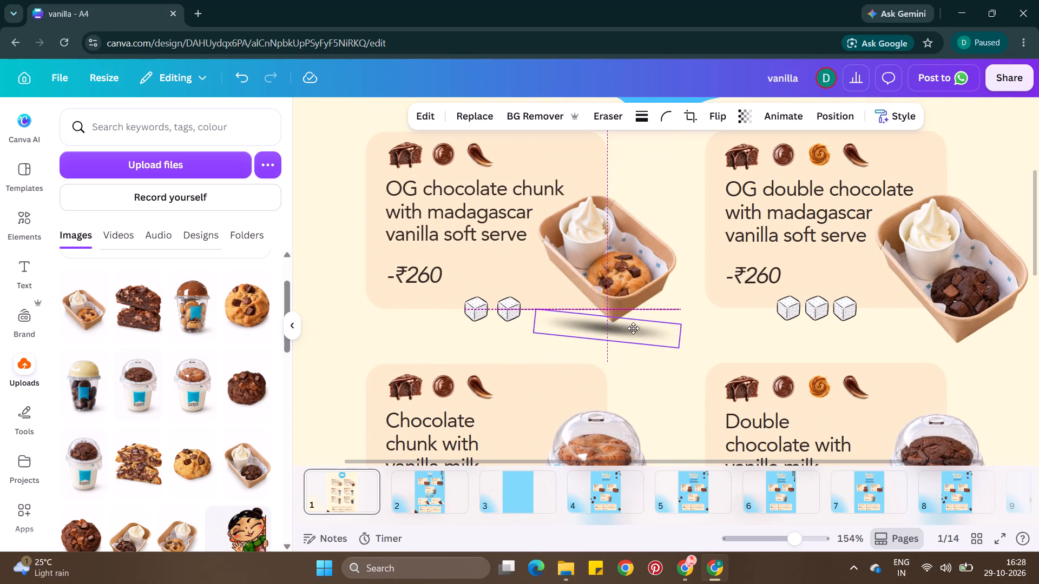
drag(633, 328, 632, 326)
drag(591, 364, 575, 369)
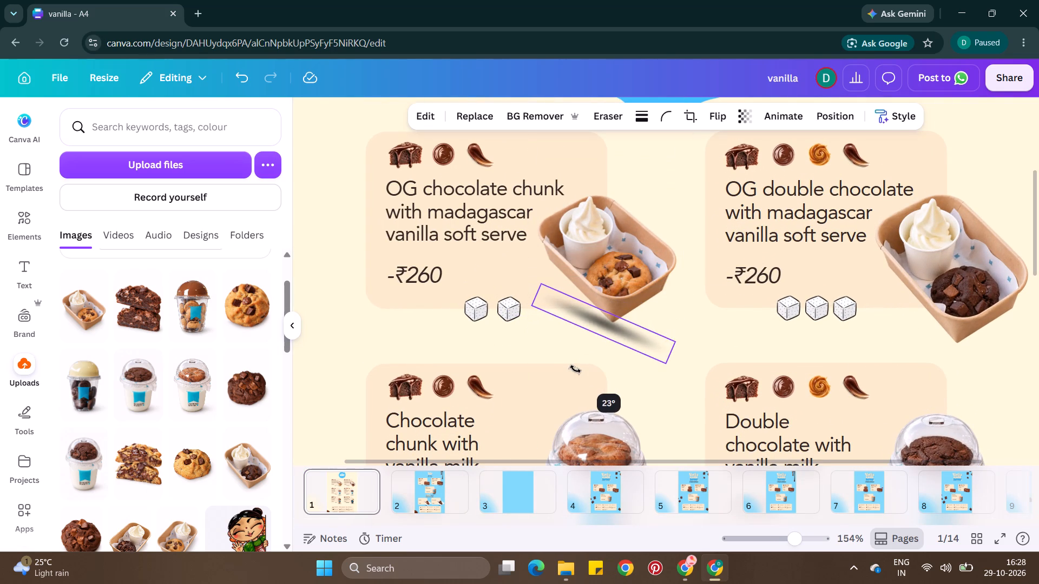
drag(575, 369, 598, 354)
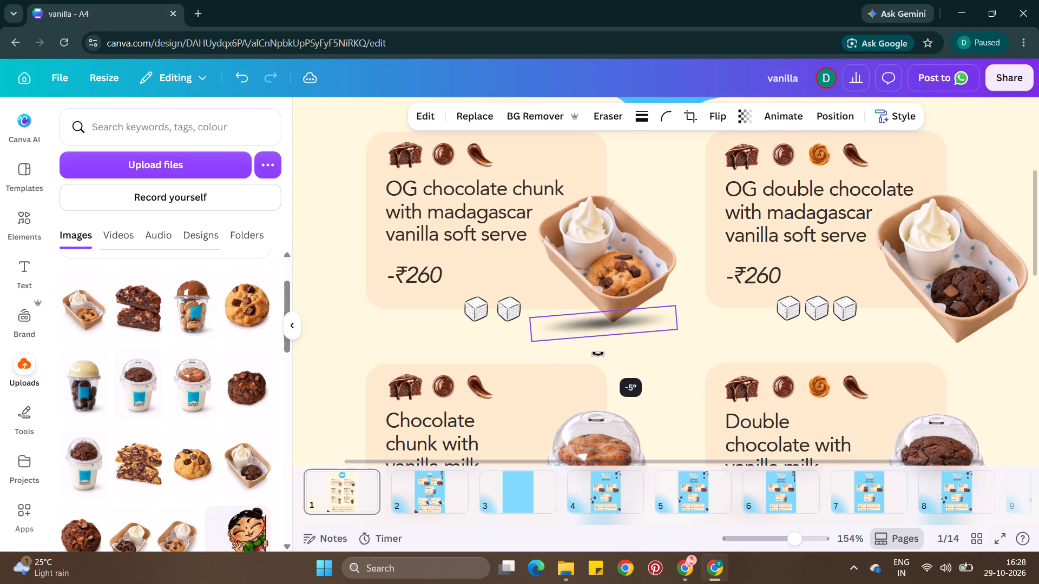
drag(598, 354, 593, 350)
key(ctrl+z)
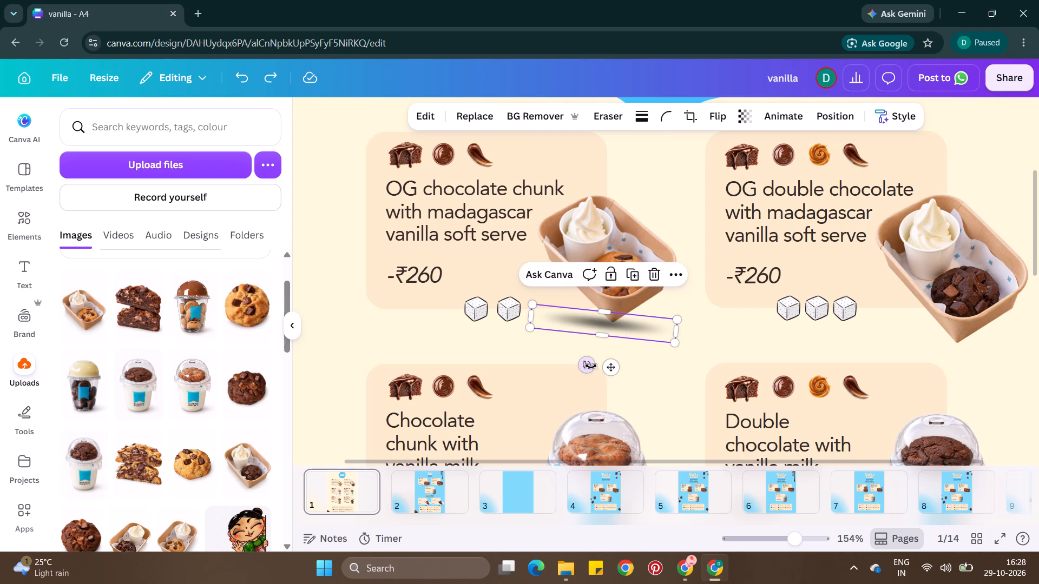
click(589, 365)
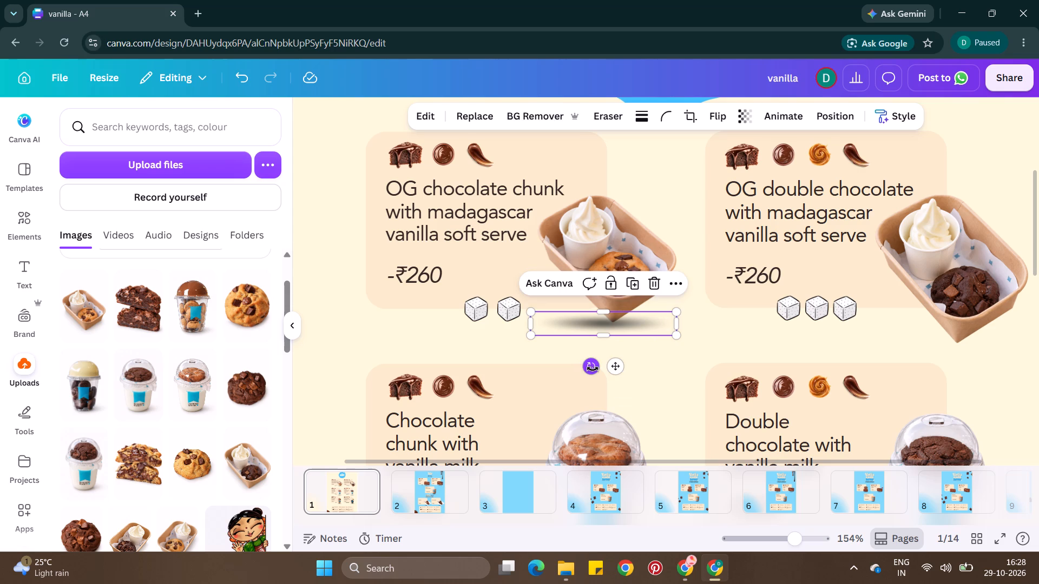
Send the shadow behind the chocolate chunk cookie tray and shift it slightly outward to centre it under the tray.
key(ctrl+alt+p)
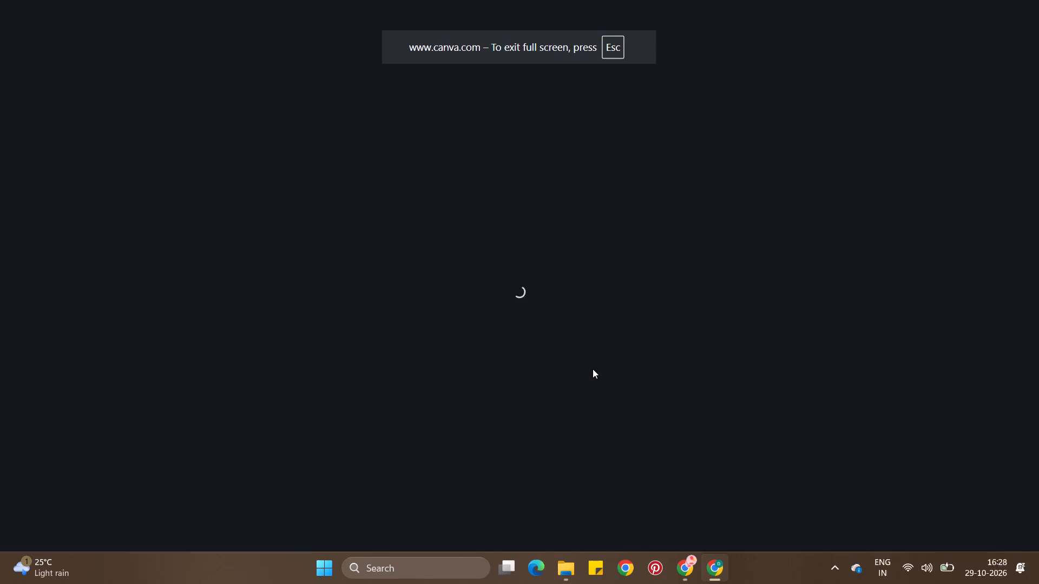
key(Escape)
key(ctrl+alt+bracketleft)
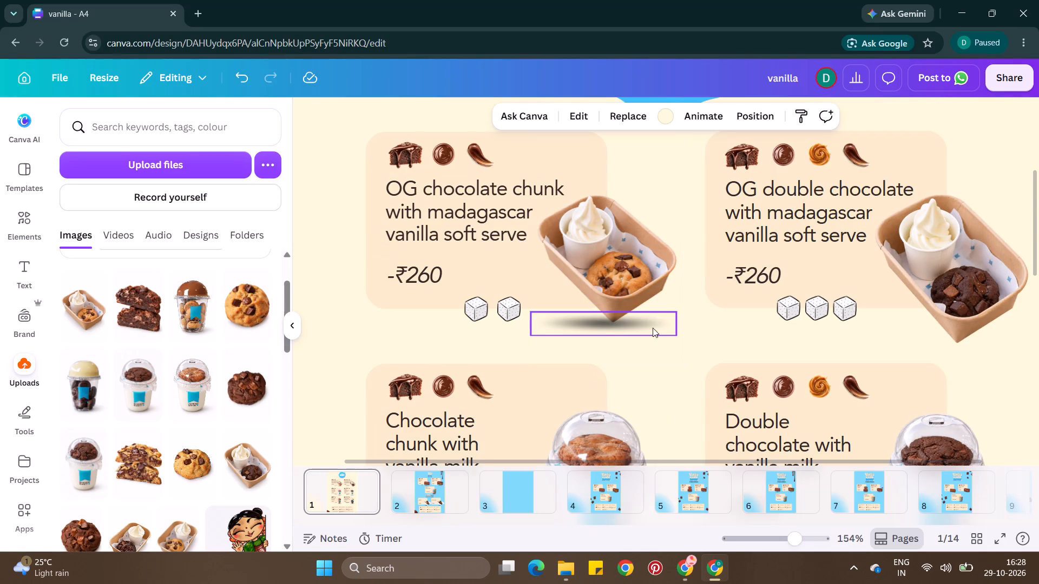
click(654, 323)
key(ctrl+alt+bracketleft)
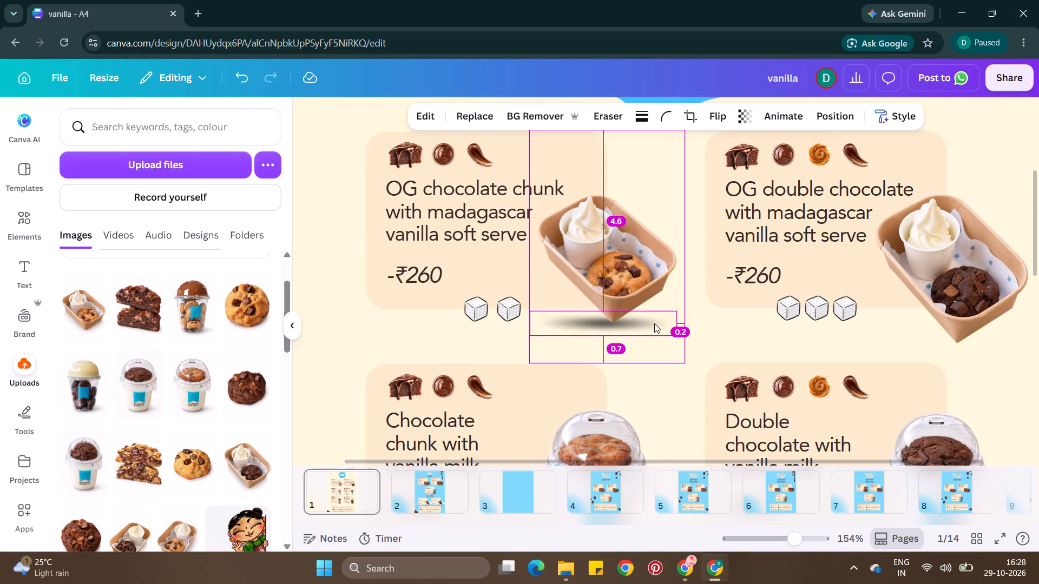
click(654, 323)
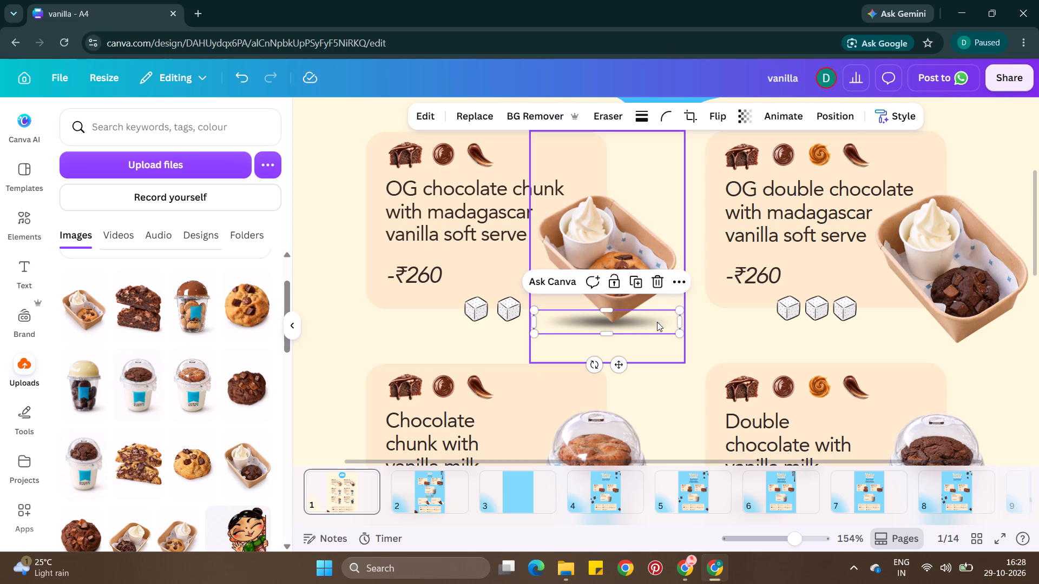
Extend the lower crop edge of the "Chocolate chunk with vanilla milk" cup slightly and nudge its shadow down to fit.
scroll(657, 322, down, 1)
scroll(657, 322, up, 1)
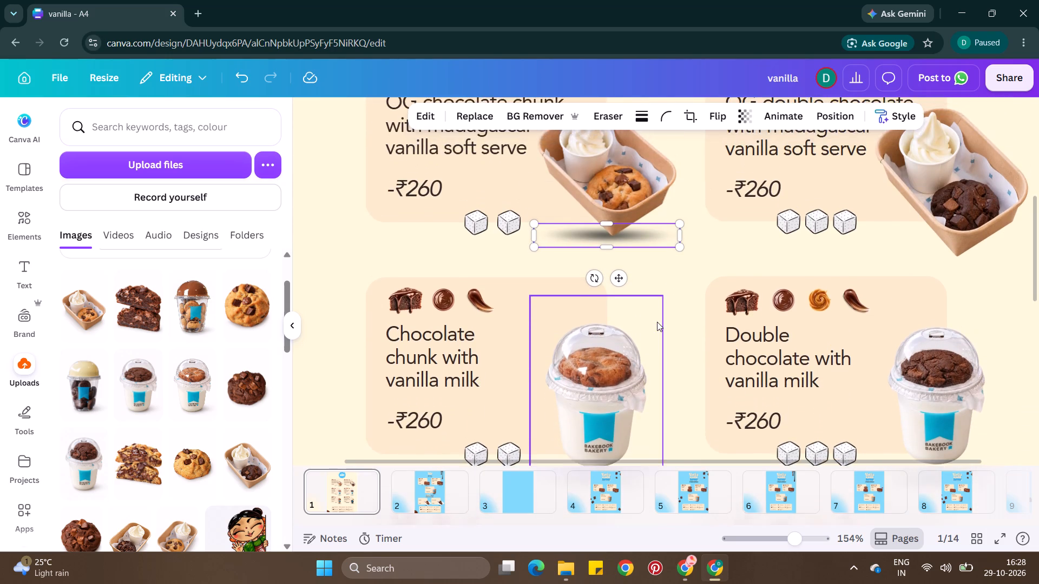
scroll(657, 322, up, 3)
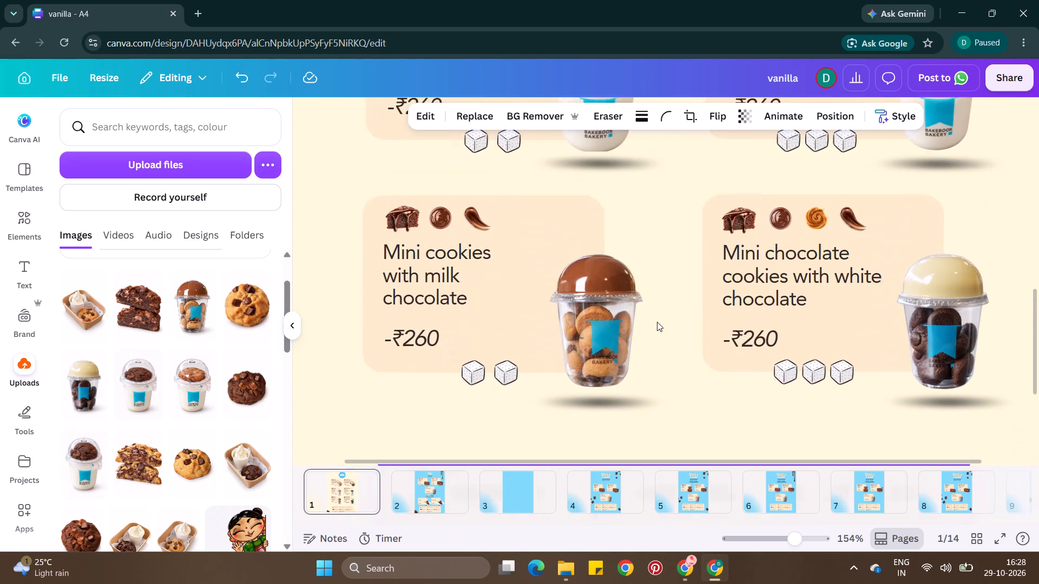
scroll(657, 322, up, 3)
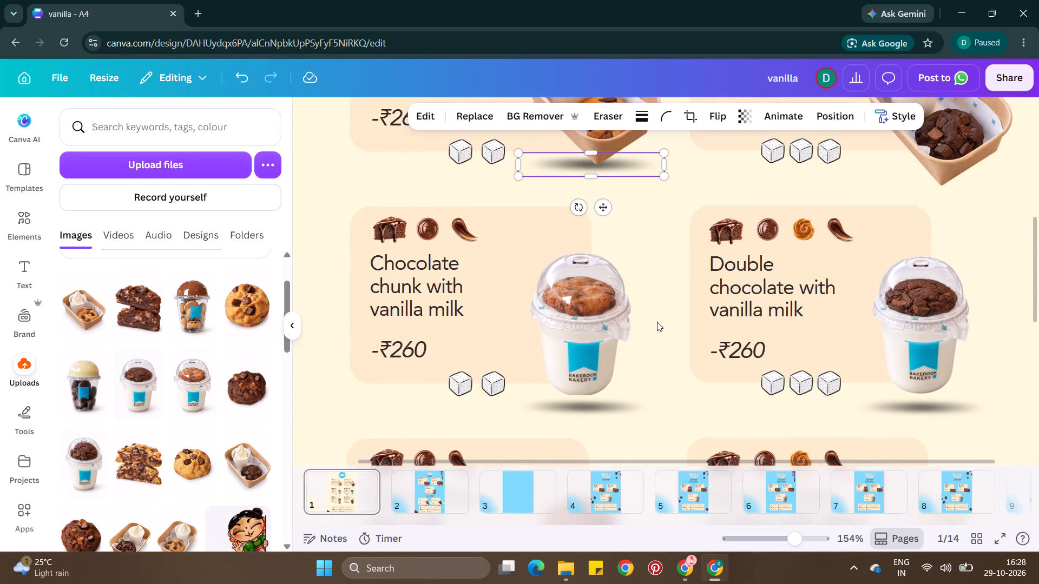
click(615, 347)
drag(582, 396, 582, 403)
click(682, 414)
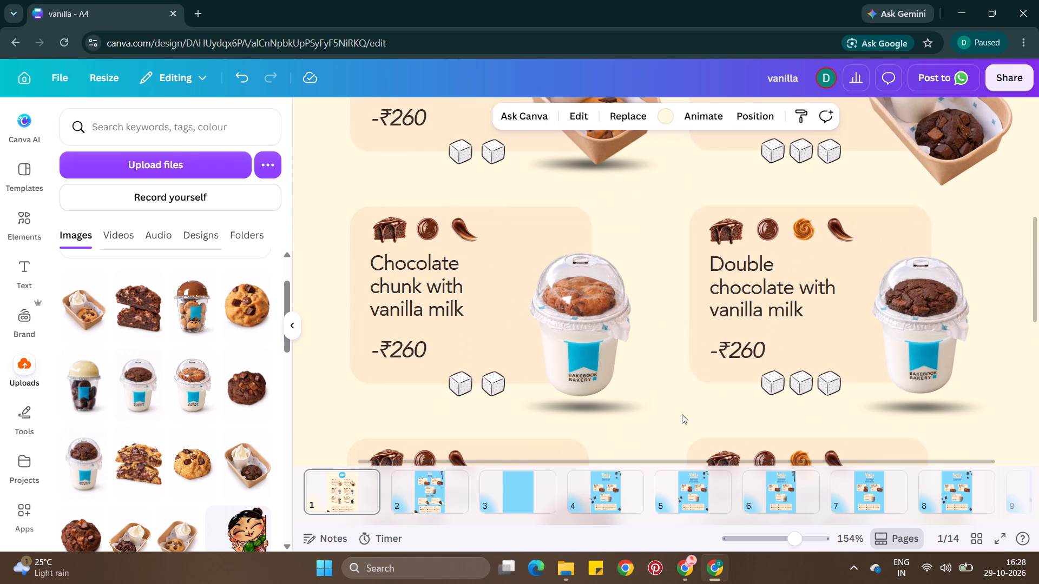
click(611, 412)
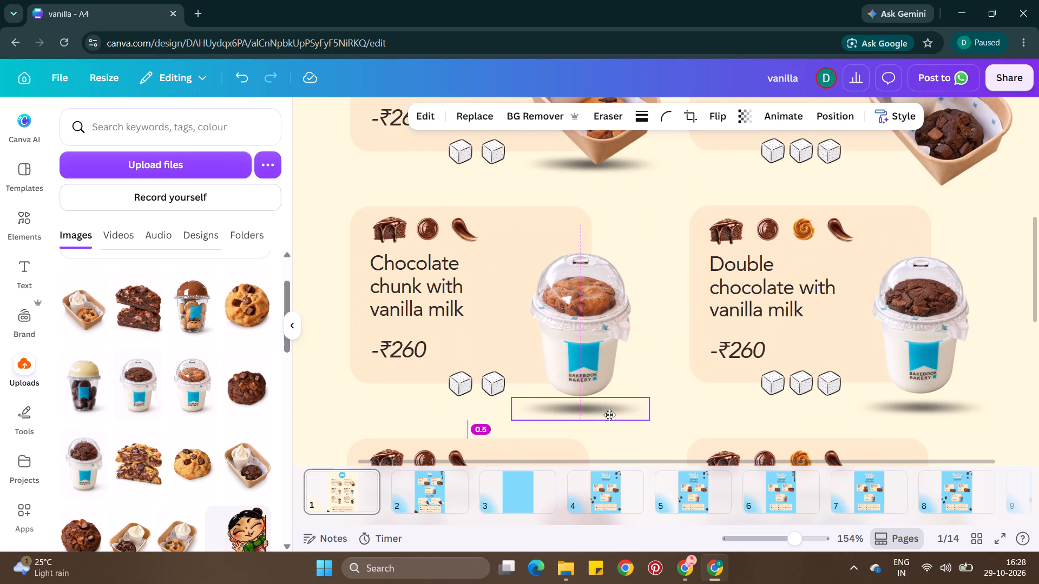
Crop the lower edge of the chocolate chunk cookie tray picture up to just above its shadow.
scroll(609, 415, up, 1)
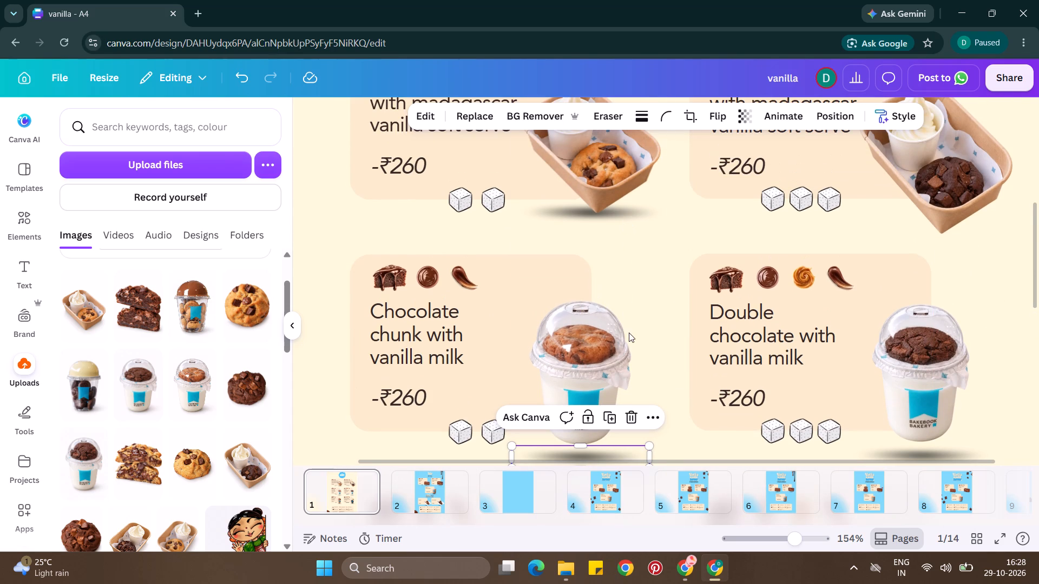
scroll(629, 333, down, 1)
scroll(629, 333, up, 1)
click(547, 230)
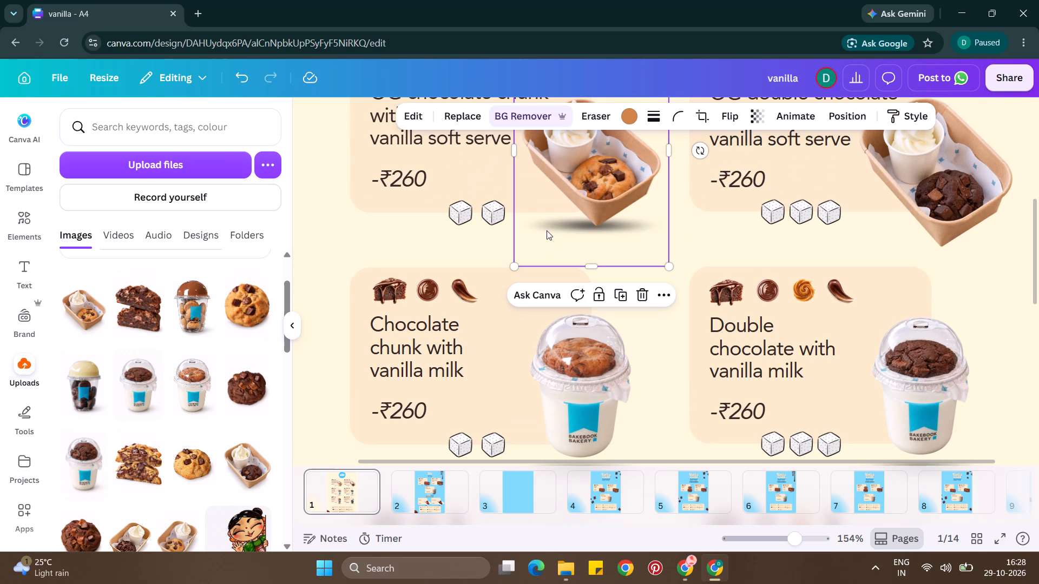
drag(581, 267, 596, 211)
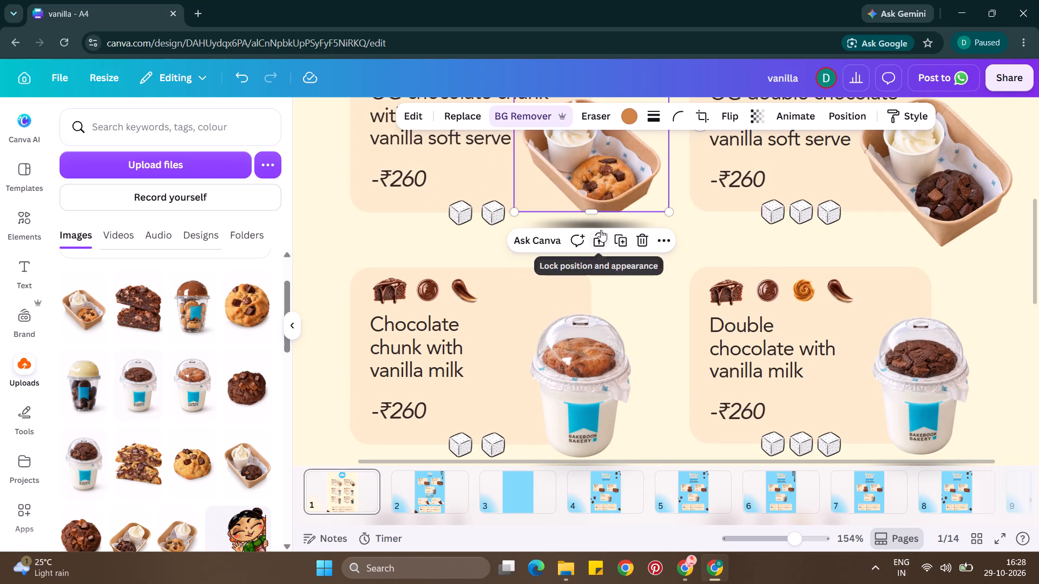
Set the transparency of the chocolate chunk tray's shadow to 65.
click(614, 225)
click(719, 112)
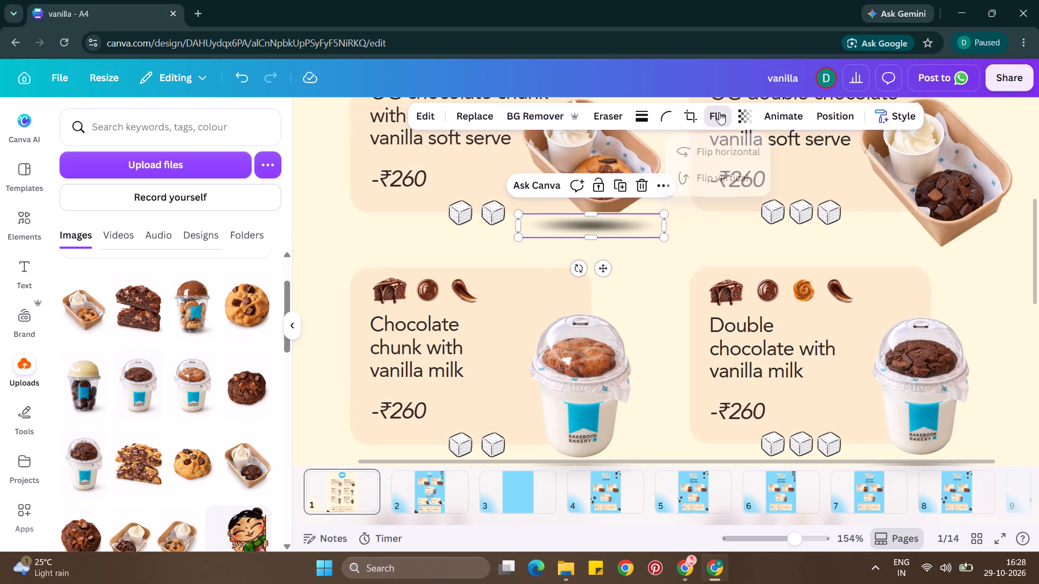
click(749, 176)
click(749, 176)
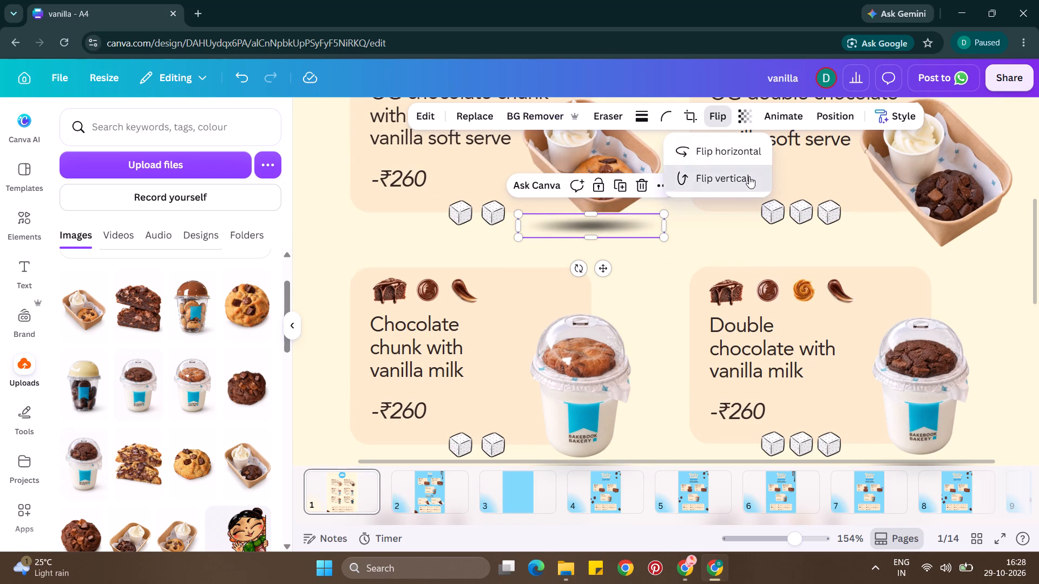
click(773, 119)
click(747, 113)
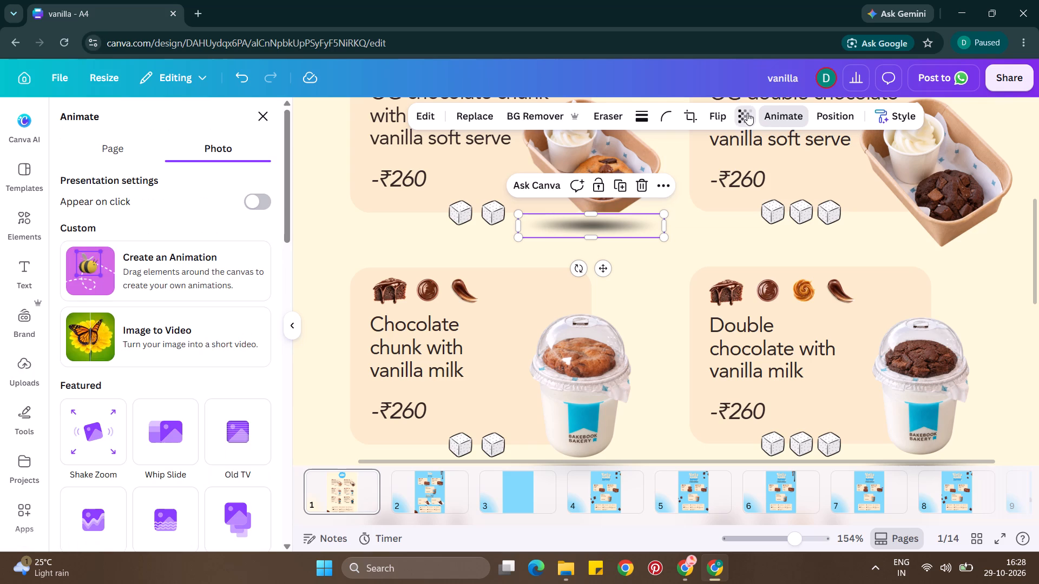
click(813, 168)
text(65)
key(Return)
double_click(671, 265)
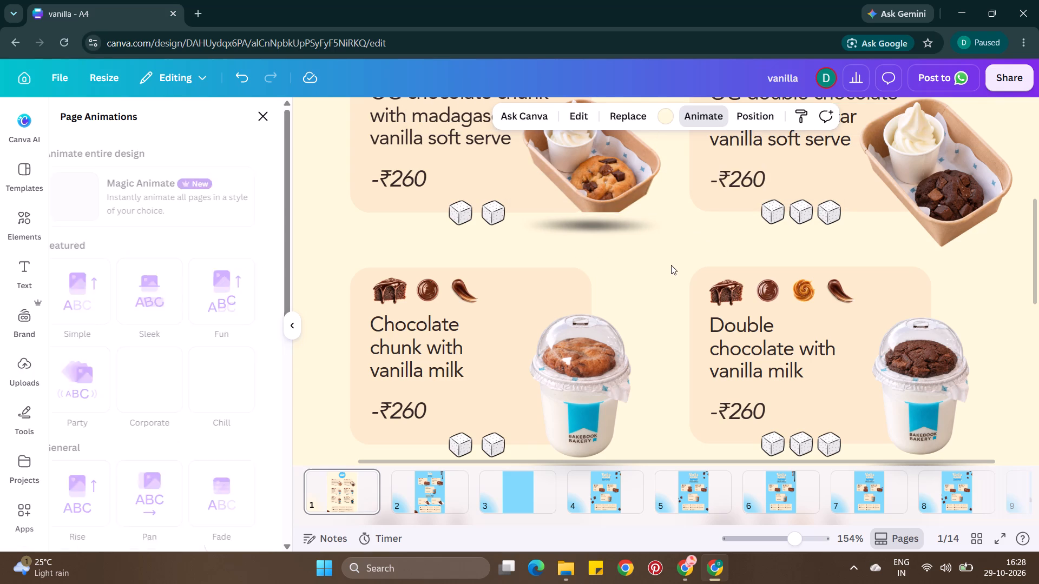
Duplicate the tray shadow and place the copy under the "OG double chocolate" tray, level with the first shadow.
click(617, 221)
key(ctrl+c)
key(ctrl+v)
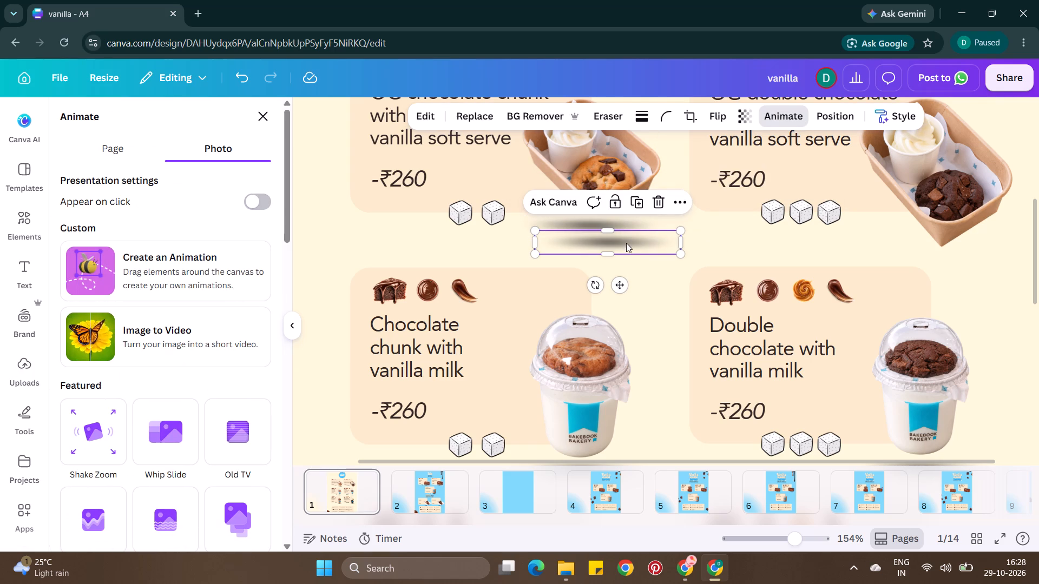
drag(626, 243, 957, 226)
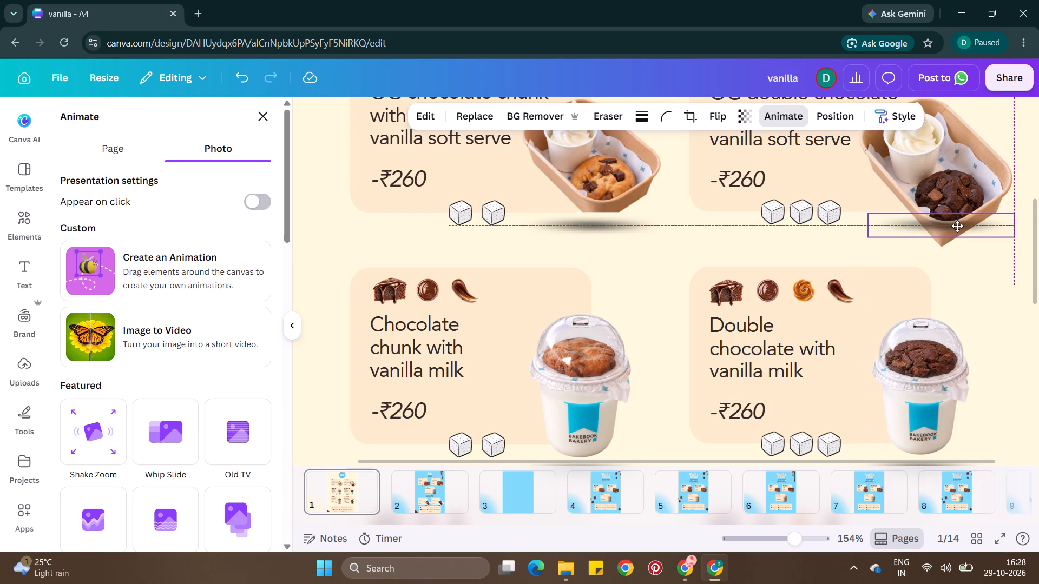
drag(957, 226, 956, 228)
scroll(956, 228, down, 1)
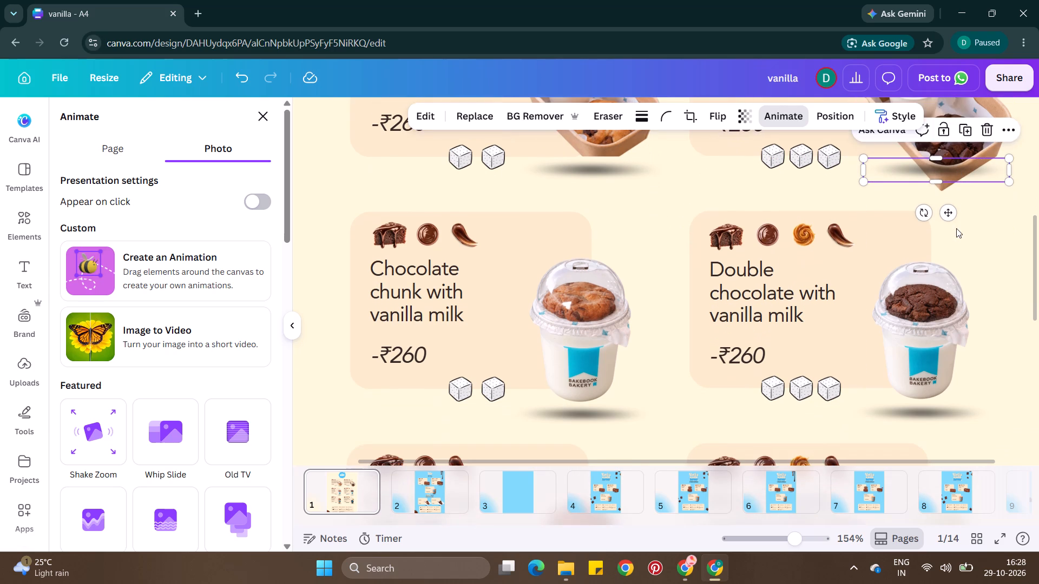
Nudge the copied shadow under the "OG double chocolate" tray slightly sideways and down, and send it to the back, behind the tray.
scroll(956, 228, down, 1)
drag(959, 202, 952, 202)
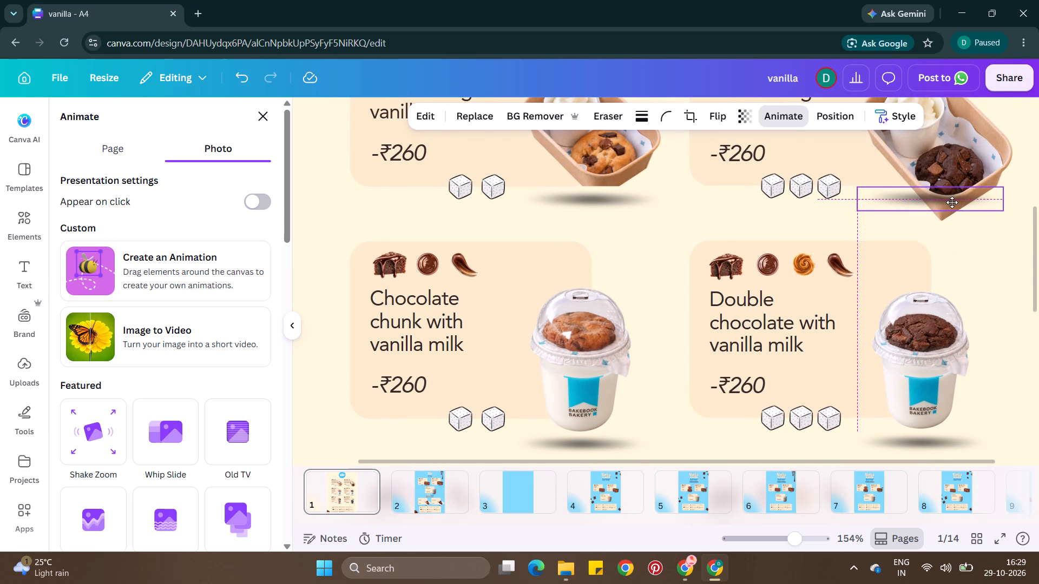
drag(952, 202, 952, 204)
key(ctrl+alt+bracketleft)
Extend the lower crop edge of the "OG chocolate chunk" tray picture down so the tray's pointed corner overlaps its shadow.
click(510, 142)
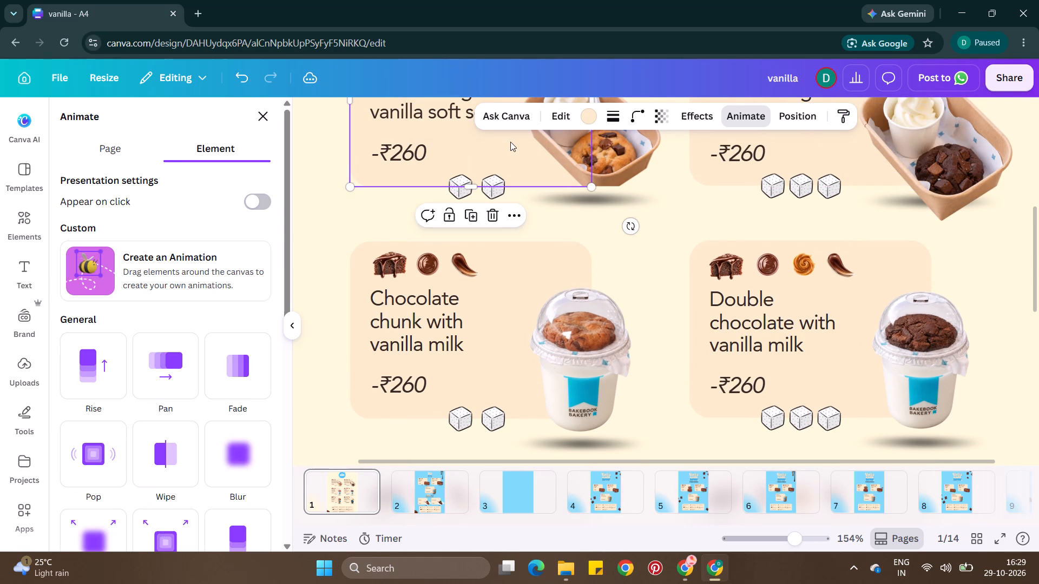
click(646, 148)
drag(591, 187, 591, 197)
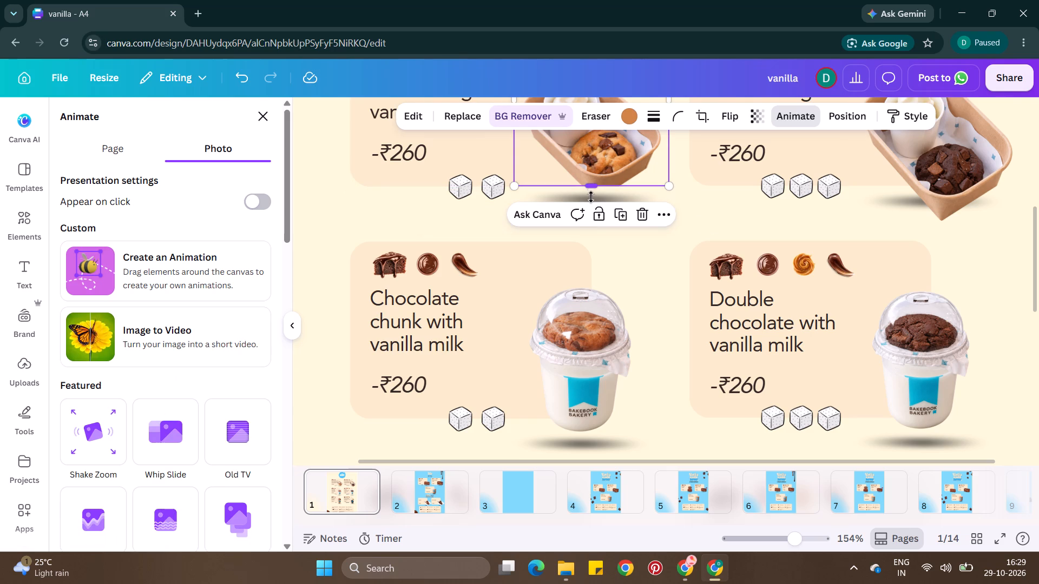
drag(591, 197, 591, 206)
Scale down the "OG double chocolate" tray picture to about 3.5 wide by 5.3 high so its corner rests on the shadow.
click(942, 193)
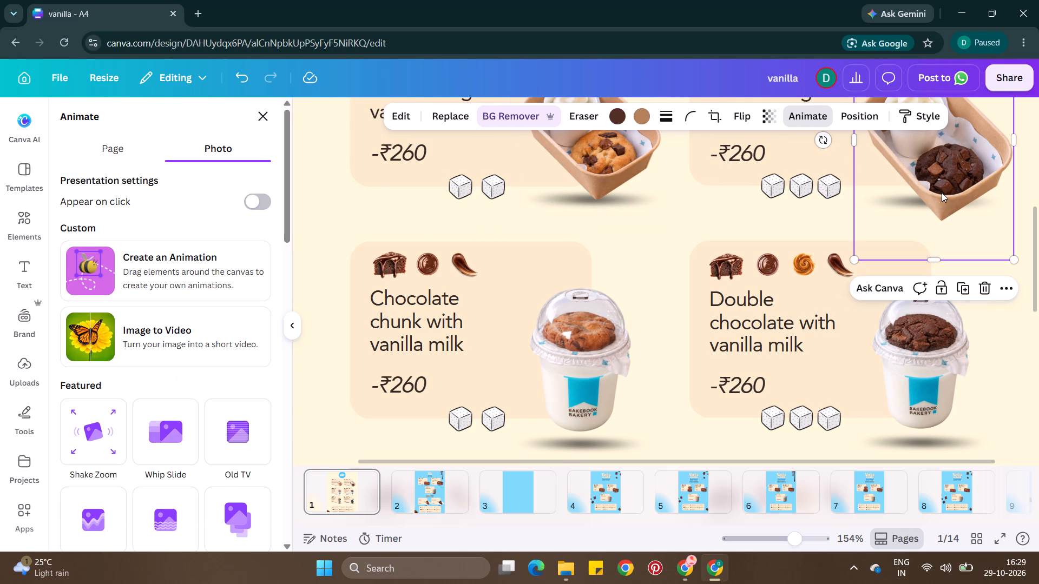
scroll(948, 215, up, 1)
drag(1014, 347, 994, 324)
scroll(972, 216, up, 1)
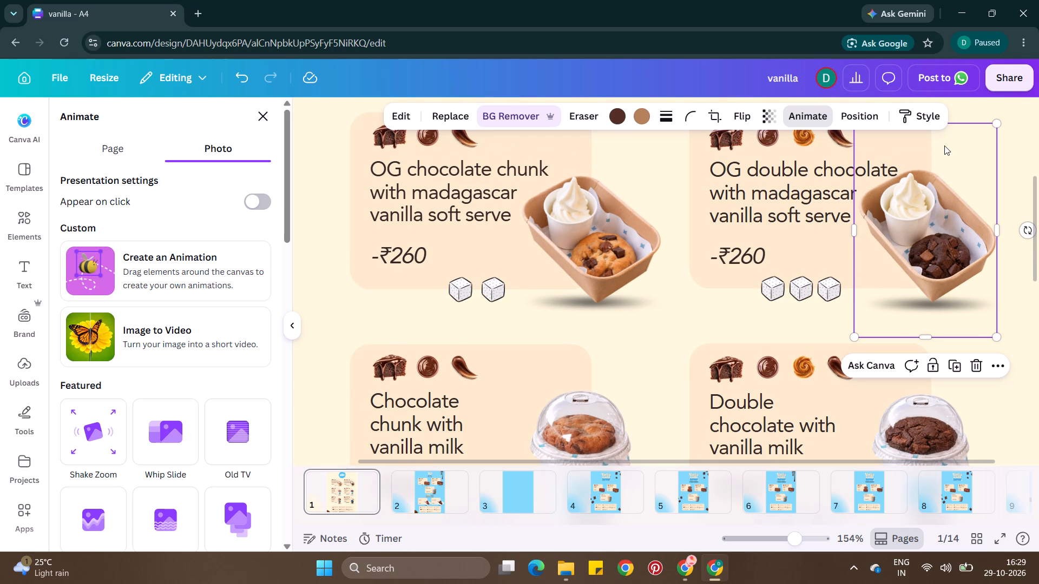
drag(999, 125, 998, 132)
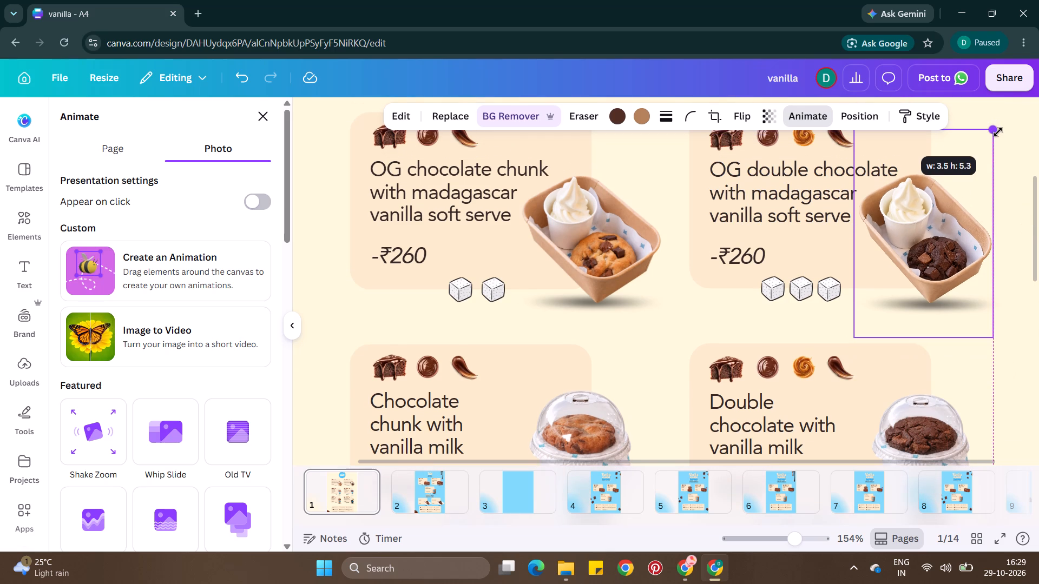
drag(998, 132, 998, 131)
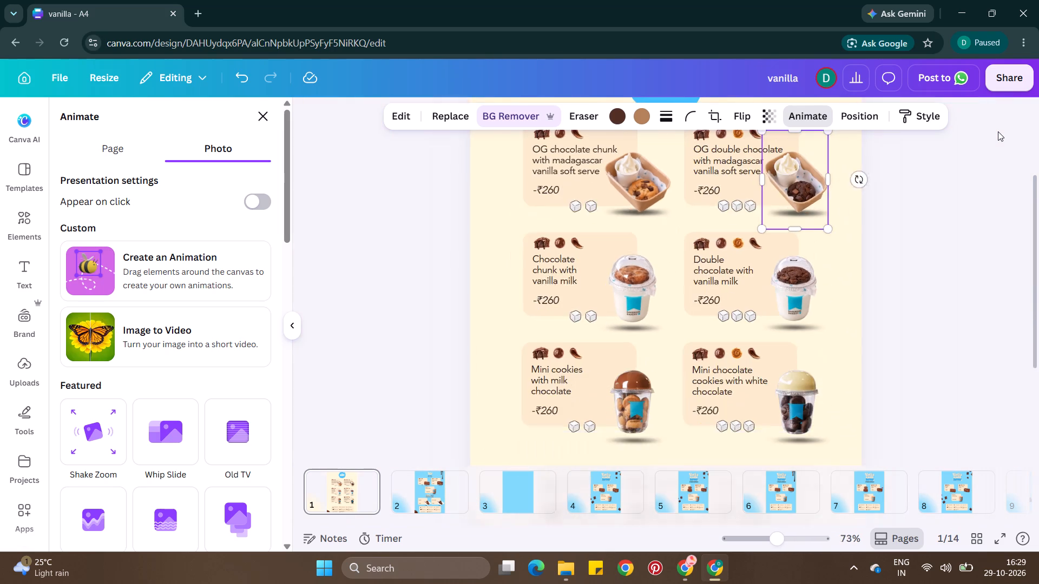
double_click(954, 225)
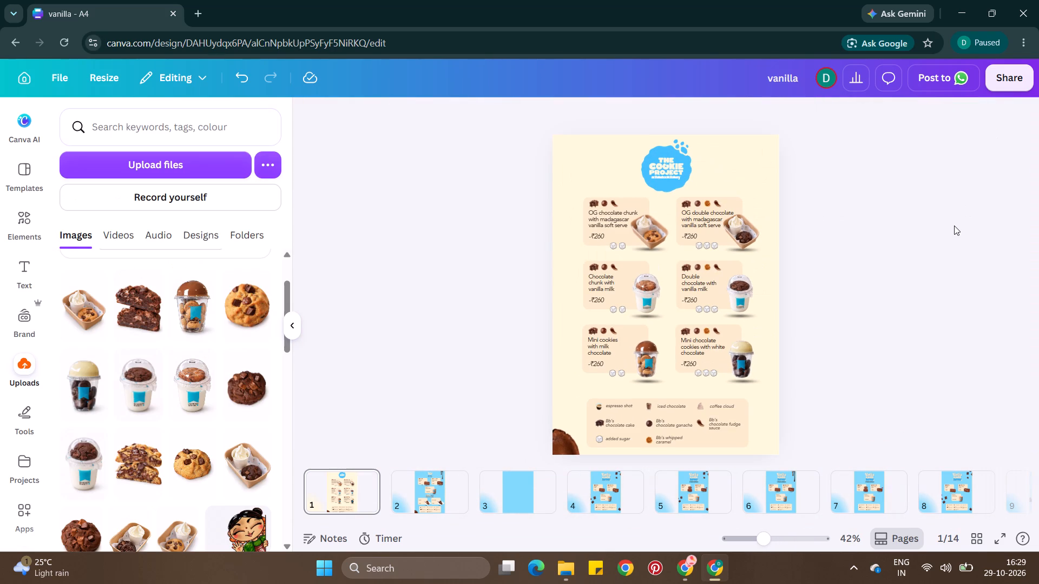
Move the grouped ingredient legend at the bottom of the cookie page up slightly.
scroll(904, 243, down, 1)
scroll(819, 337, down, 1)
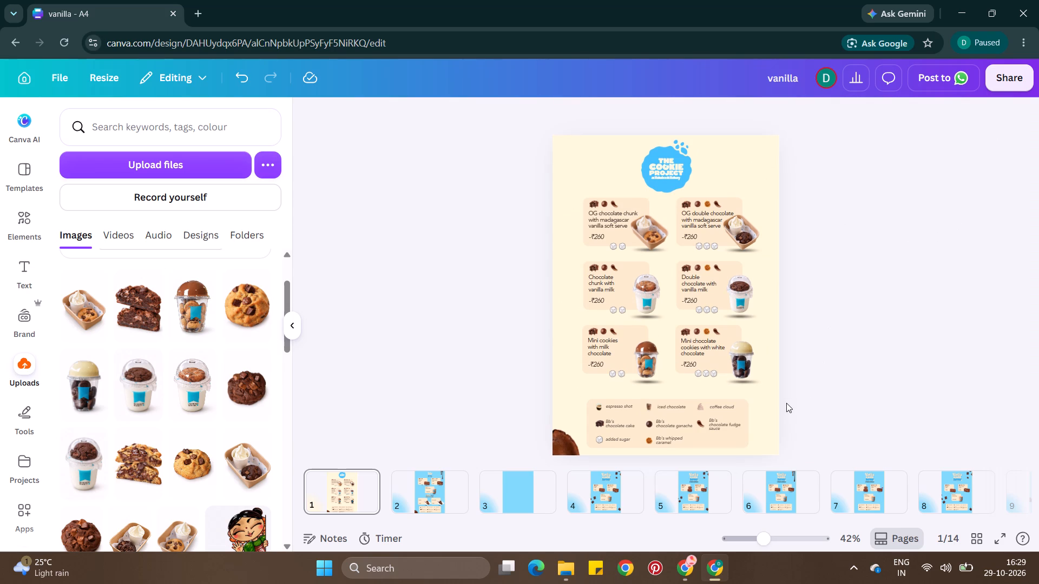
drag(784, 402, 616, 446)
drag(654, 434, 654, 429)
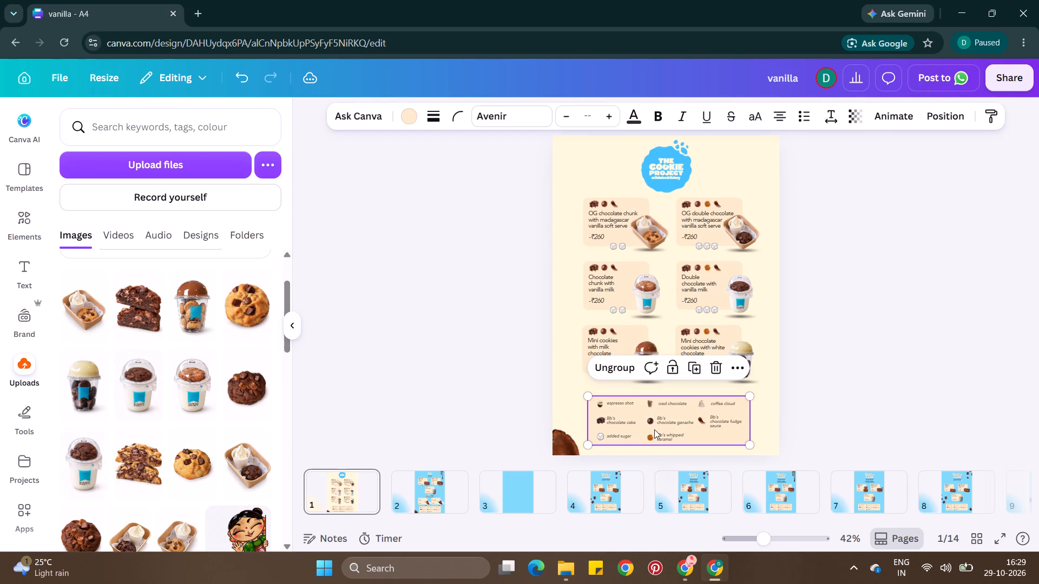
double_click(852, 280)
Copy the page border frame from page 2 and paste it onto page 1, the cookie page.
click(437, 481)
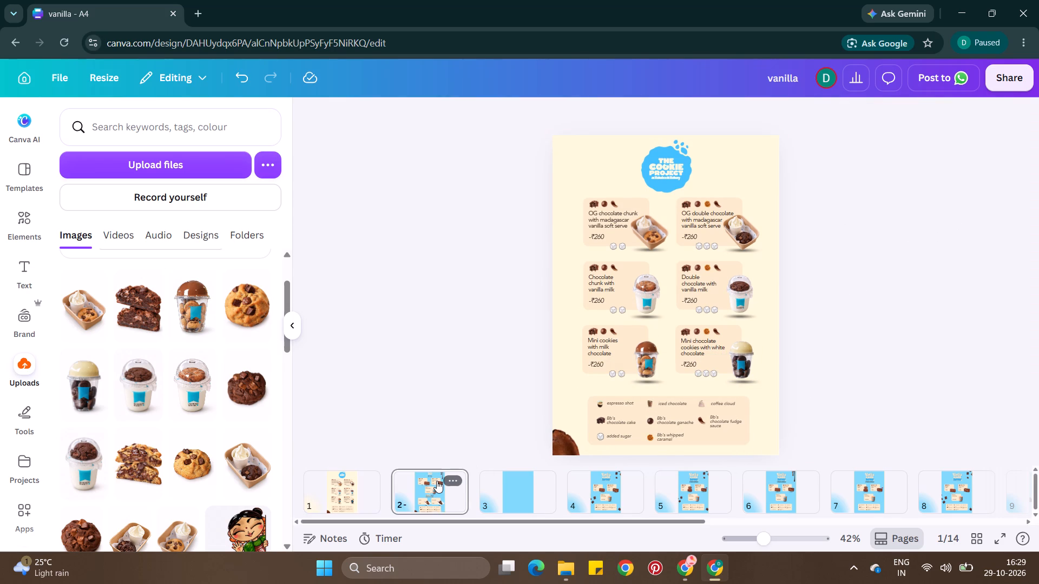
click(629, 147)
key(ctrl+c)
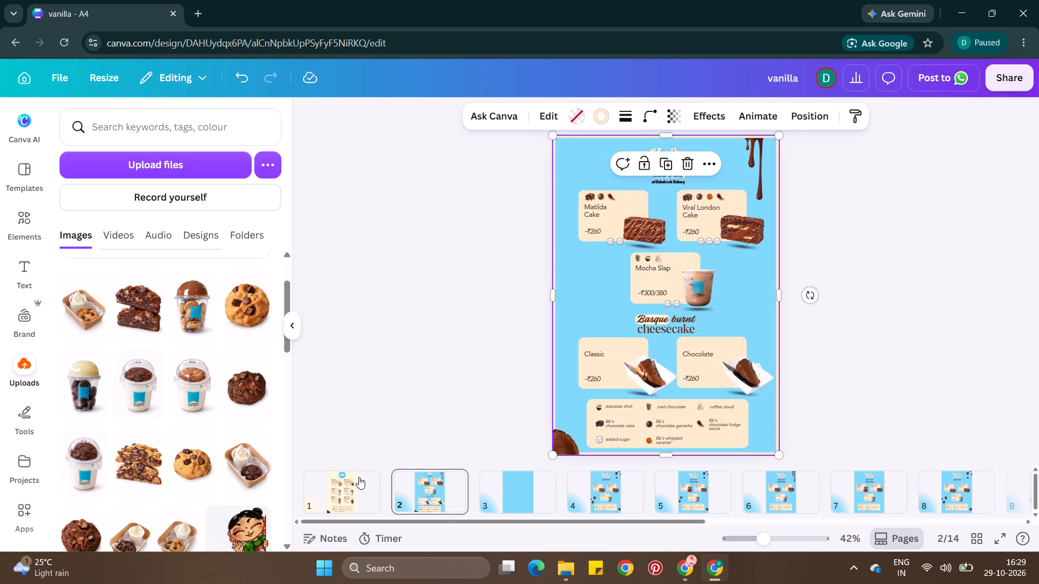
ctrl+click(358, 488)
key(ctrl+v)
key(ctrl+z)
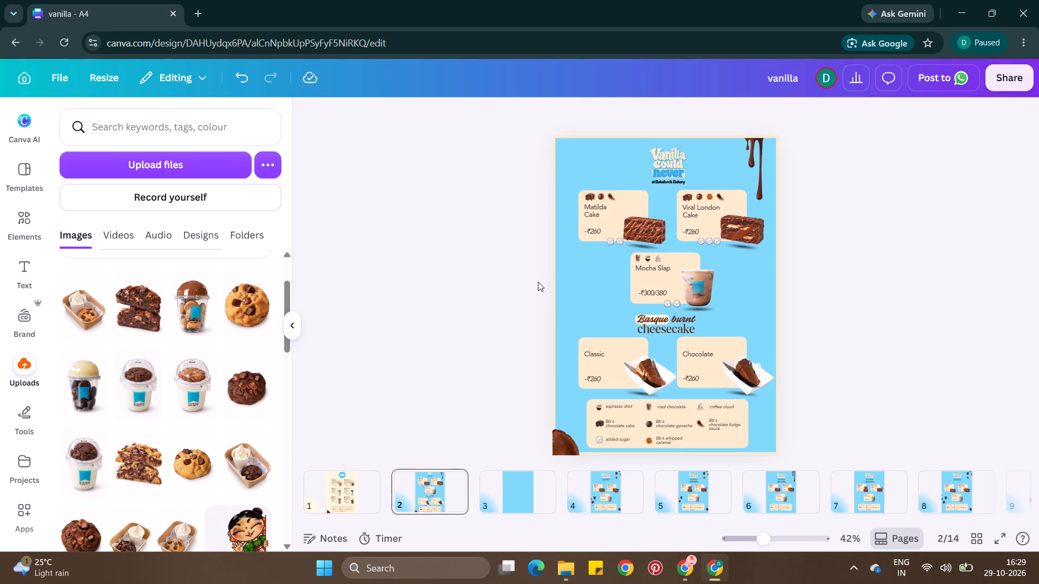
click(340, 481)
key(ctrl+v)
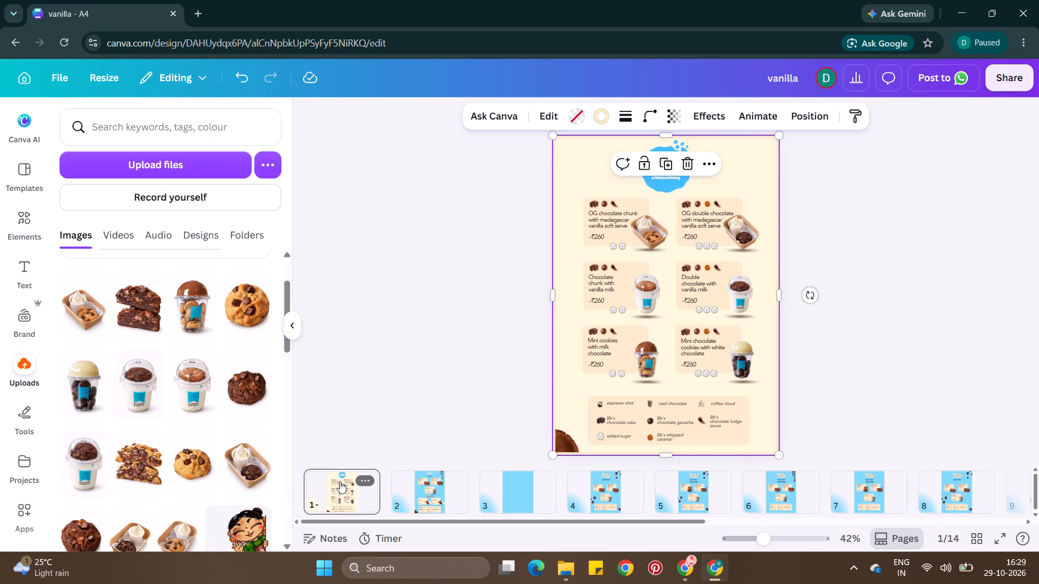
Change the pasted border's stroke colour on page 1 to the design's light blue.
click(606, 111)
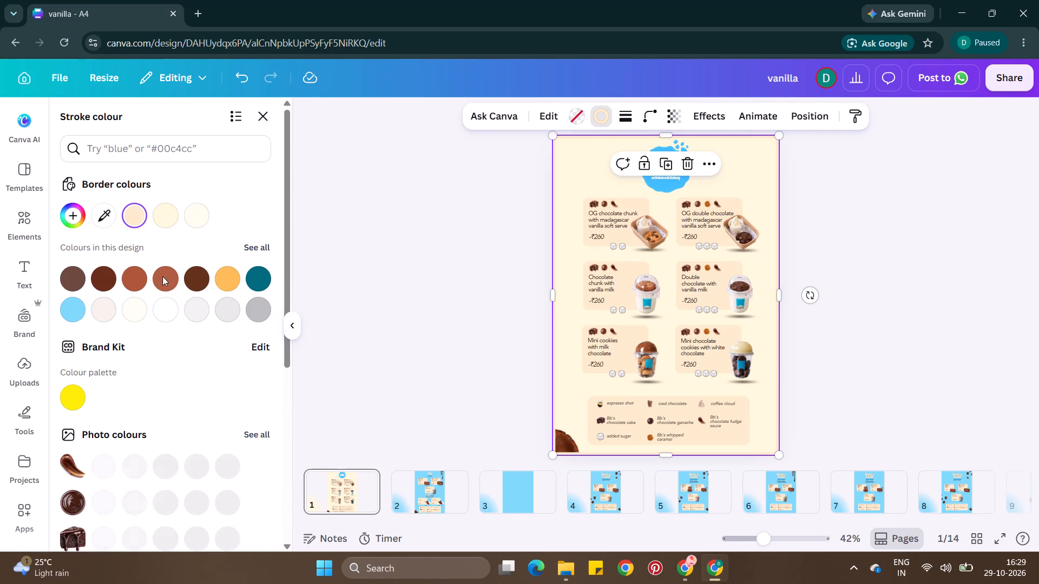
click(75, 301)
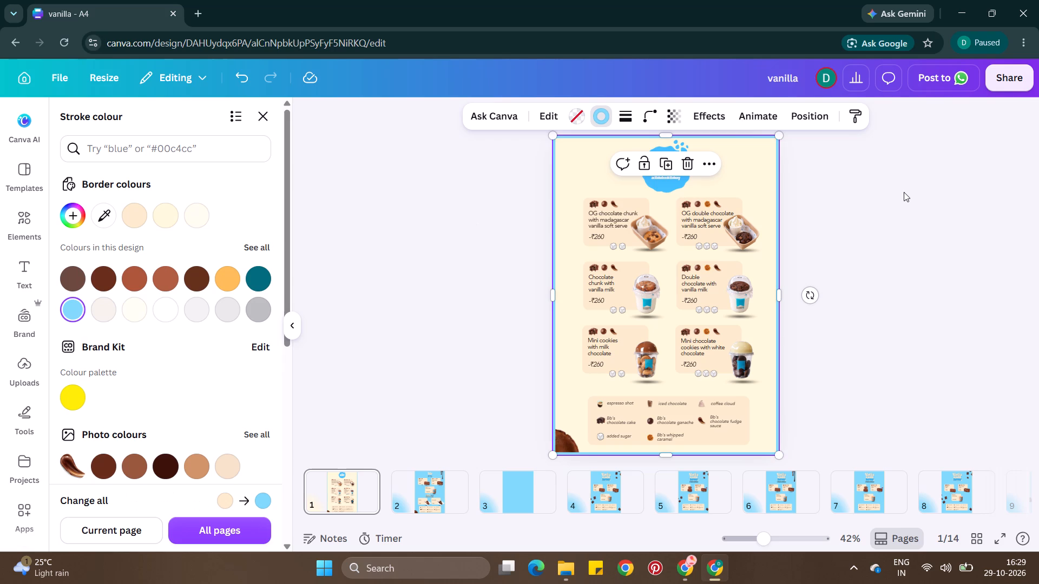
double_click(893, 176)
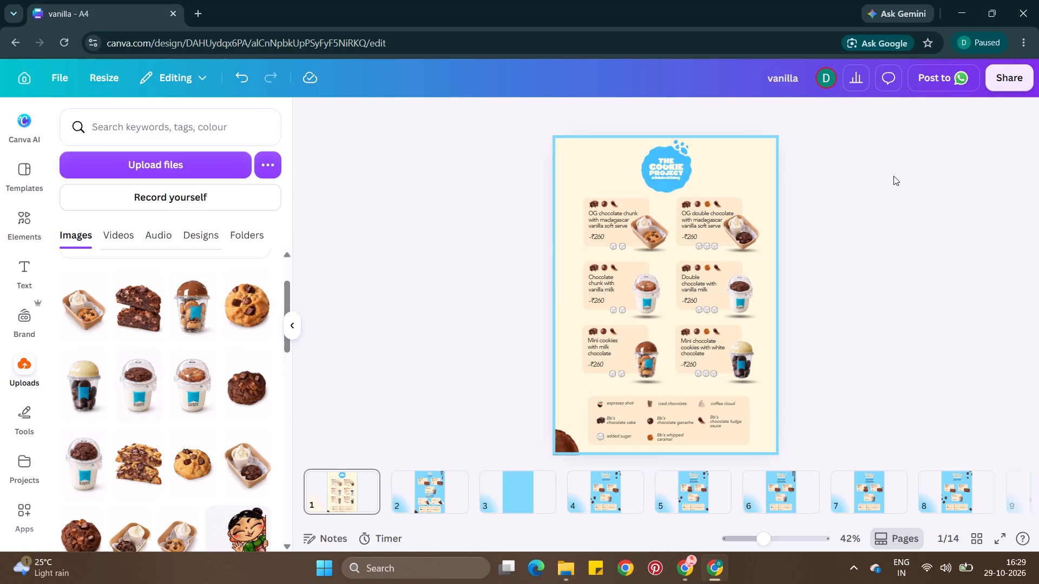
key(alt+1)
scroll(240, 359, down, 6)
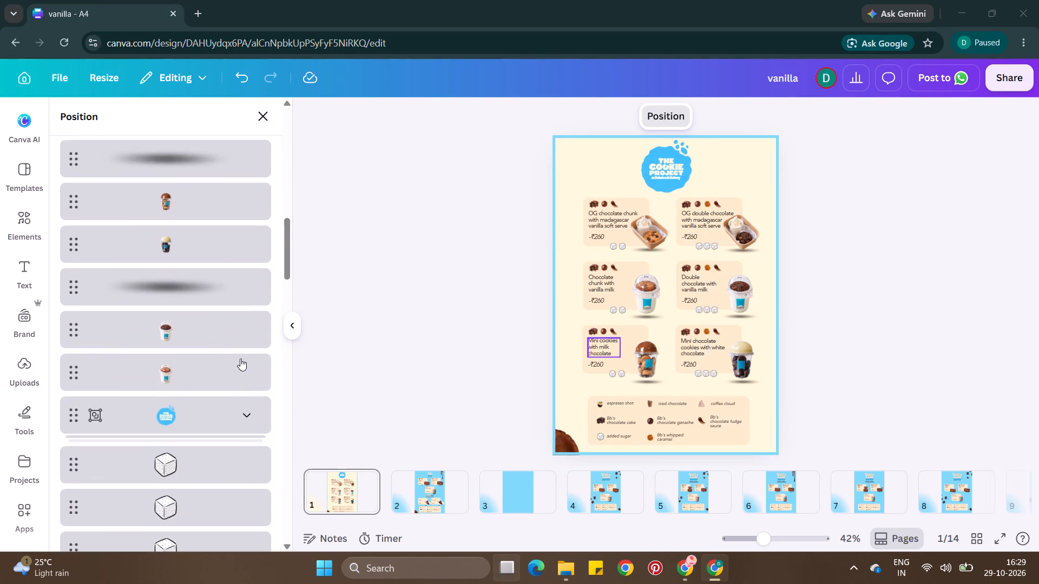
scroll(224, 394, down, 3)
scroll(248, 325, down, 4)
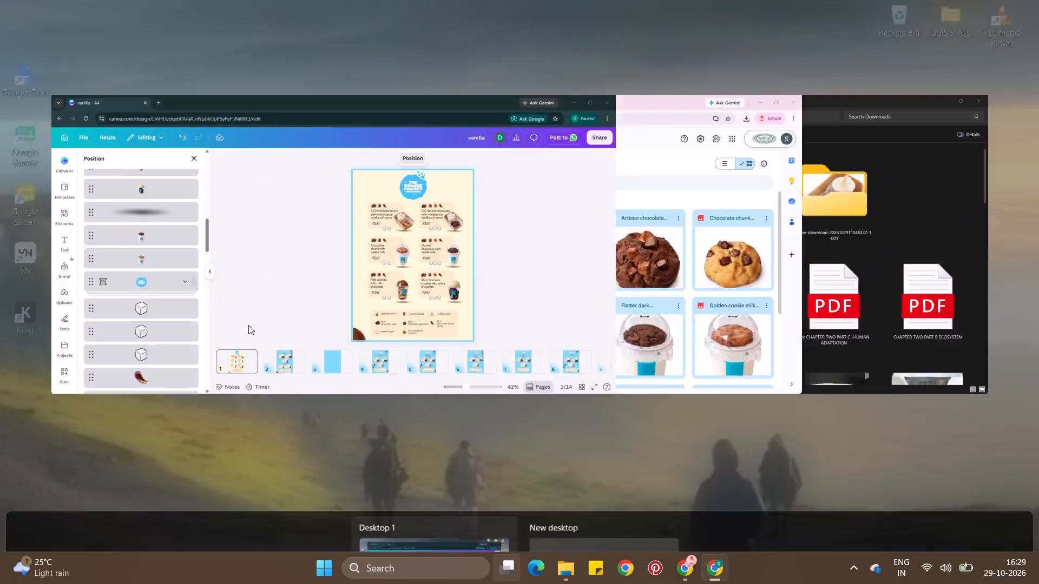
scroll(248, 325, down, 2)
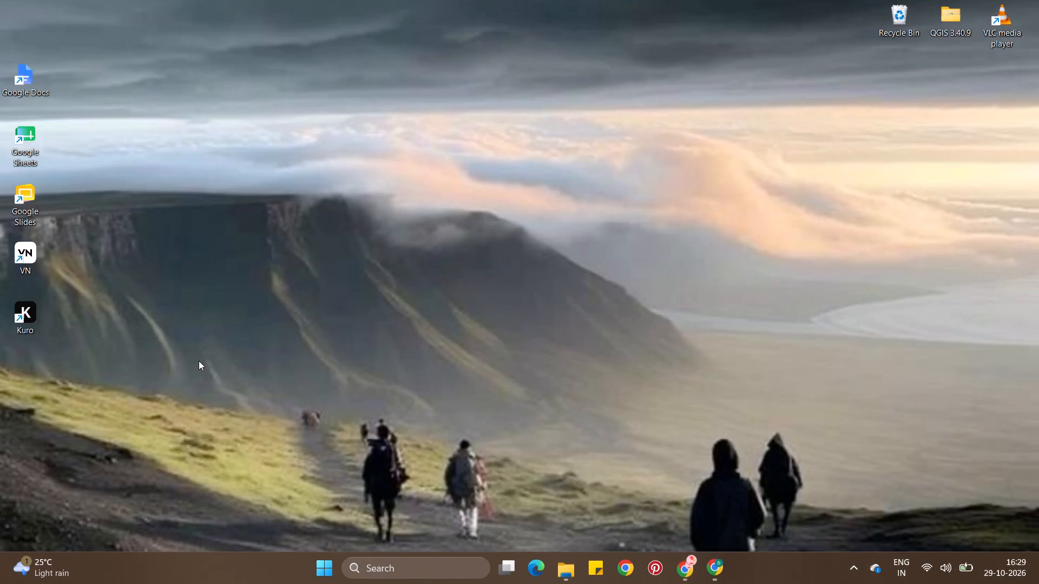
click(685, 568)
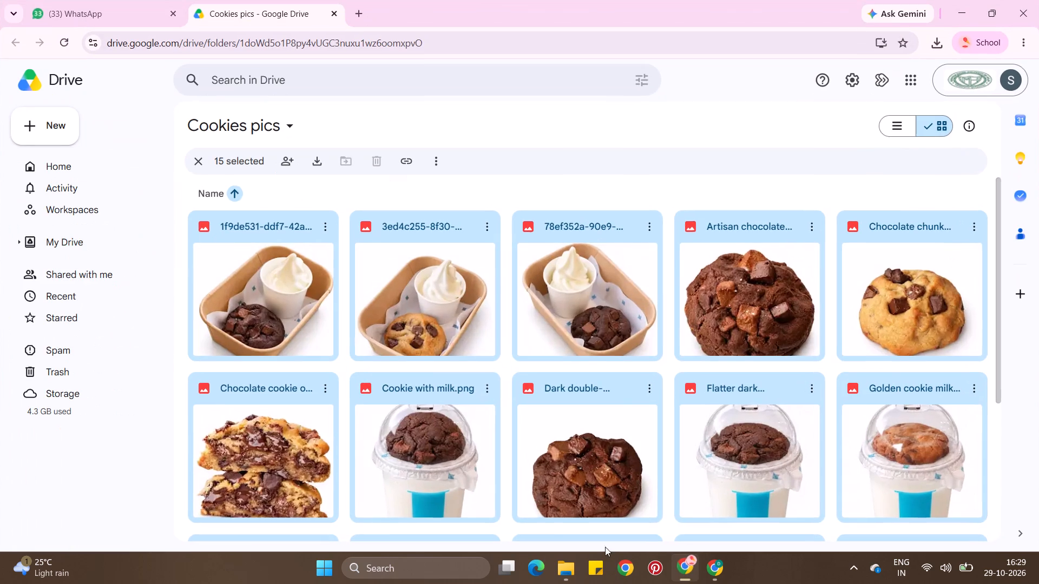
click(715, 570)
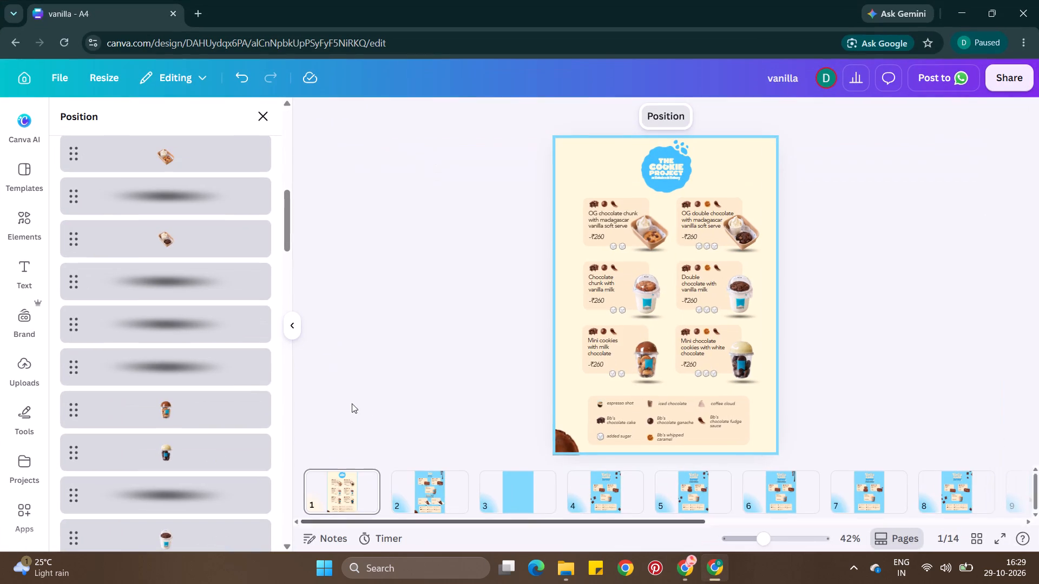
Fill the "OG double chocolate" card background with the brighter blue sampled from The Cookie Project logo.
scroll(222, 366, up, 10)
scroll(222, 366, down, 13)
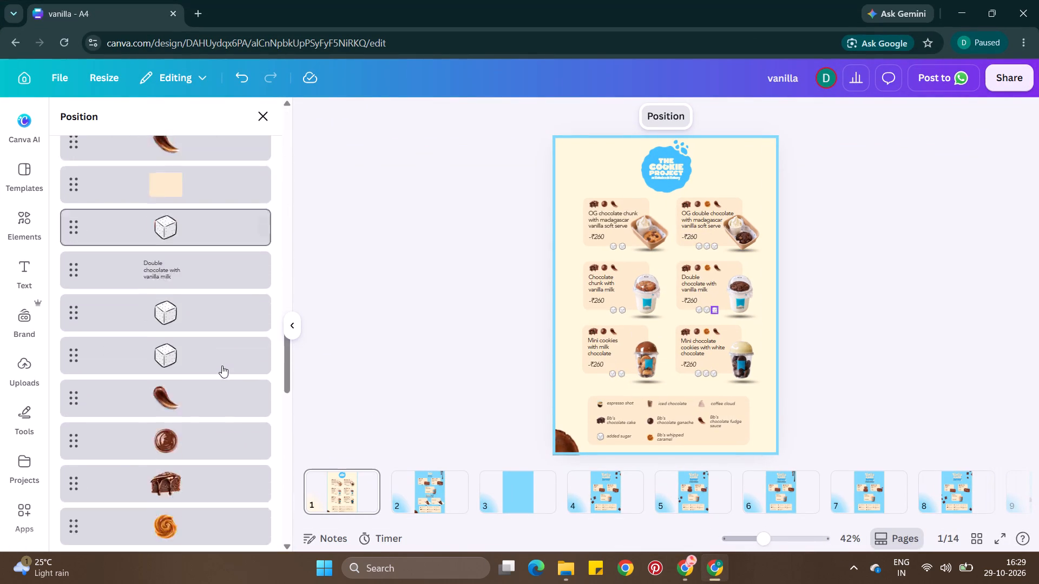
scroll(222, 366, down, 9)
click(226, 225)
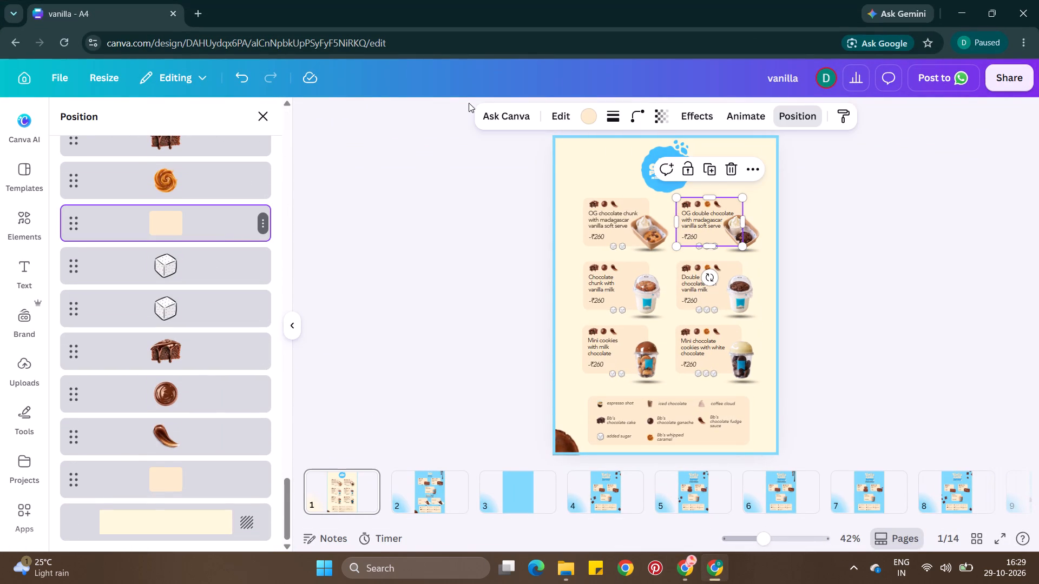
click(583, 117)
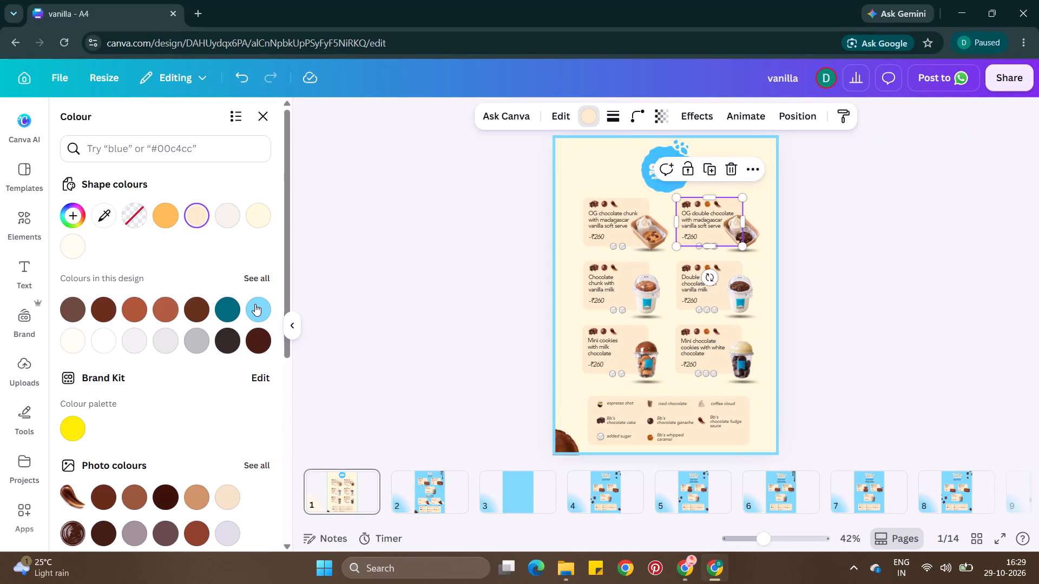
click(255, 304)
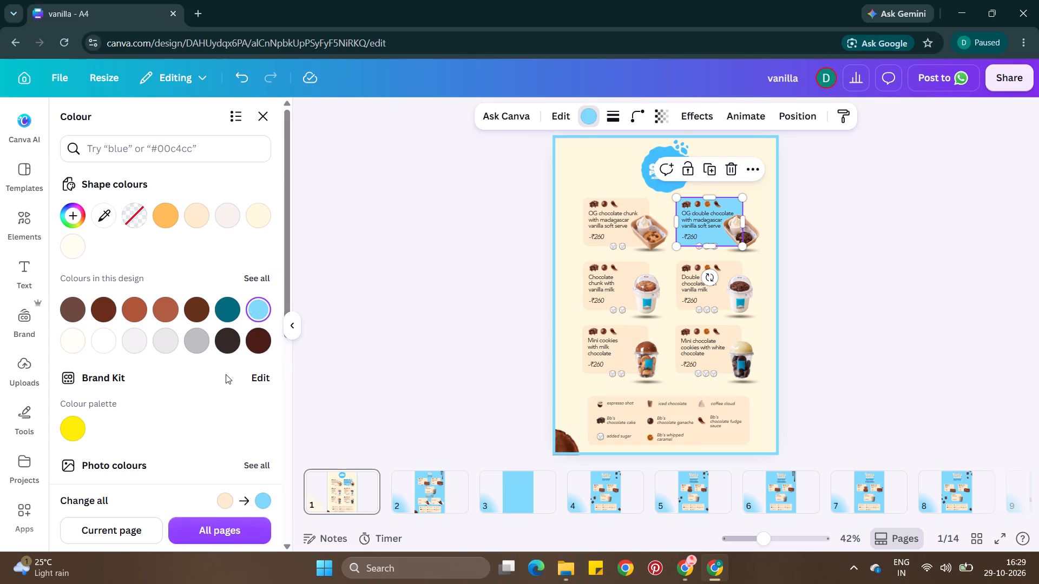
scroll(226, 376, down, 1)
scroll(242, 234, up, 3)
click(104, 217)
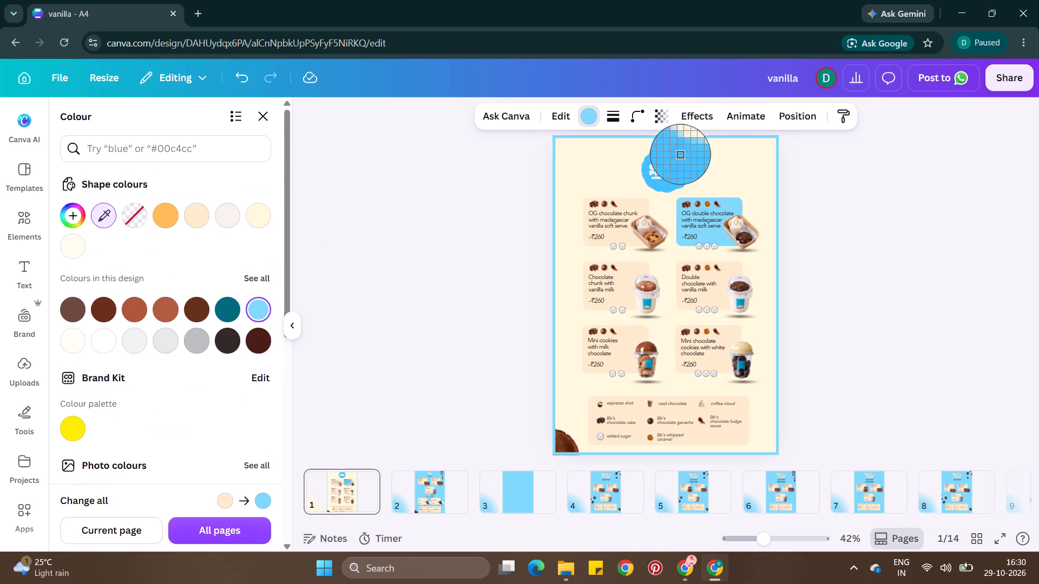
click(682, 160)
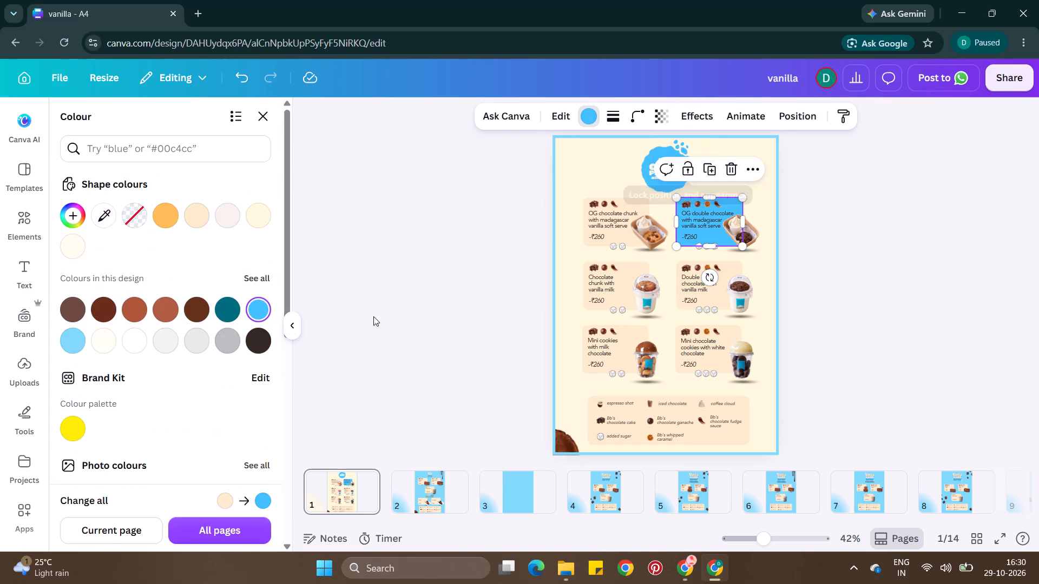
Apply the peach-to-blue colour replacement to all matching shapes on the current page only.
click(124, 531)
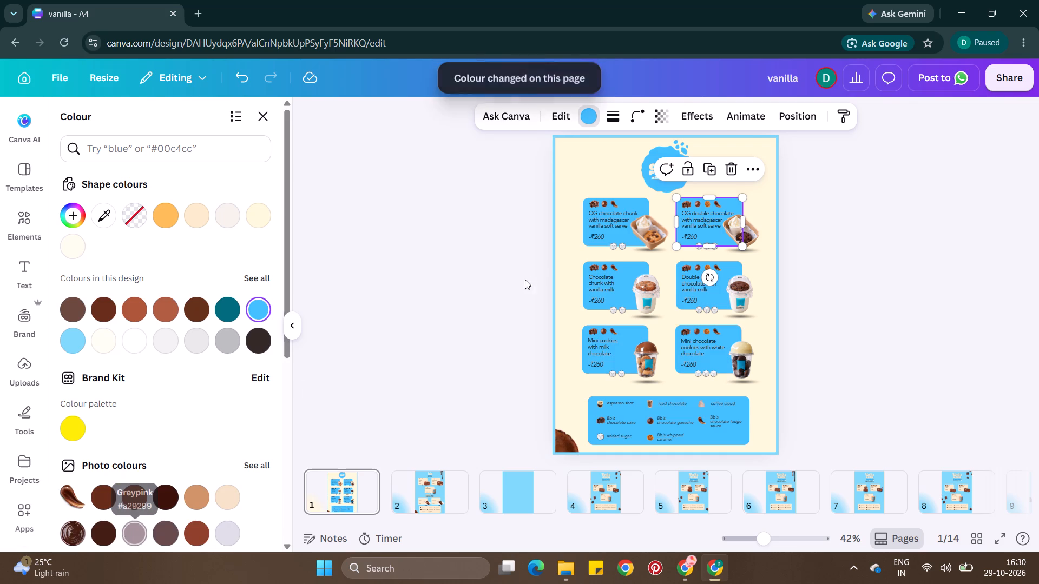
Select all six cards together with the ingredient legend and set their text colour to off-white.
drag(534, 197, 723, 419)
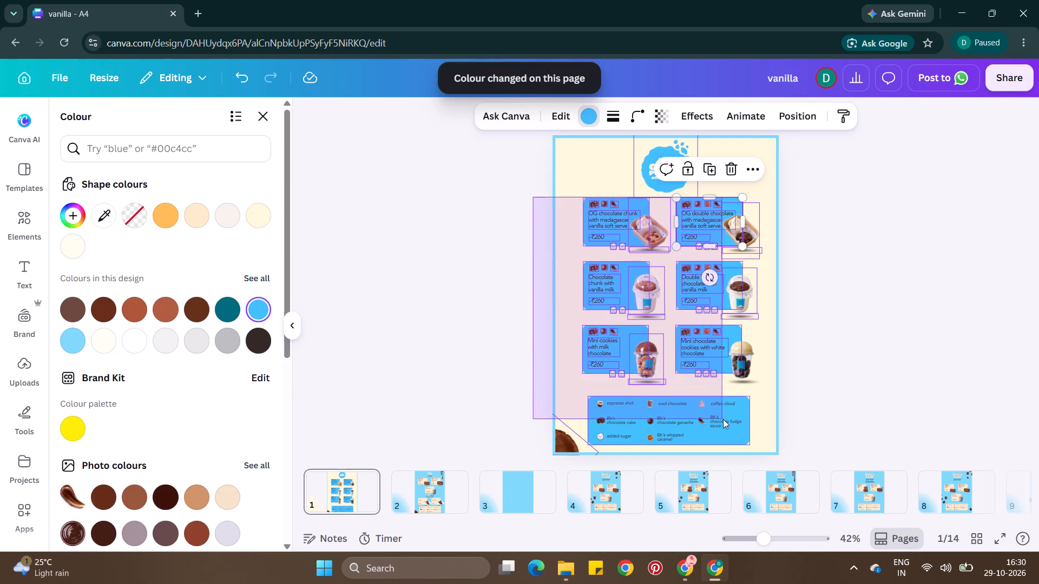
drag(723, 419, 556, 232)
drag(543, 208, 747, 425)
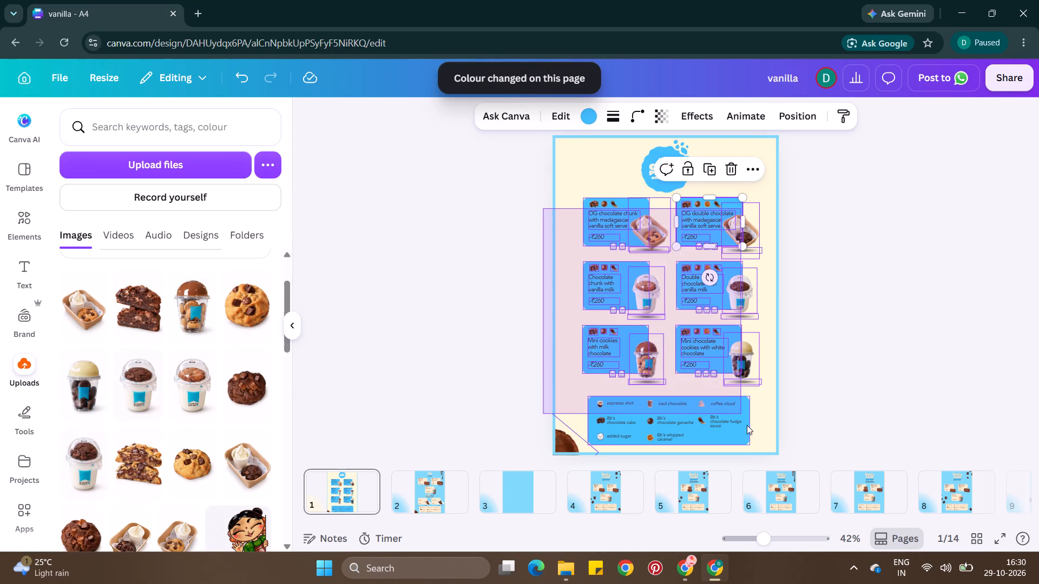
drag(747, 425, 746, 439)
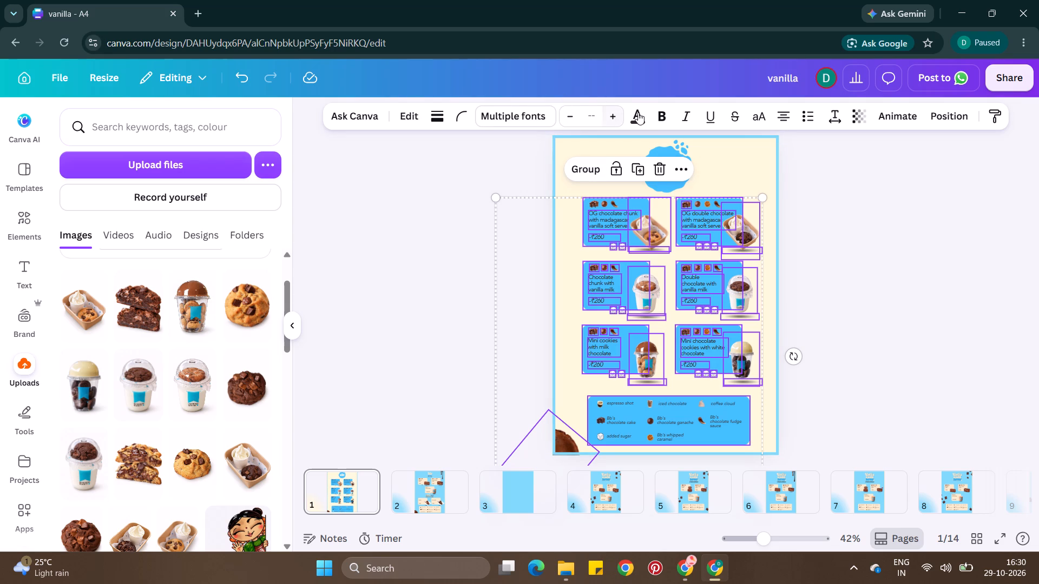
click(639, 113)
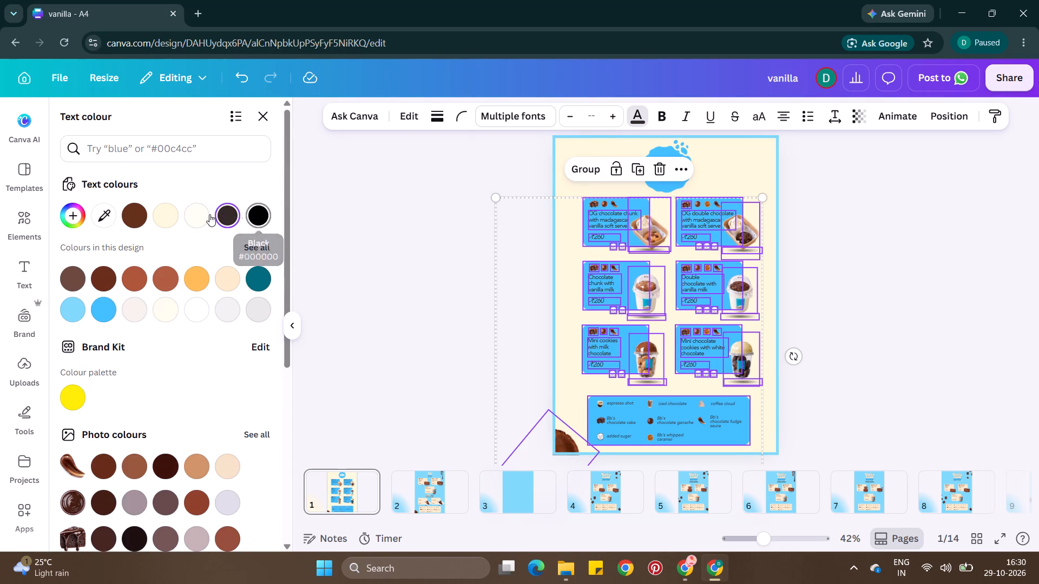
click(195, 209)
triple_click(819, 217)
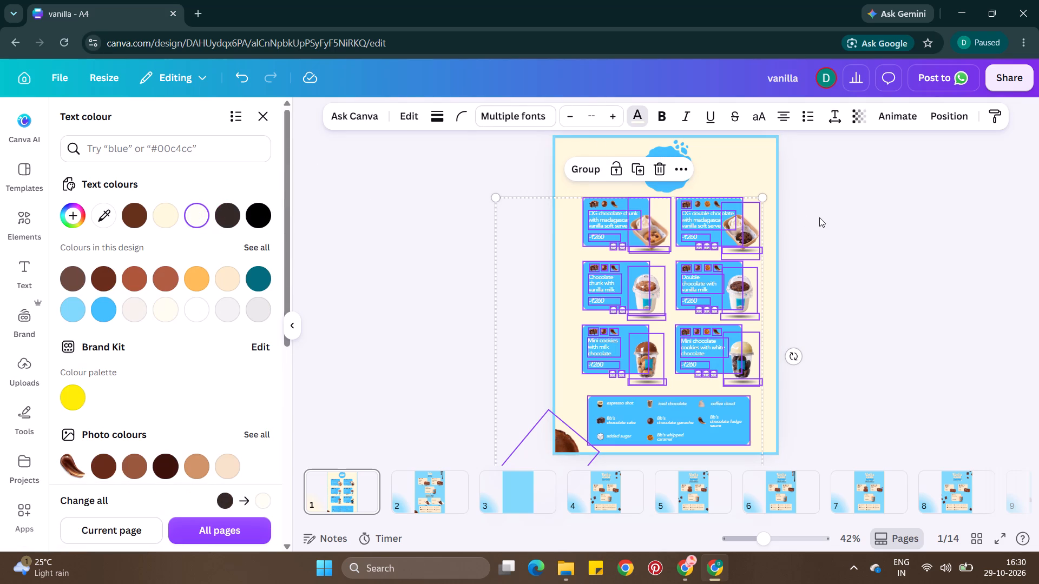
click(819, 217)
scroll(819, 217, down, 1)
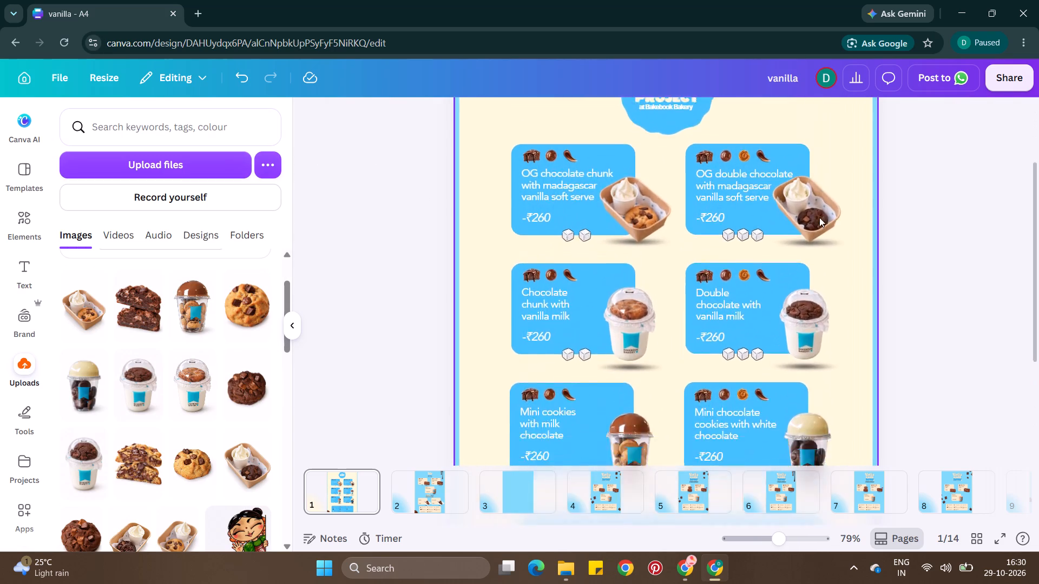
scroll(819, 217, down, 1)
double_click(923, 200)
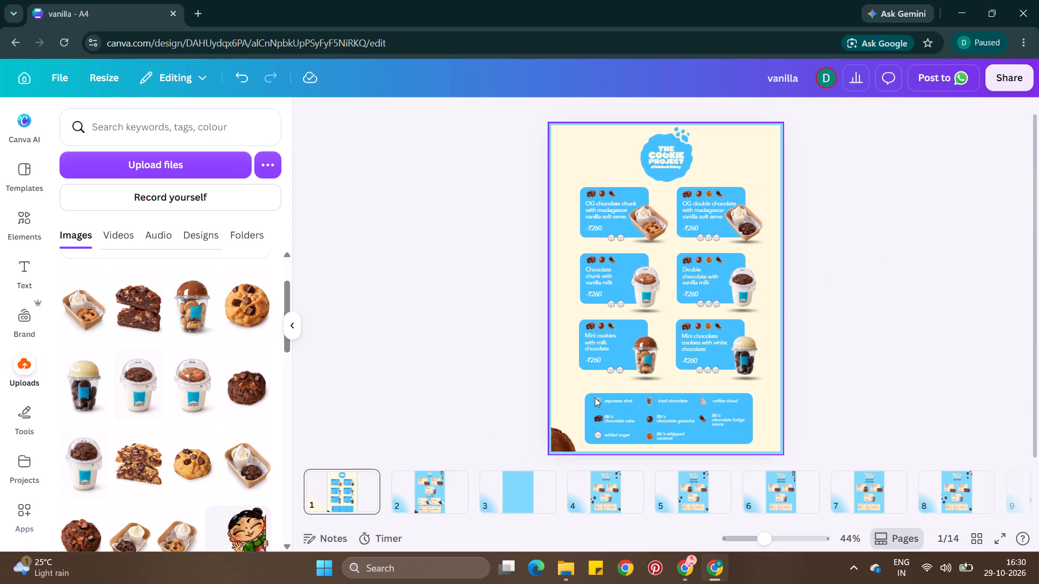
Look through page 1's layers for the partly visible cookie picture in the page's bottom-left corner beneath the border.
click(565, 428)
key(alt+1)
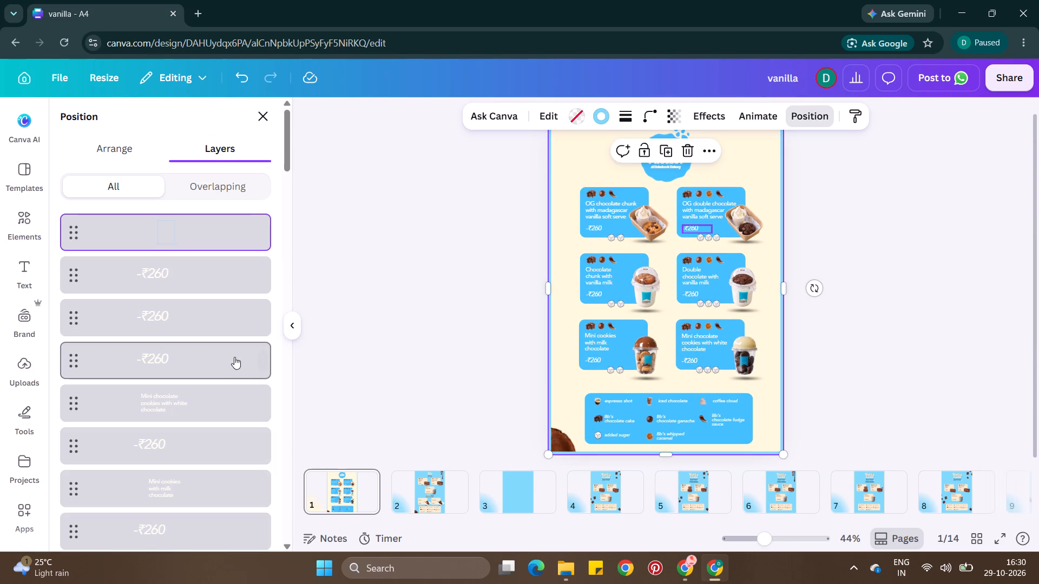
scroll(237, 357, down, 10)
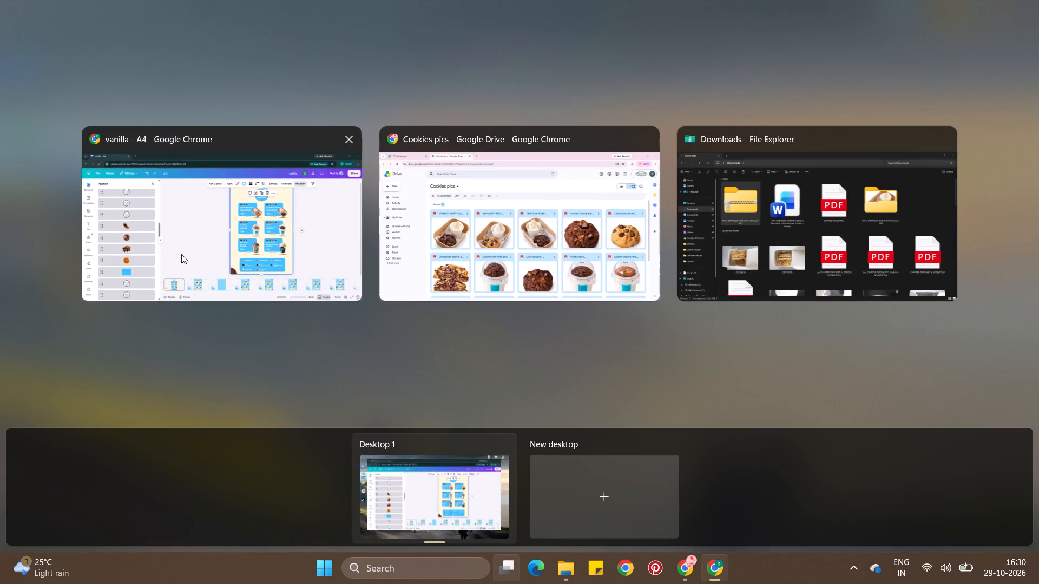
click(147, 251)
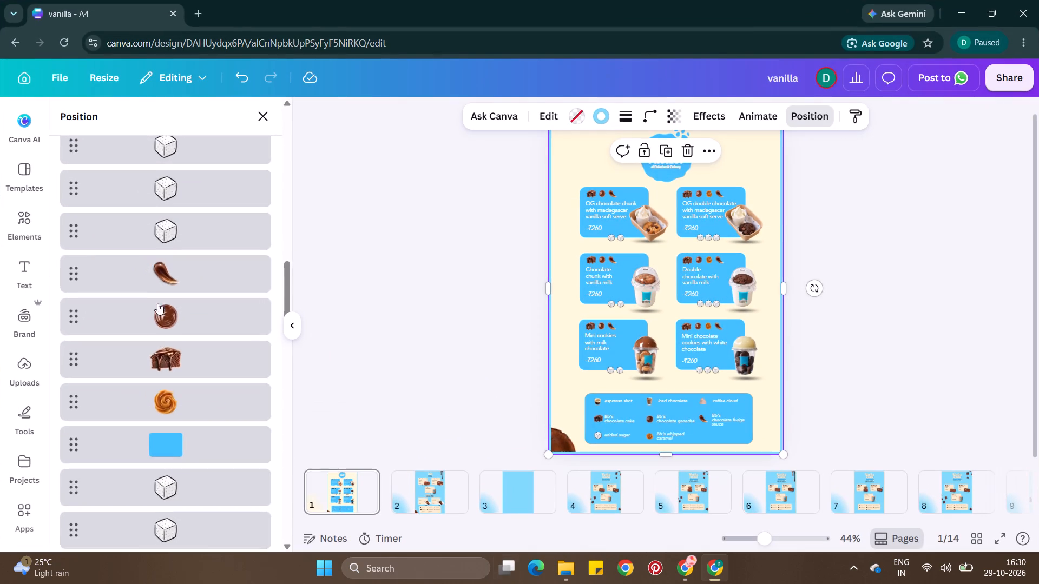
scroll(158, 333, down, 12)
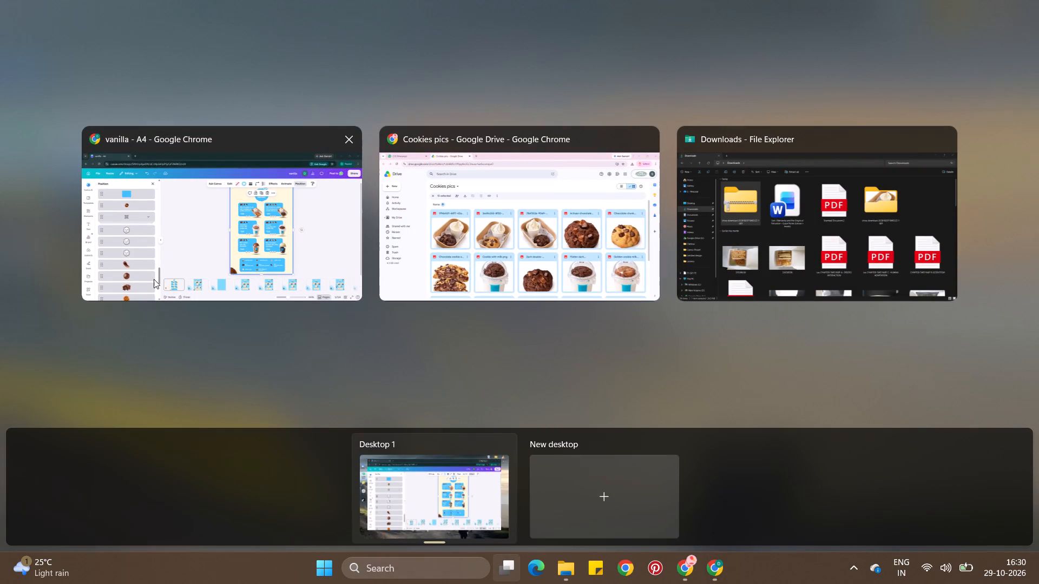
click(142, 240)
scroll(133, 297, down, 1)
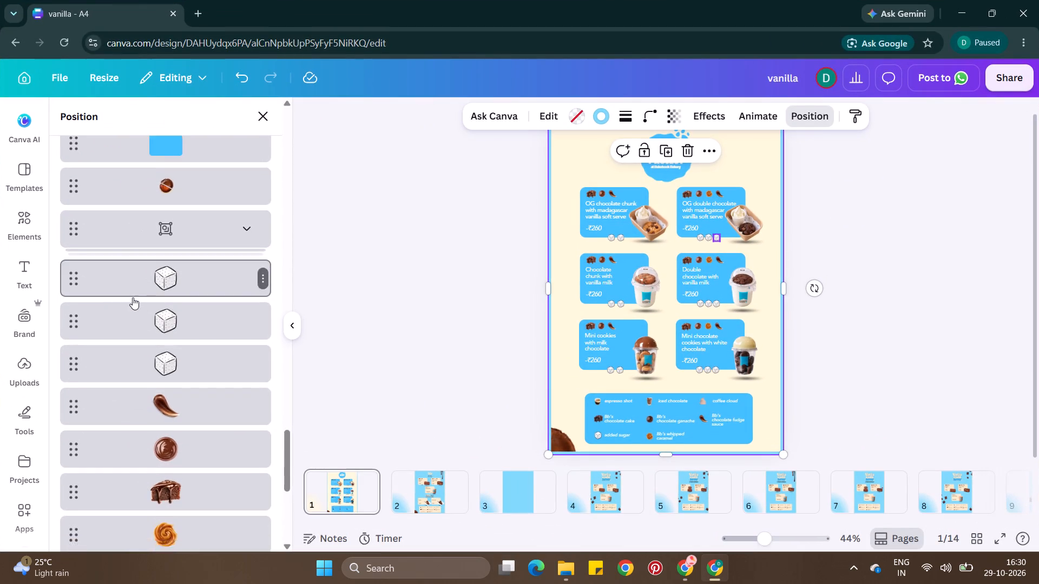
scroll(133, 297, down, 13)
scroll(189, 378, down, 7)
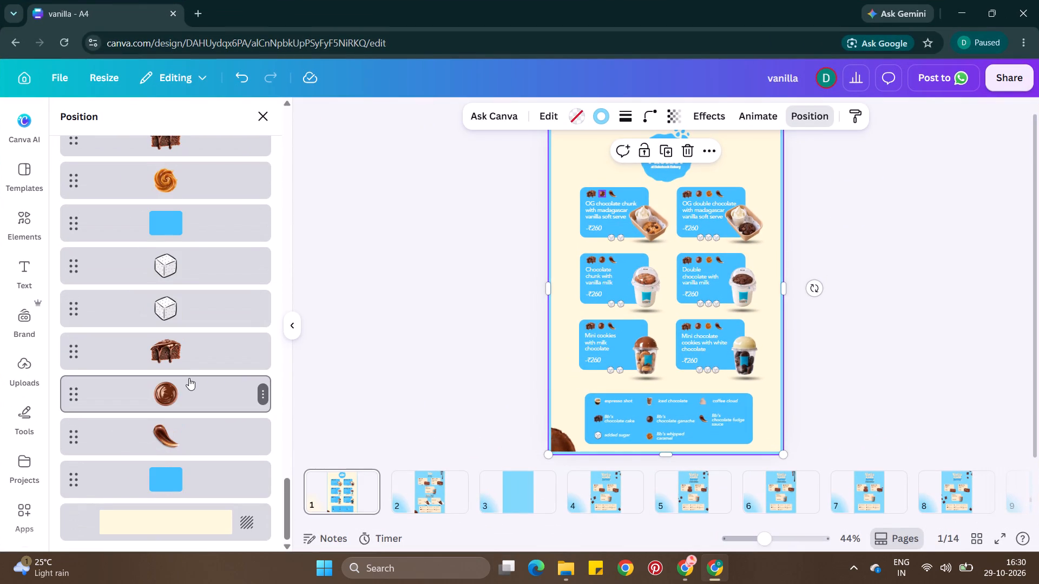
scroll(189, 378, down, 1)
scroll(200, 306, up, 3)
scroll(196, 363, up, 12)
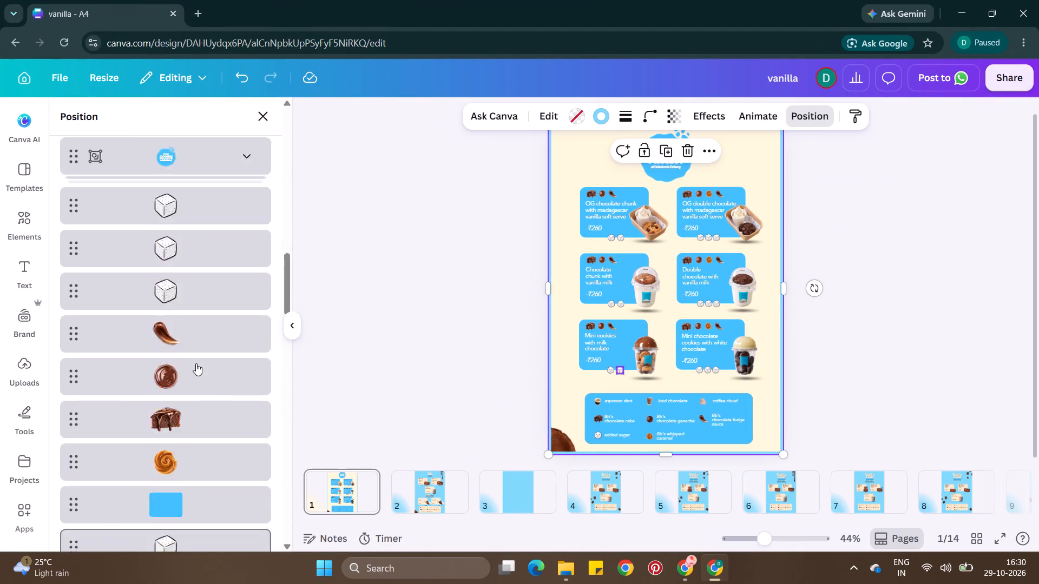
scroll(196, 363, up, 4)
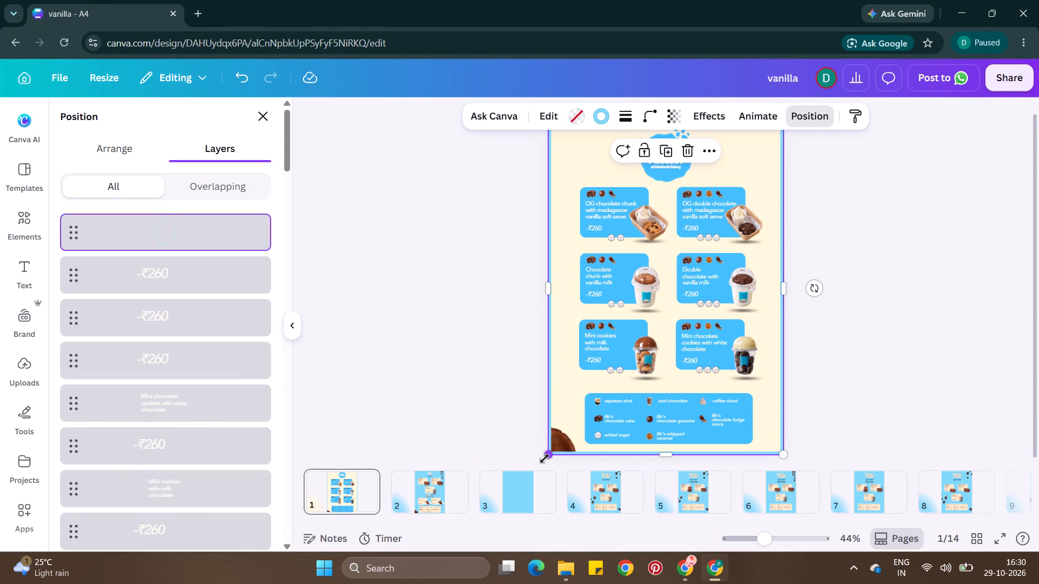
Shorten the light blue border from its bottom edge to expose the page's bottom-left corner and delete the cookie picture there.
drag(667, 455, 666, 427)
drag(666, 427, 665, 415)
click(568, 433)
key(BackSpace)
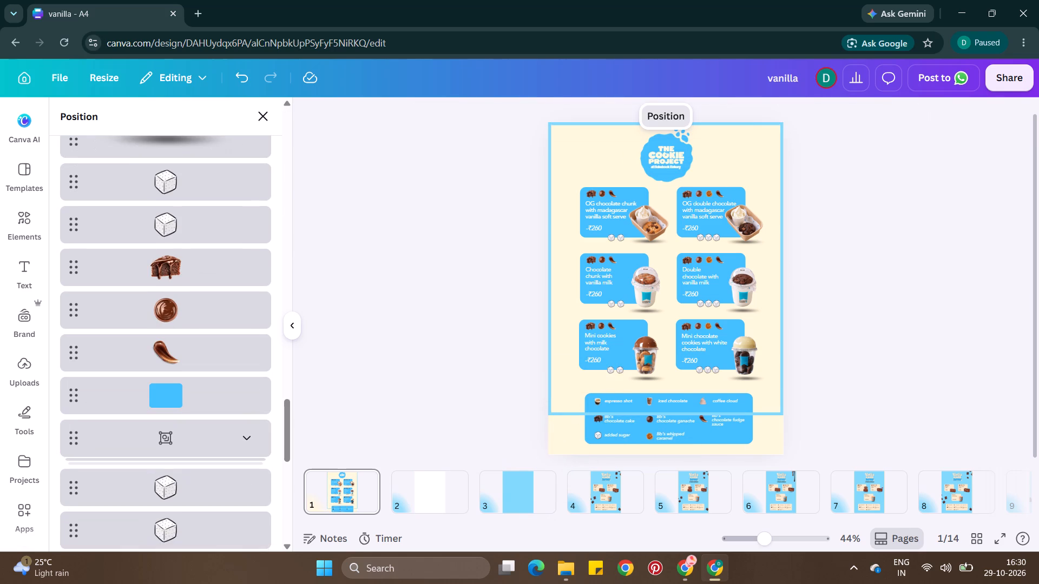
Stretch the light blue border back down to the bottom edge of page 1.
click(638, 348)
drag(673, 418, 673, 457)
double_click(850, 379)
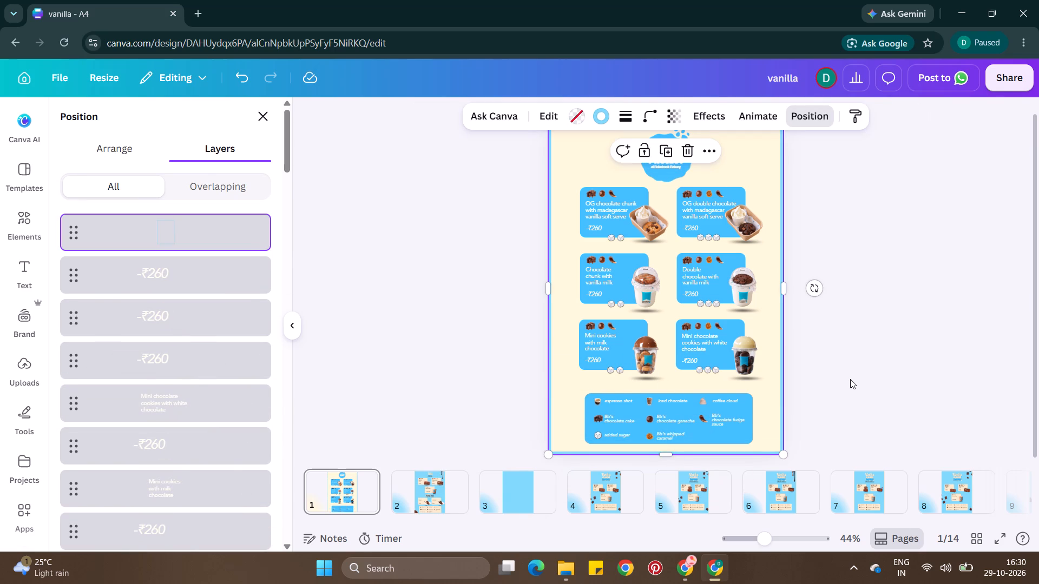
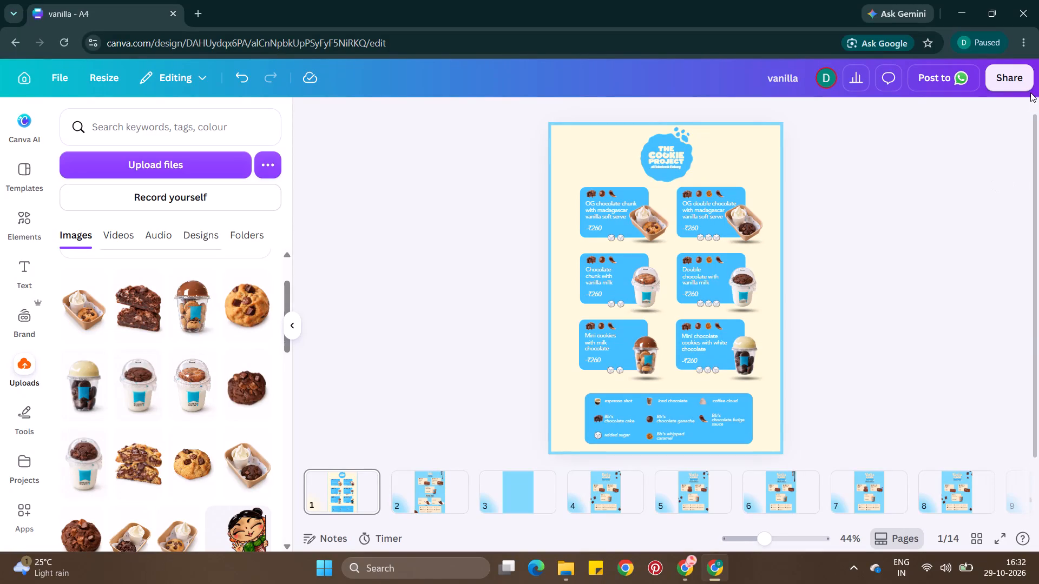
Copy the vanilla design's share link with access set to anyone with the link can edit.
click(1022, 74)
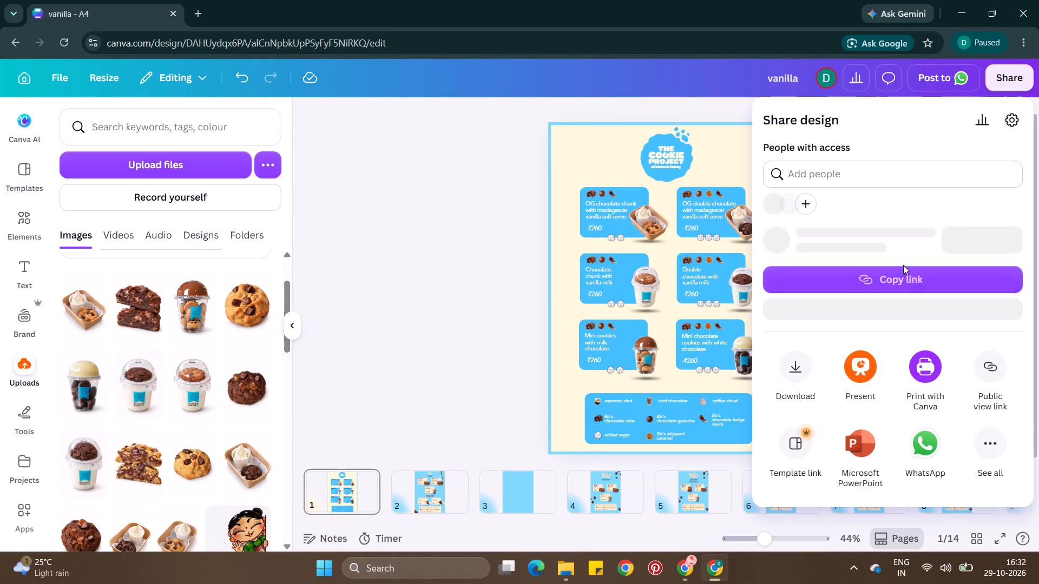
click(869, 303)
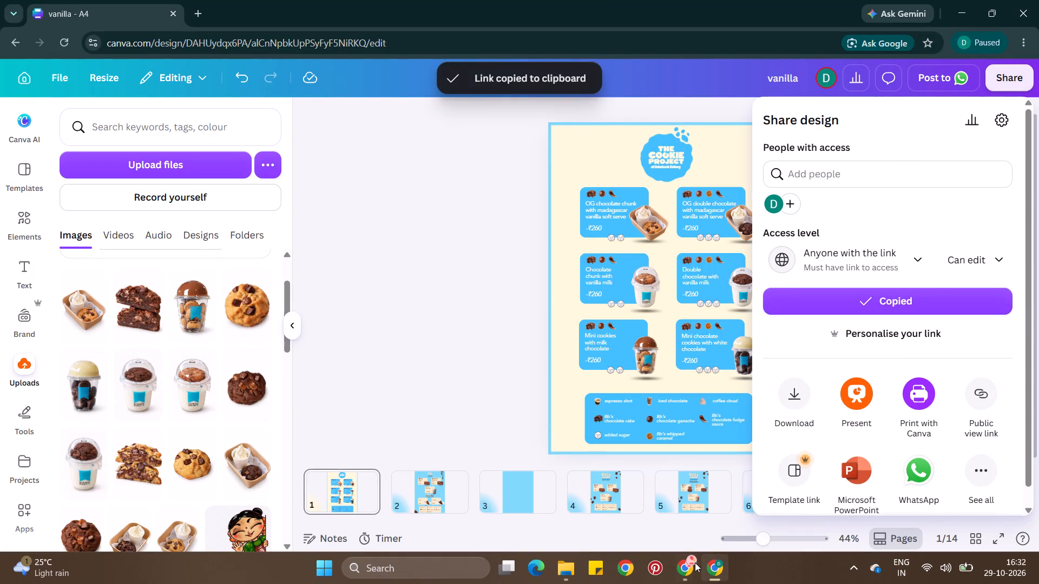
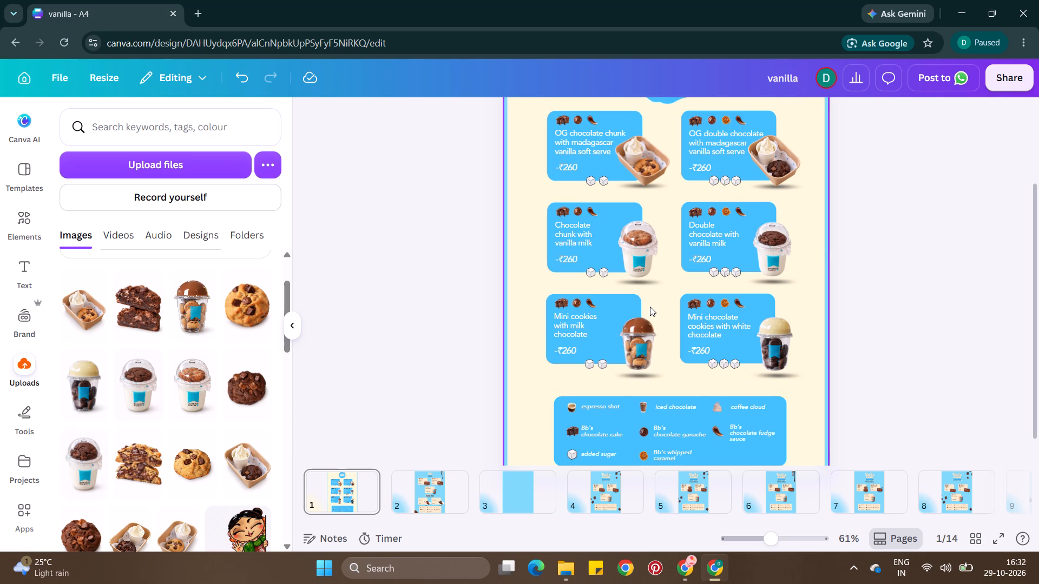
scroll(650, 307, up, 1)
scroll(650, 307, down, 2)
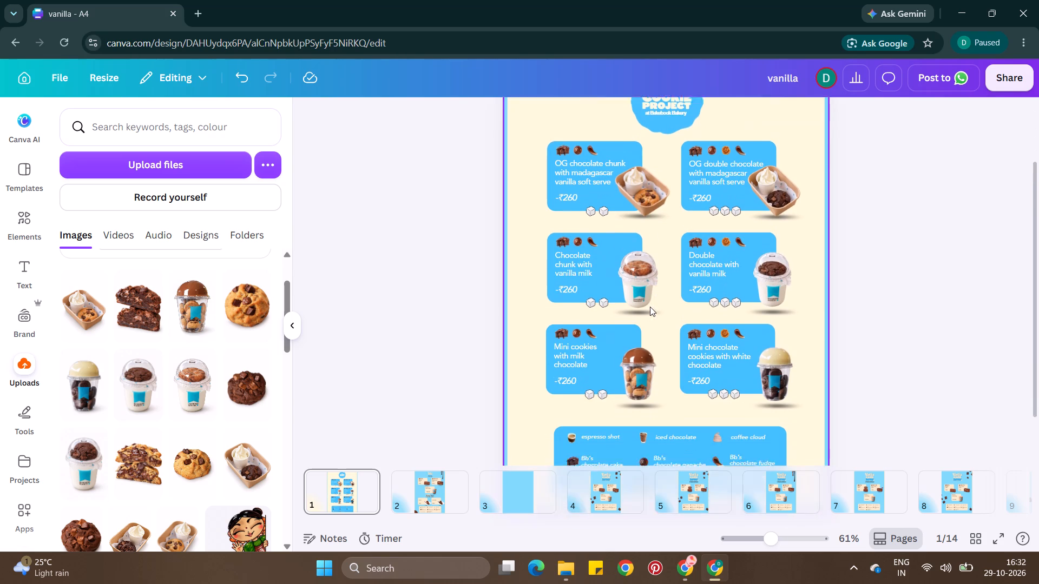